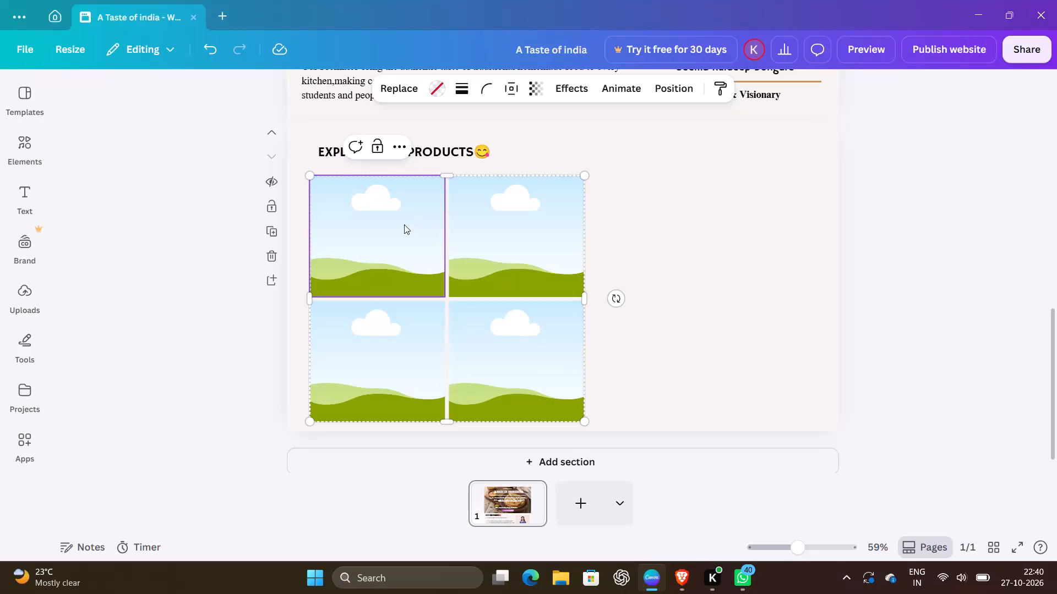
Delete the four-cell photo grid below the Explore Our Products heading.
click(396, 150)
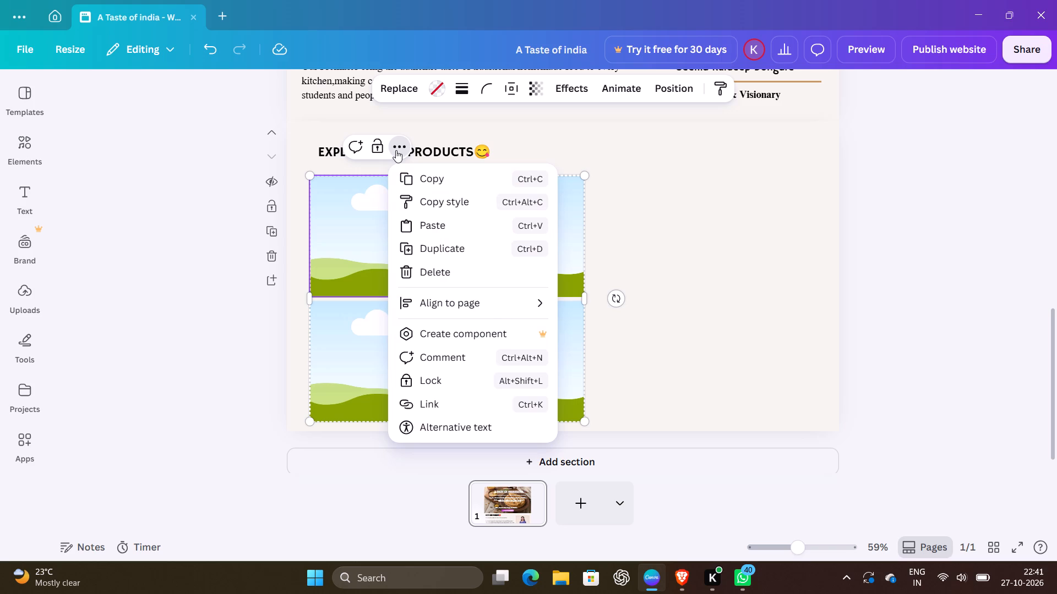
click(675, 369)
right_click(372, 238)
right_click(372, 238)
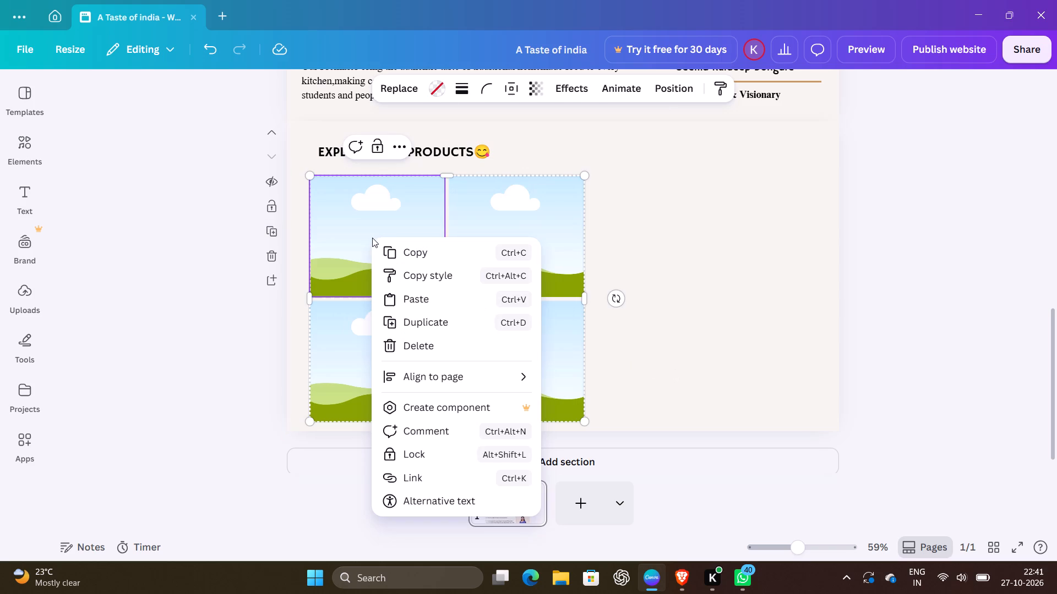
click(406, 347)
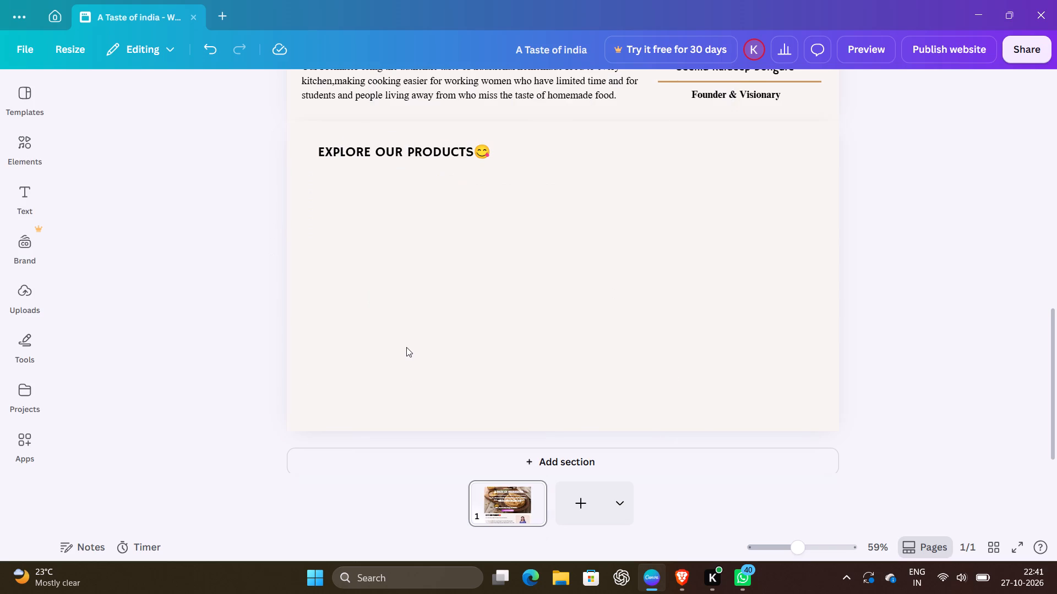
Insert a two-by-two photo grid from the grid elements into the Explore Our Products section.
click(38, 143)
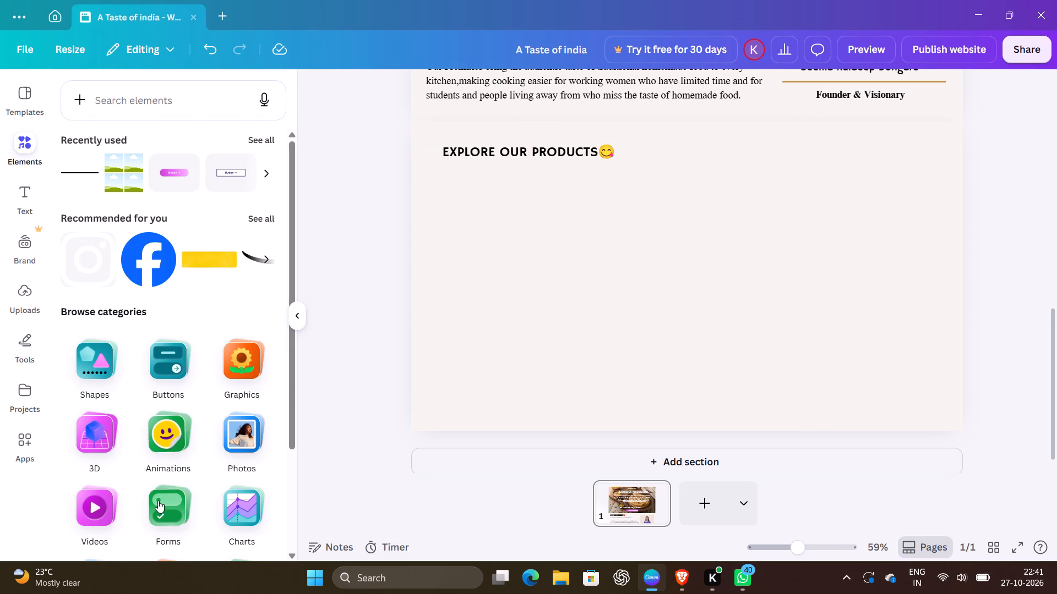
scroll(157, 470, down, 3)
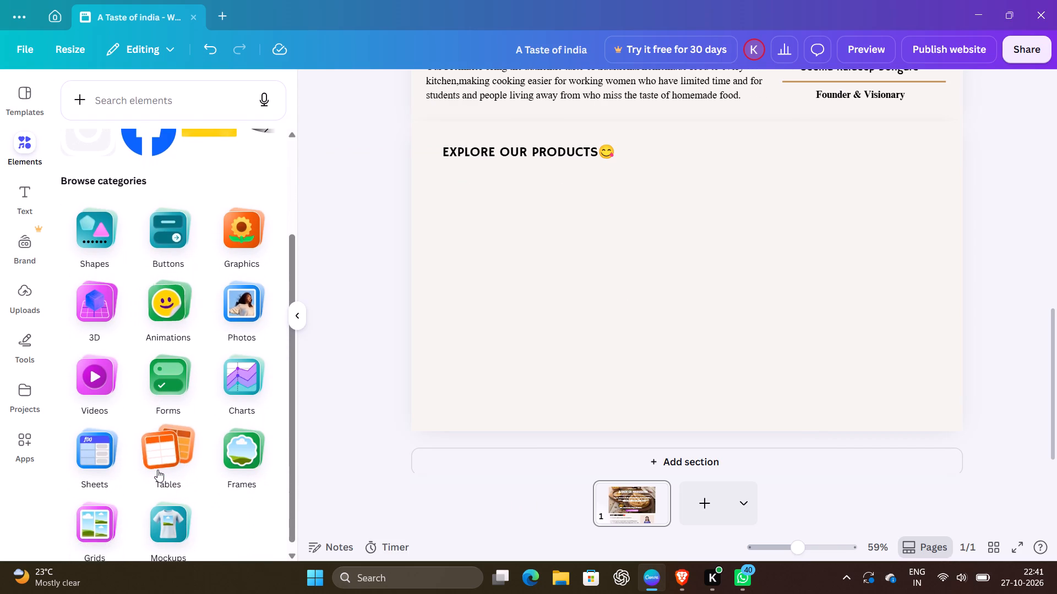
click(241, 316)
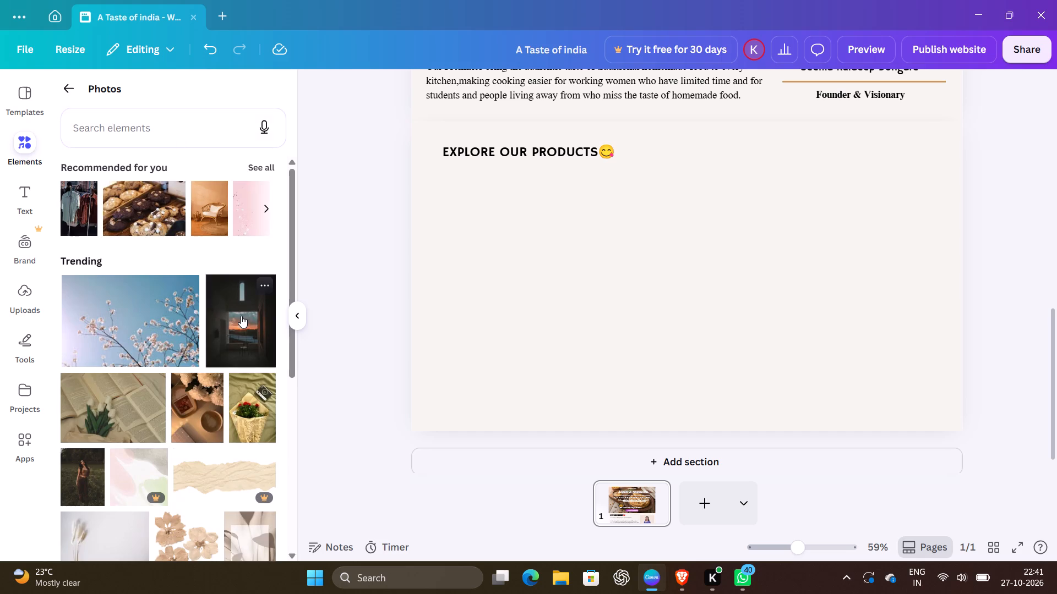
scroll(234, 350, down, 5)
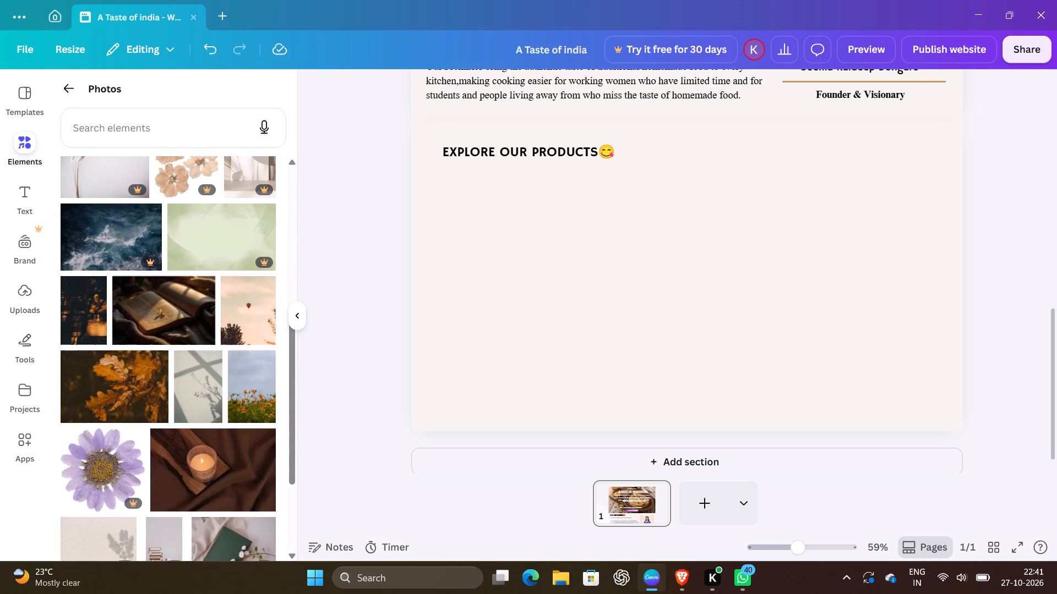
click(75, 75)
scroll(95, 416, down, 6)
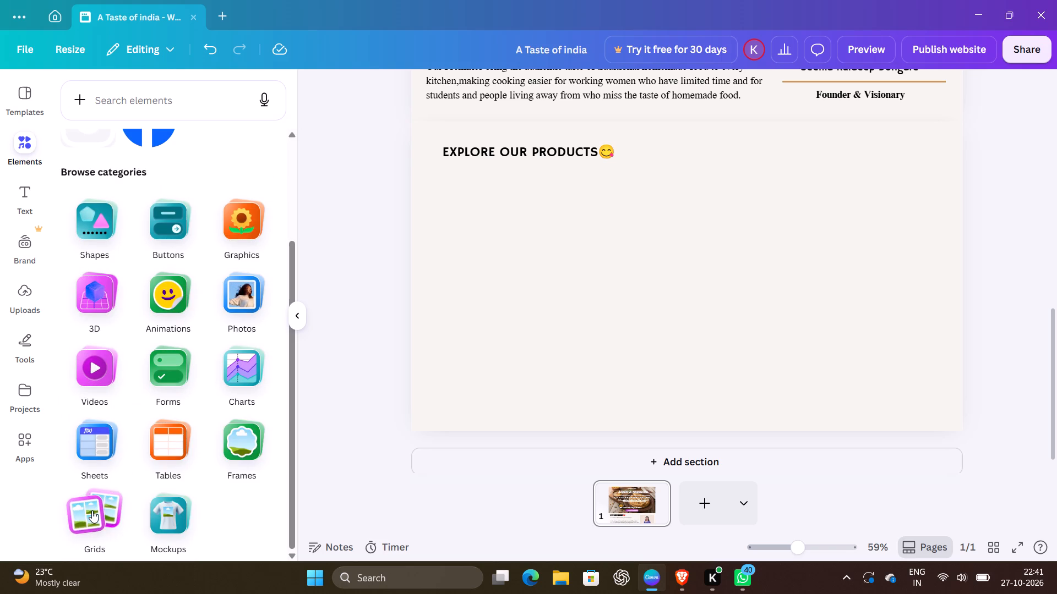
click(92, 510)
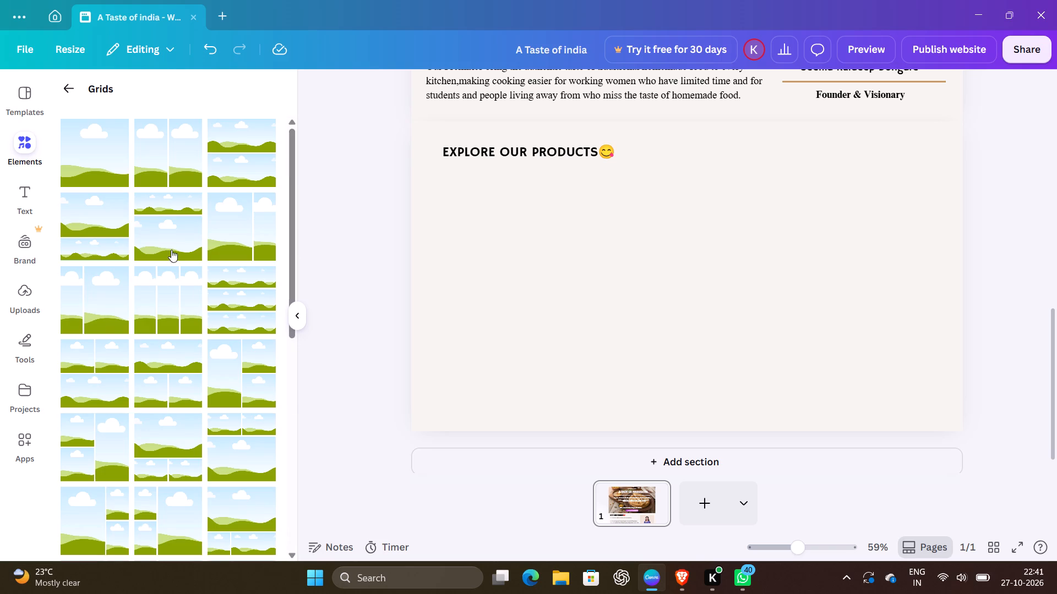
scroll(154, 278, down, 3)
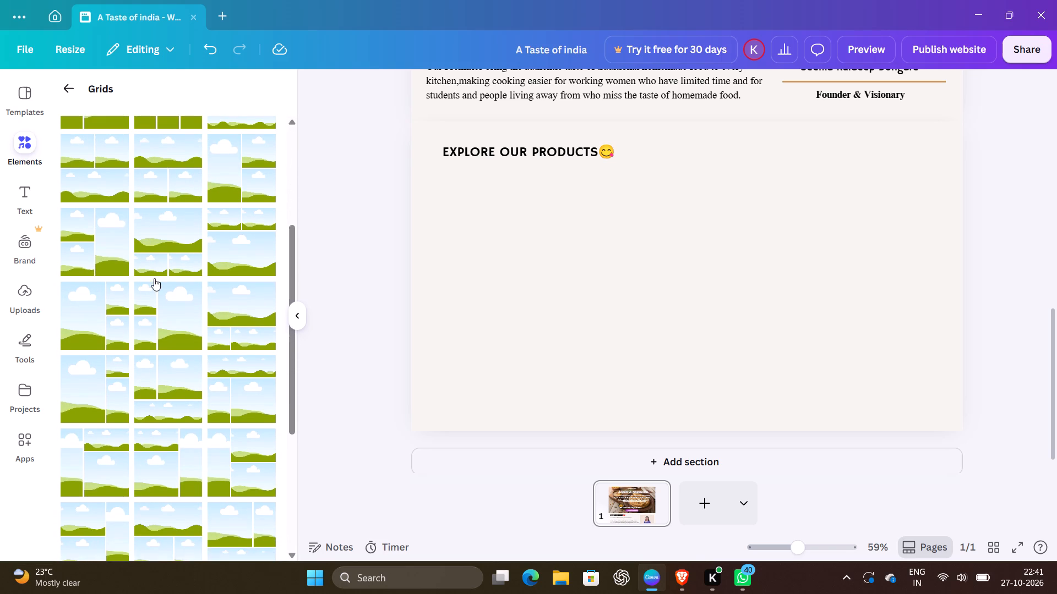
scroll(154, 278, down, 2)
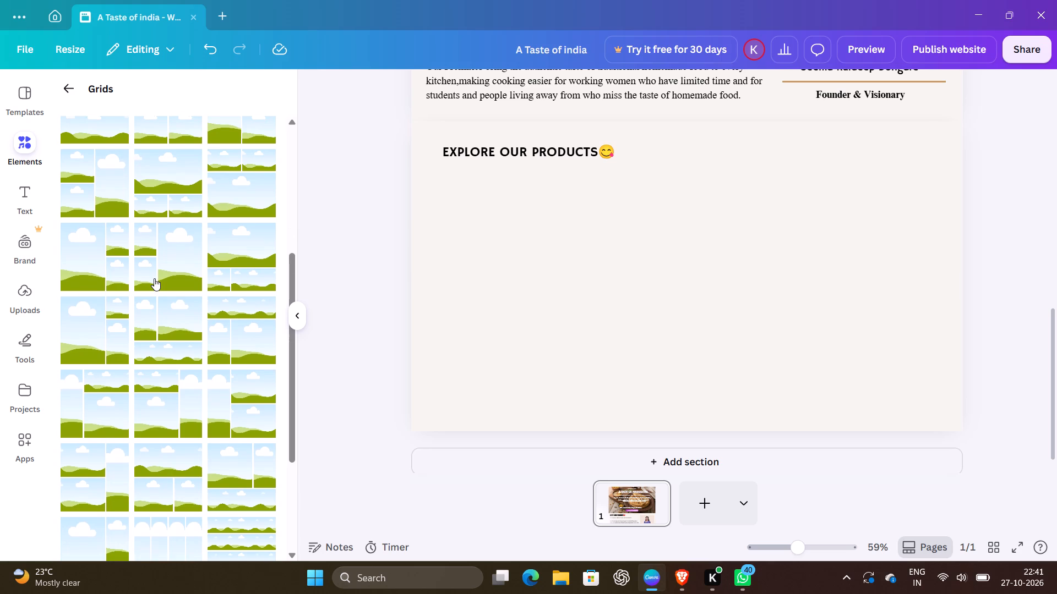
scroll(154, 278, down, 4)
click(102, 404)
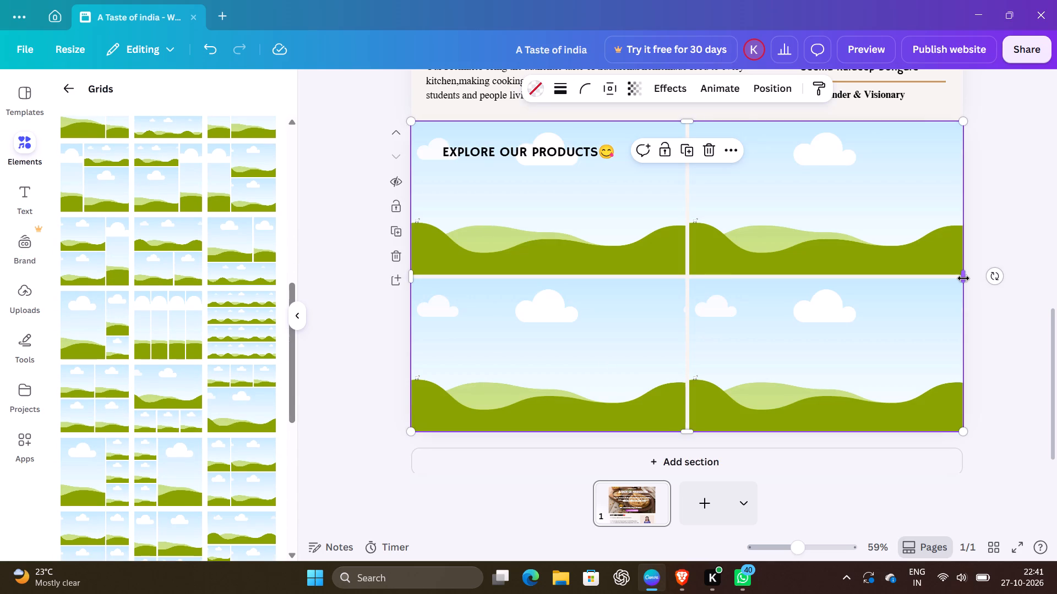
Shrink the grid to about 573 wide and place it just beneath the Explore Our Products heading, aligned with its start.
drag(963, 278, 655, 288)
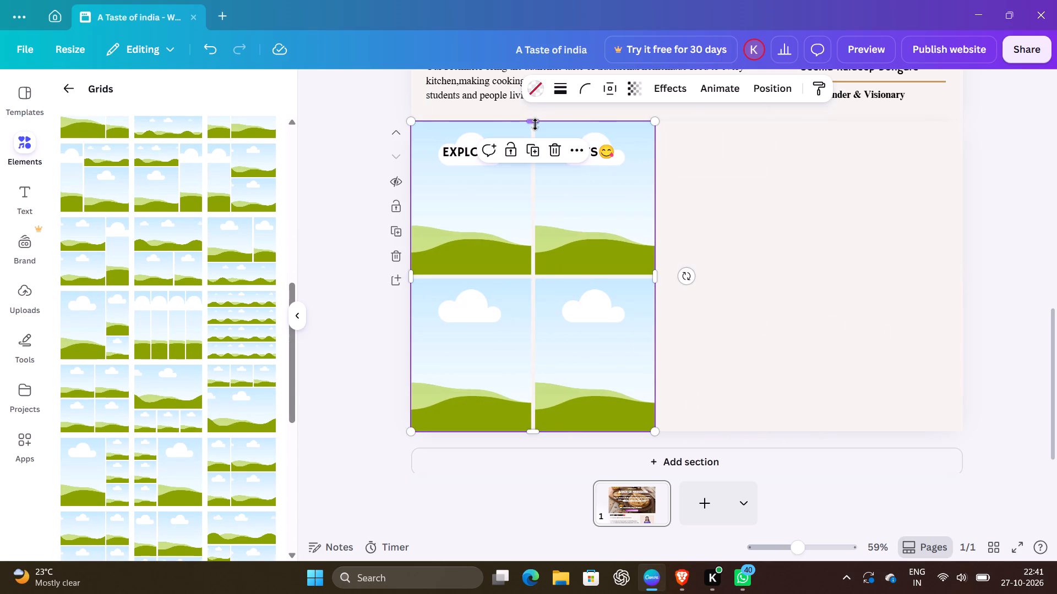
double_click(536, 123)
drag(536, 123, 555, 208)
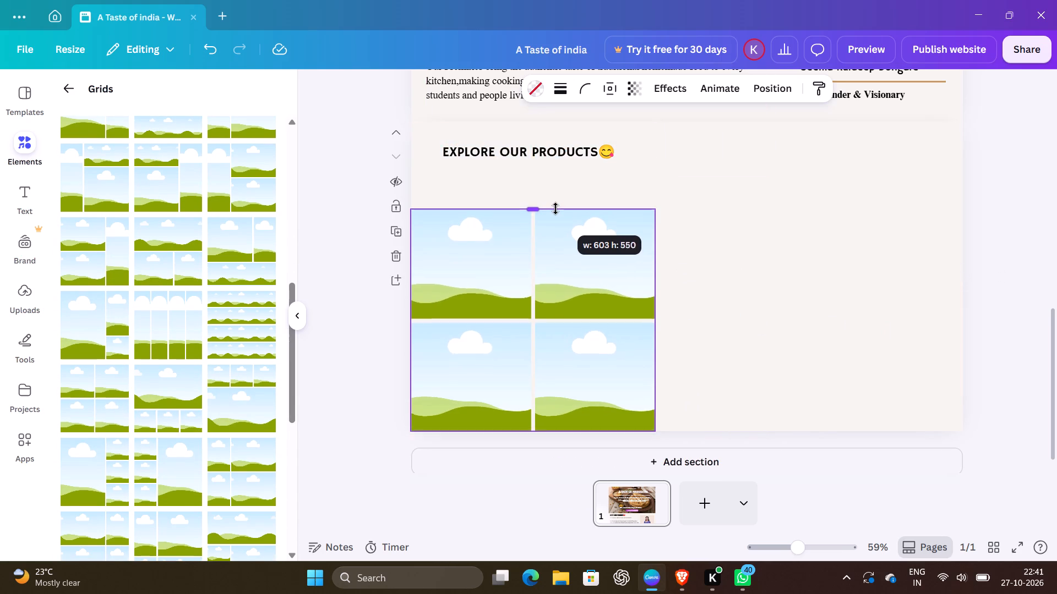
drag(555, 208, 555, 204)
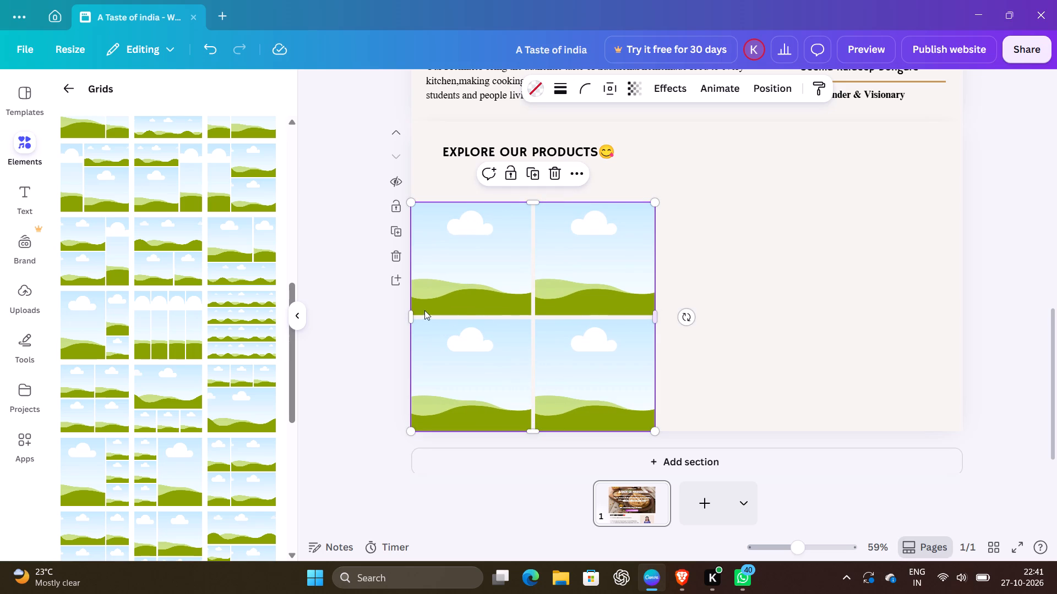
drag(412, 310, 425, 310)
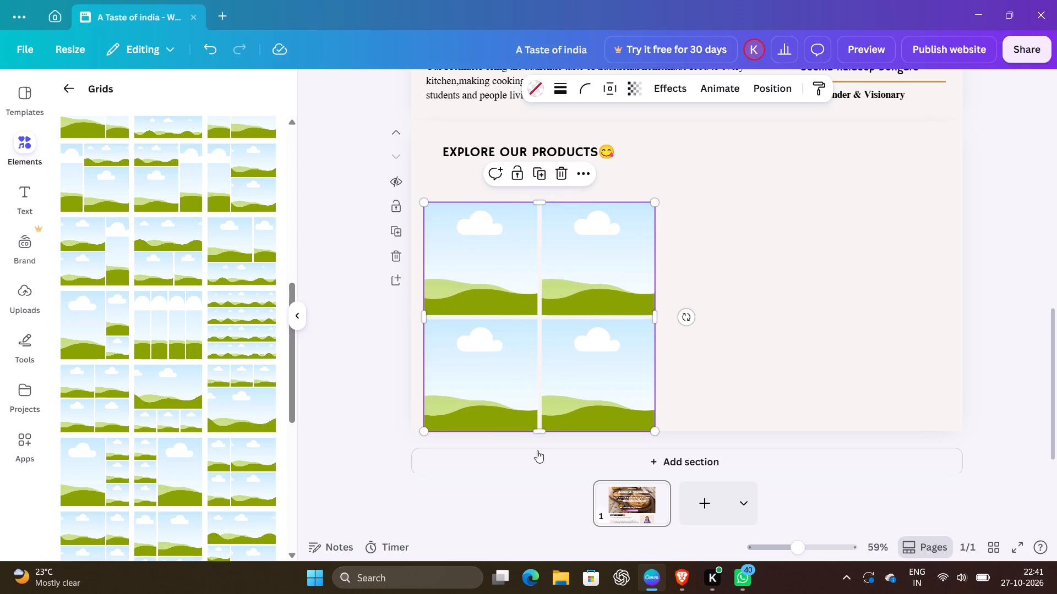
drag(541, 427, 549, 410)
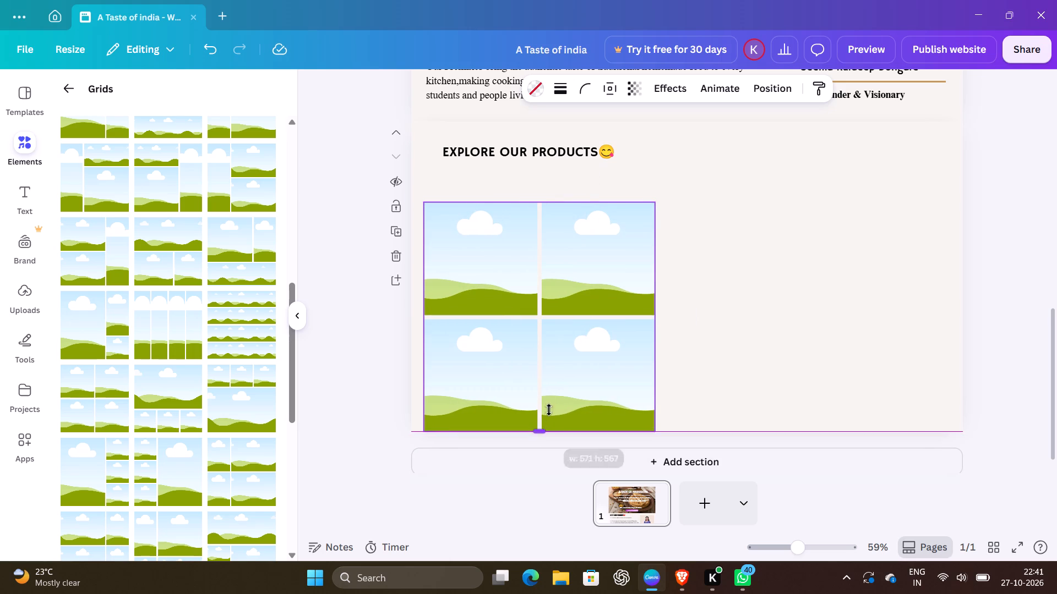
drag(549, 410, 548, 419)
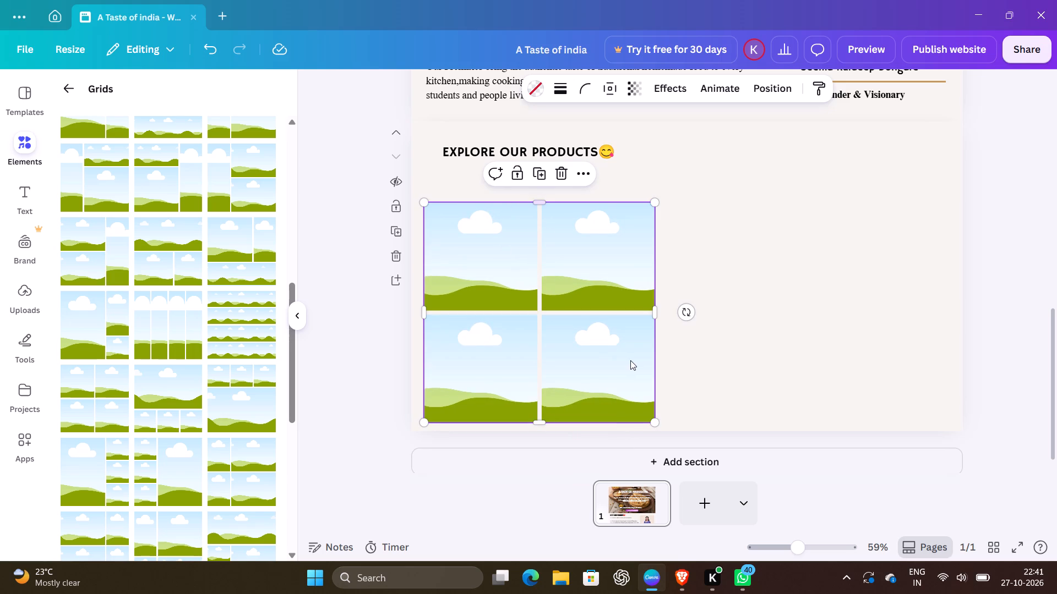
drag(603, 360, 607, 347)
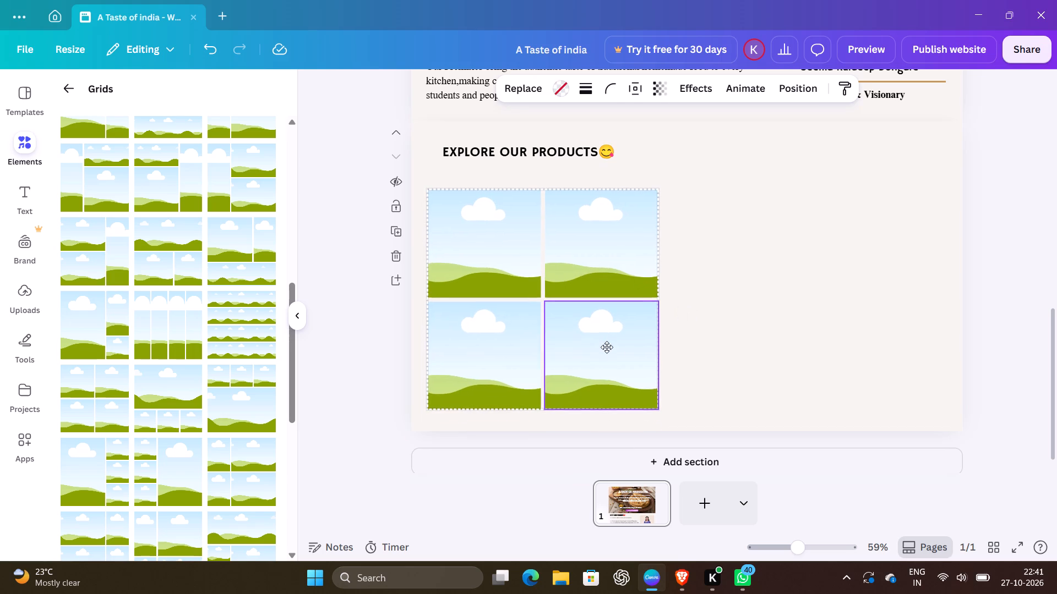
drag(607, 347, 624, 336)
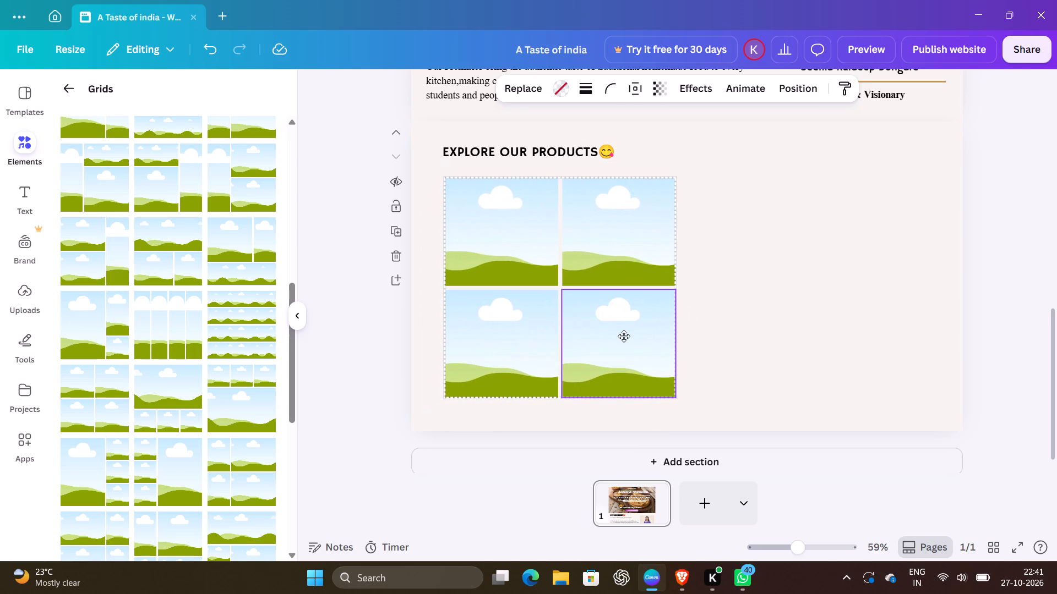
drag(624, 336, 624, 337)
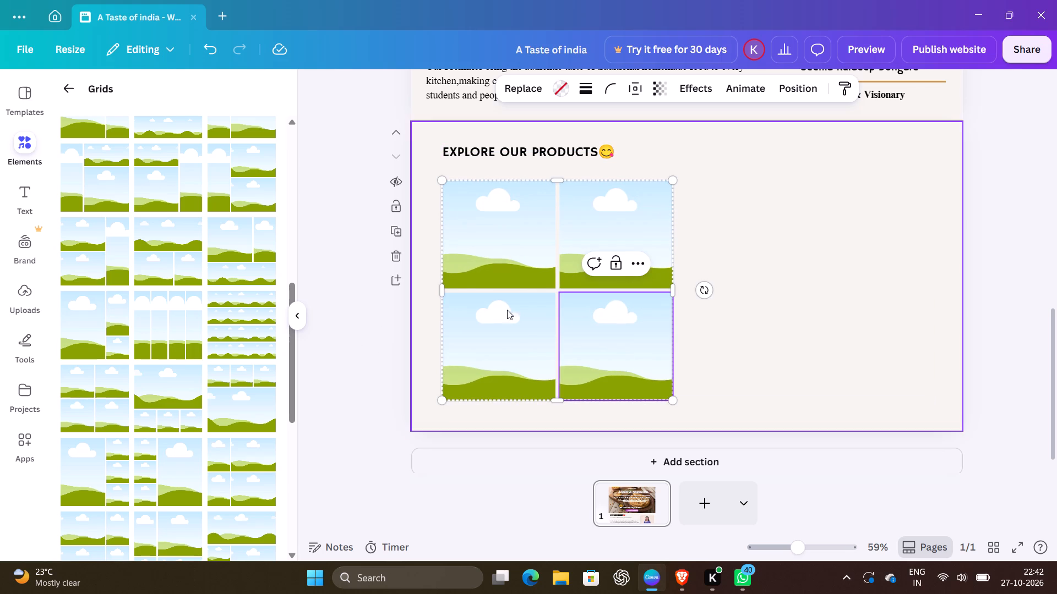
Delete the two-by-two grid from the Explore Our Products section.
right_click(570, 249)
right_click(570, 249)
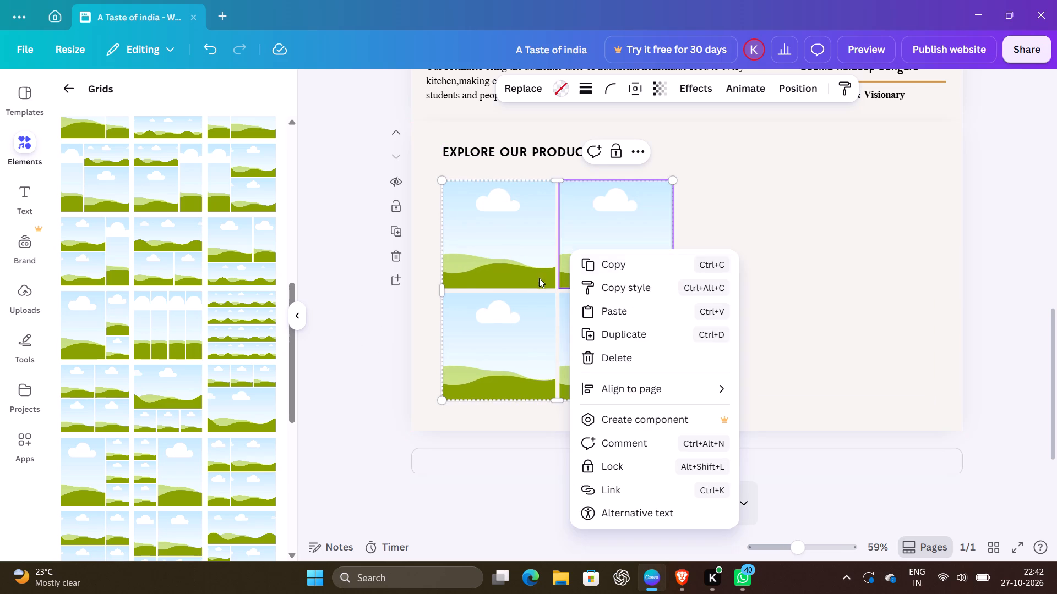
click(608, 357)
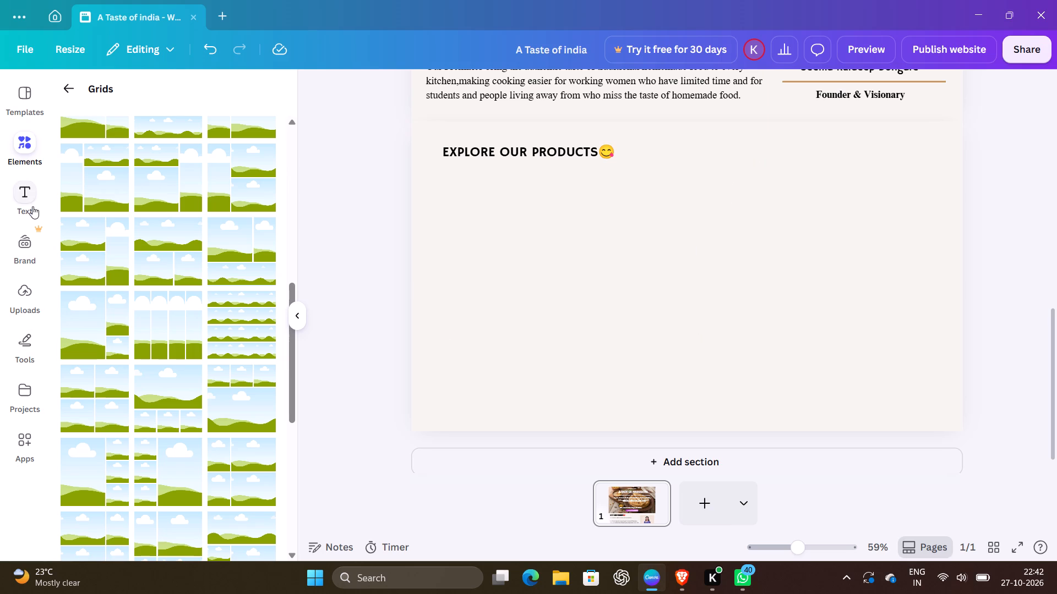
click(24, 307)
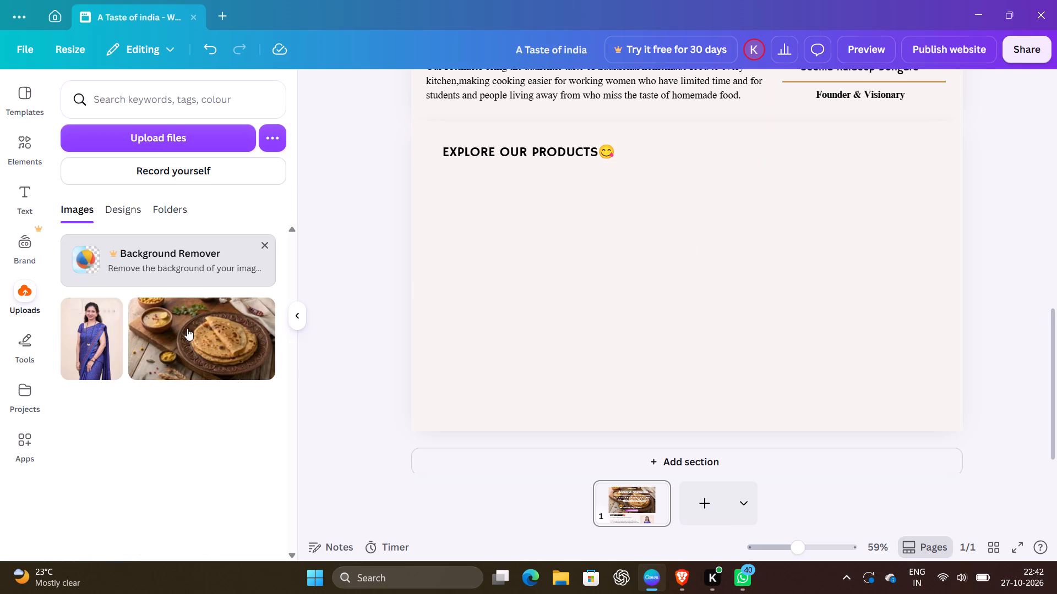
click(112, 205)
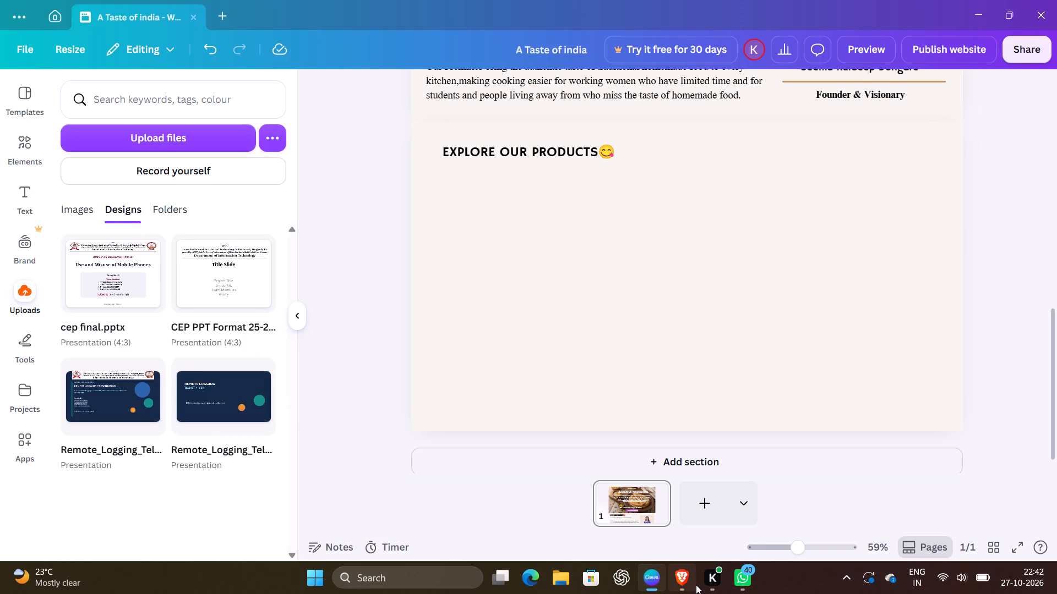
Switch to File Explorer, open the puran image from the pb folder on the Desktop, and copy it.
click(561, 577)
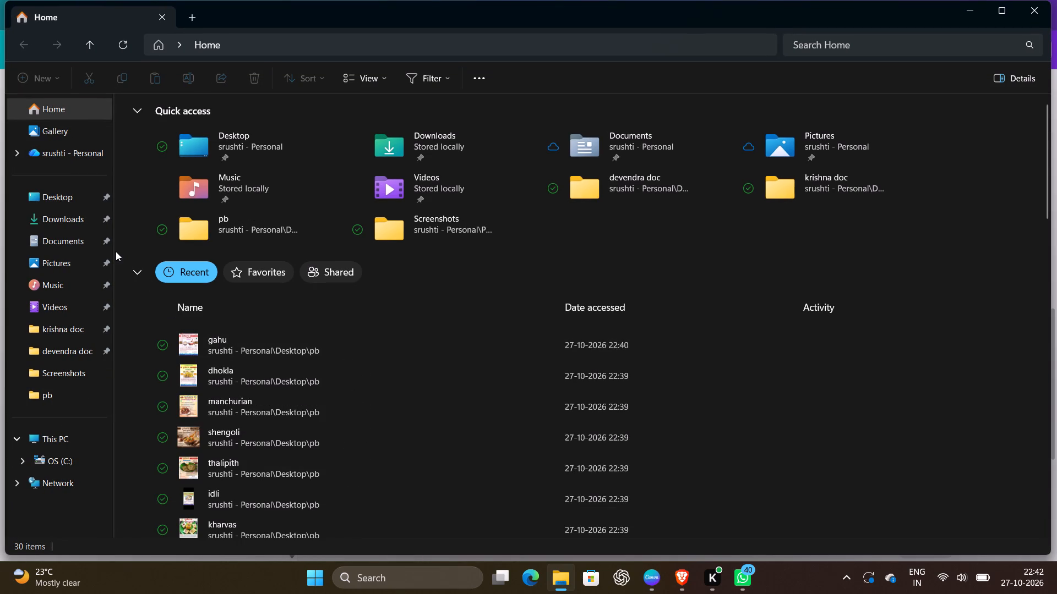
click(57, 212)
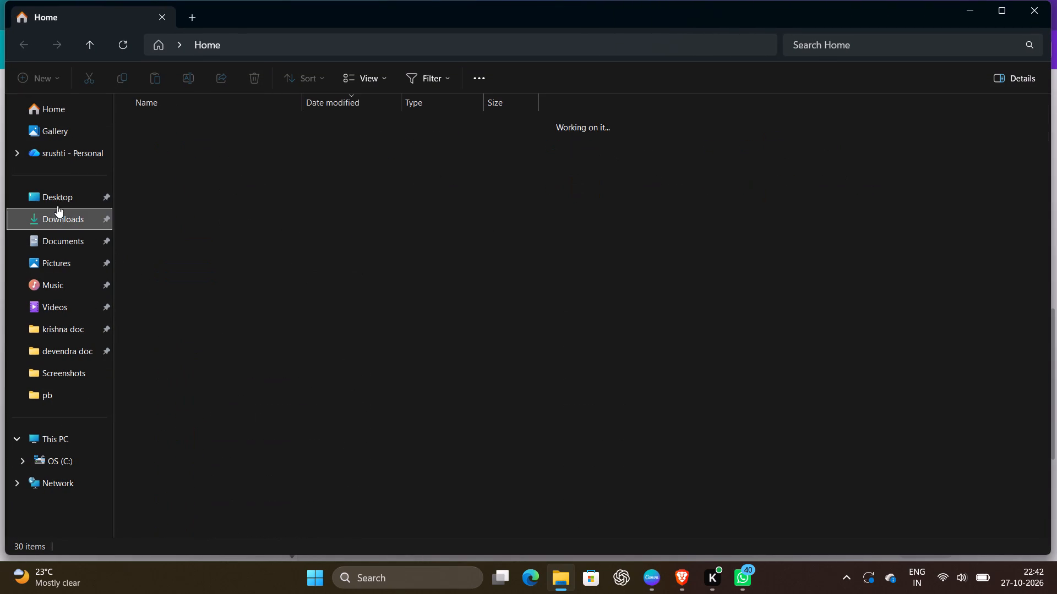
double_click(59, 197)
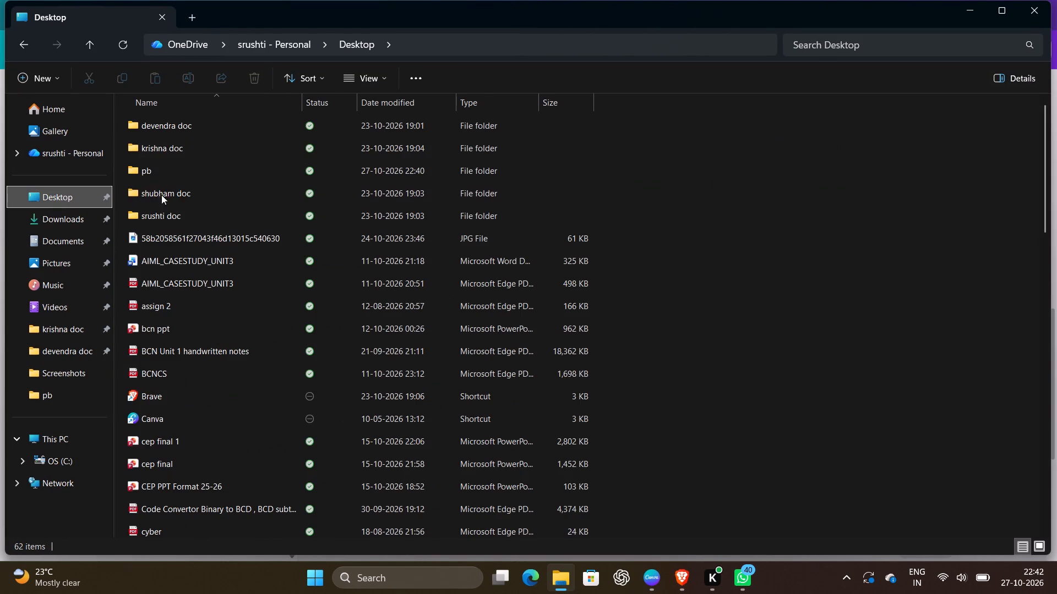
double_click(164, 177)
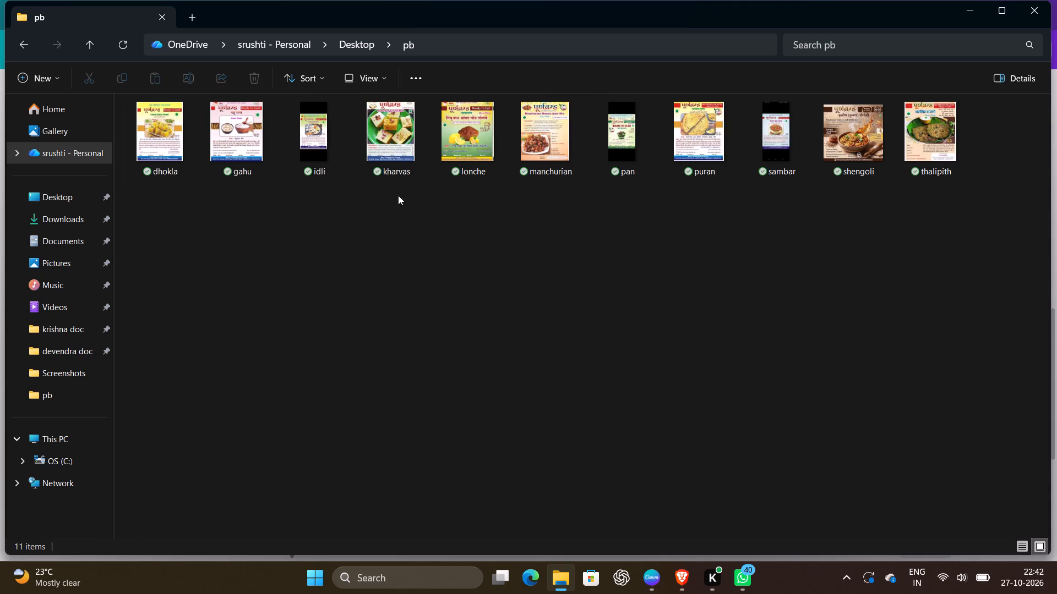
double_click(695, 124)
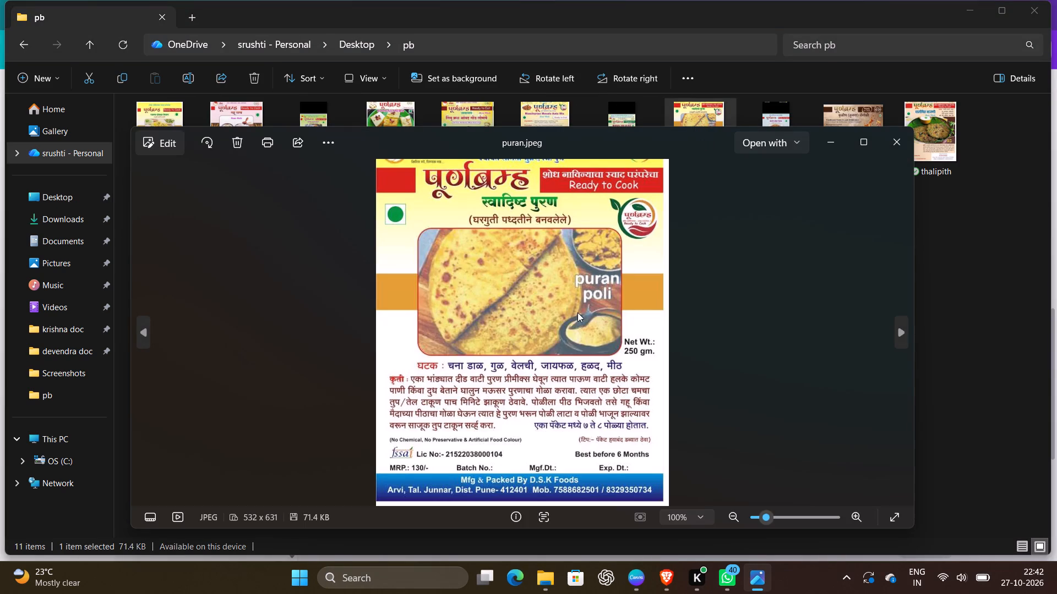
right_click(577, 312)
right_click(577, 312)
click(606, 334)
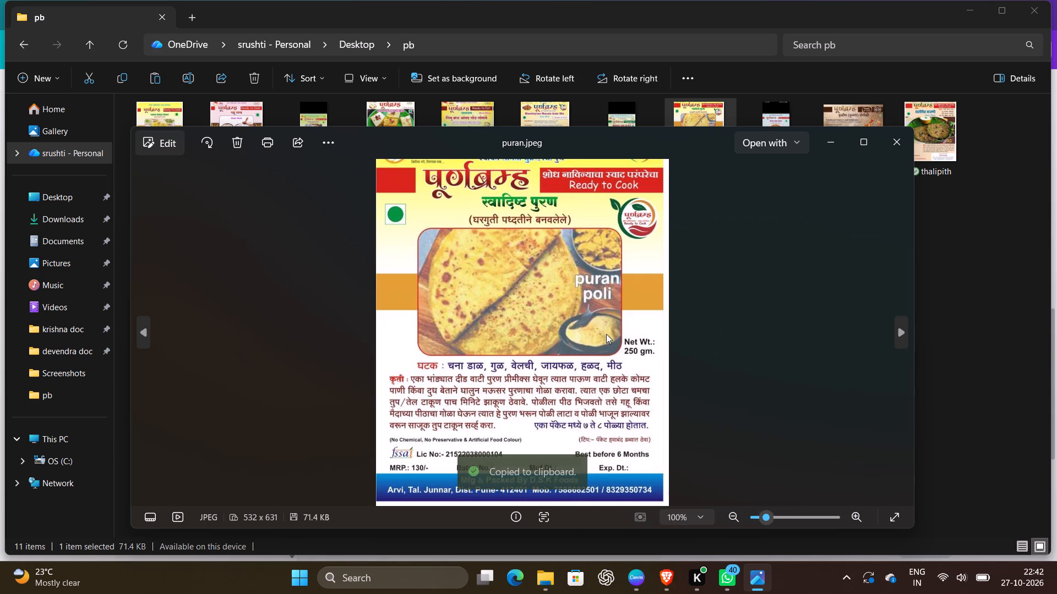
Switch back to Canva and paste the puran image into the Explore Our Products section.
click(639, 577)
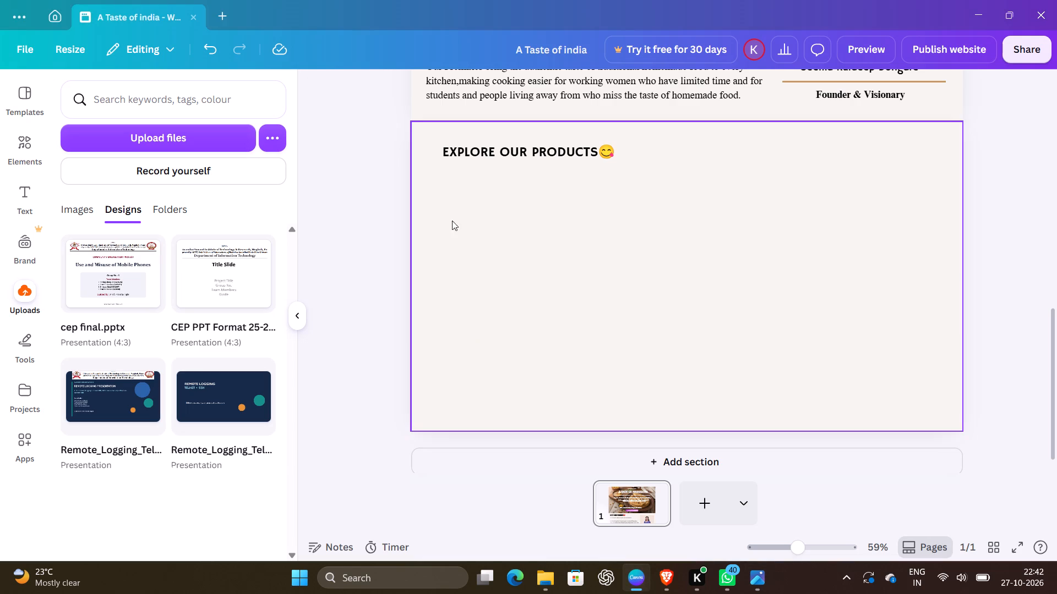
right_click(462, 200)
right_click(462, 200)
click(500, 232)
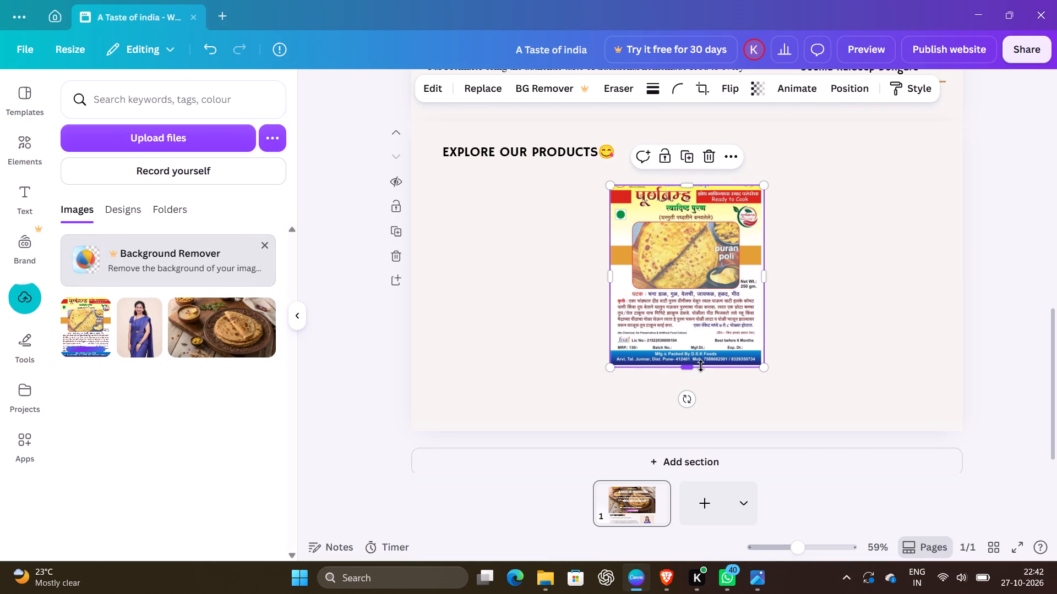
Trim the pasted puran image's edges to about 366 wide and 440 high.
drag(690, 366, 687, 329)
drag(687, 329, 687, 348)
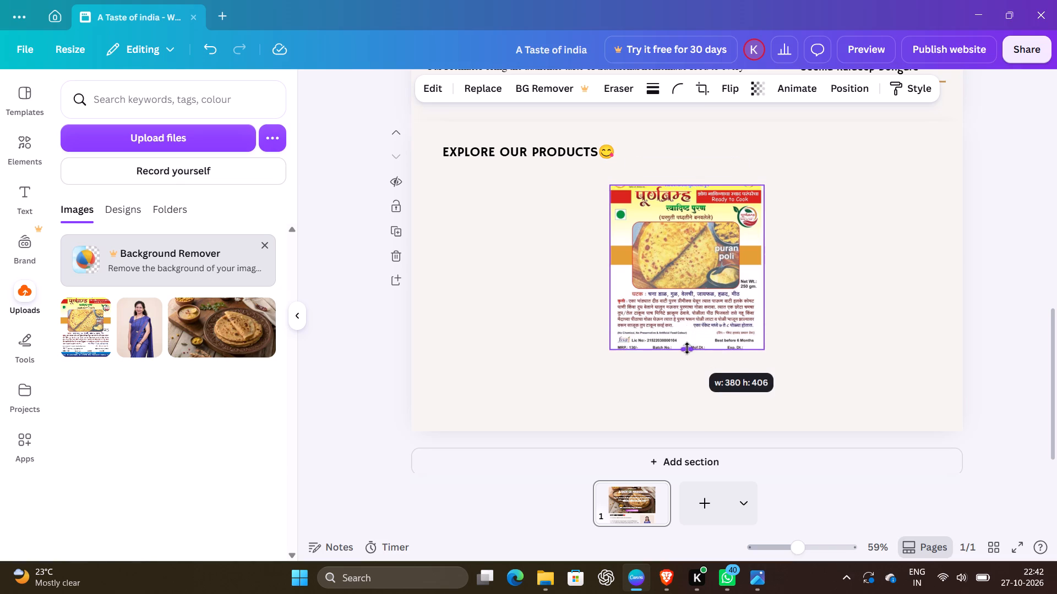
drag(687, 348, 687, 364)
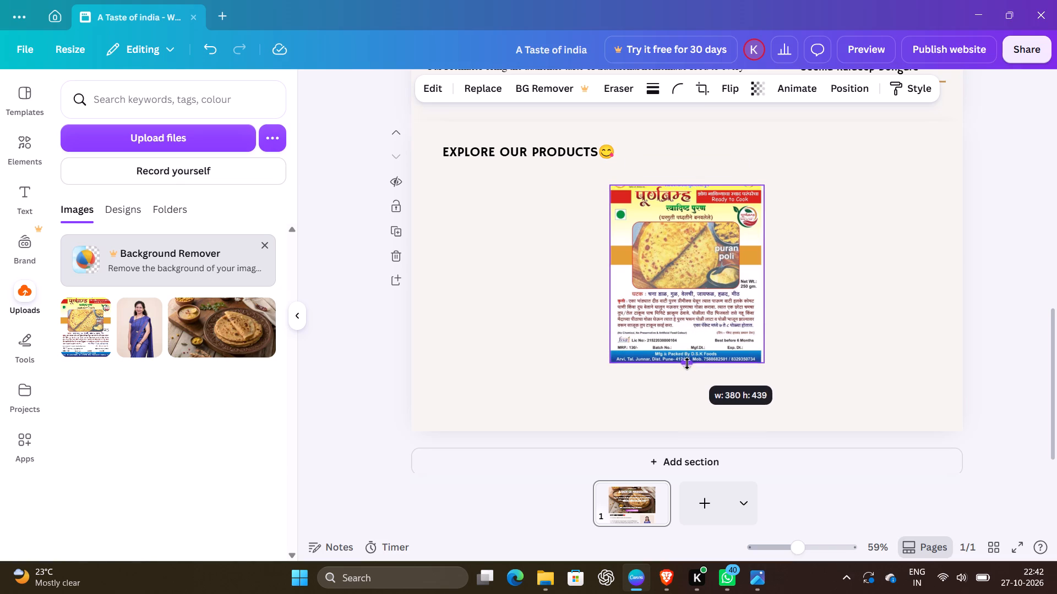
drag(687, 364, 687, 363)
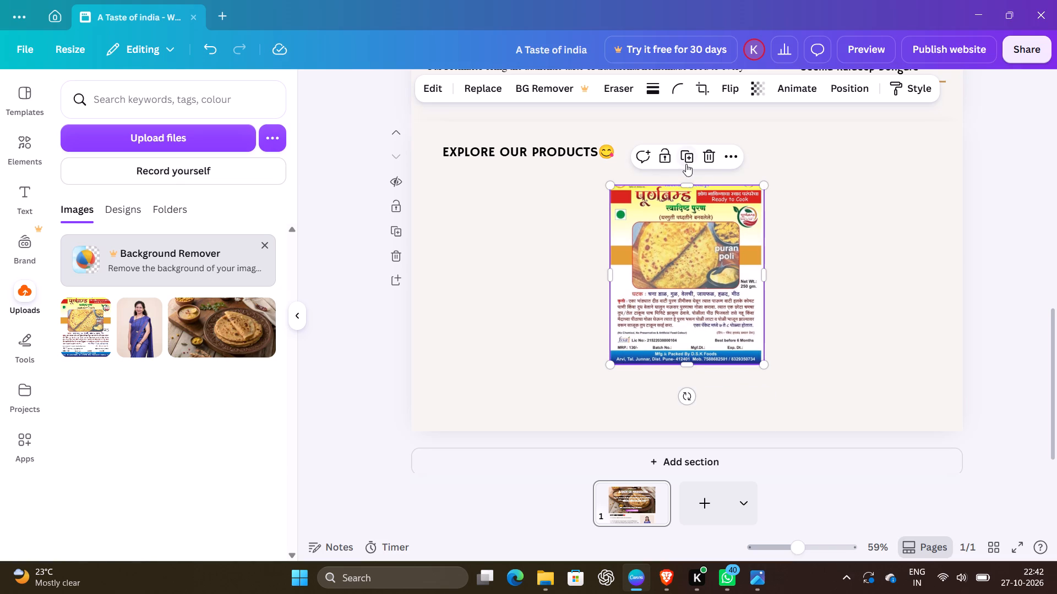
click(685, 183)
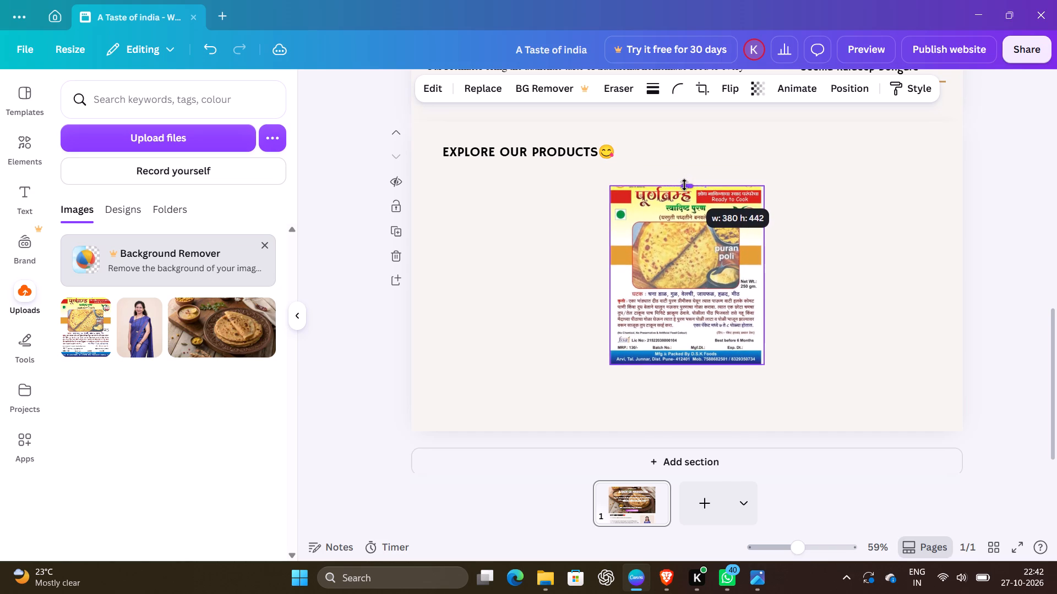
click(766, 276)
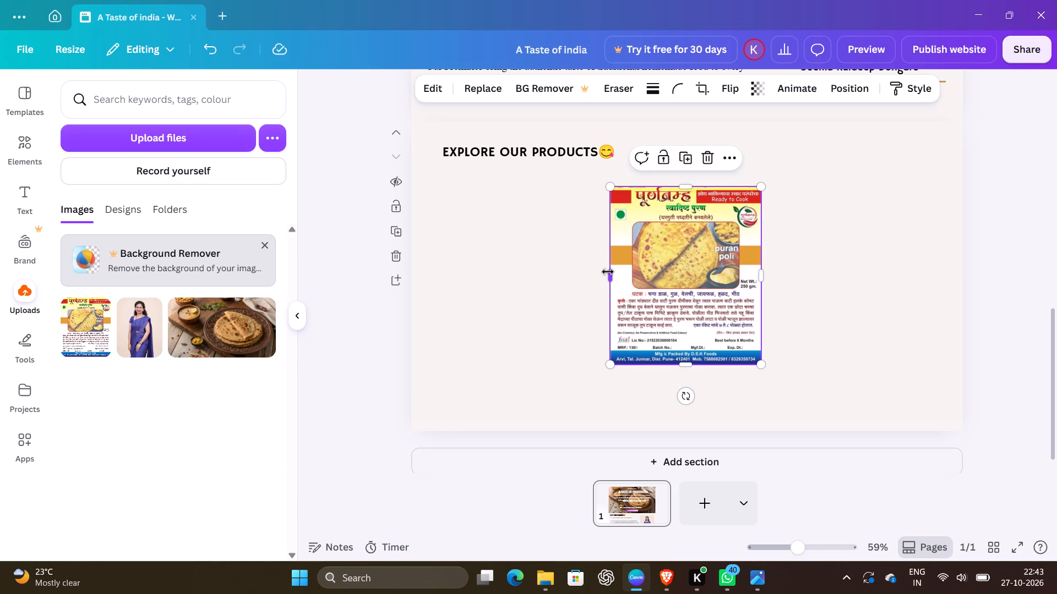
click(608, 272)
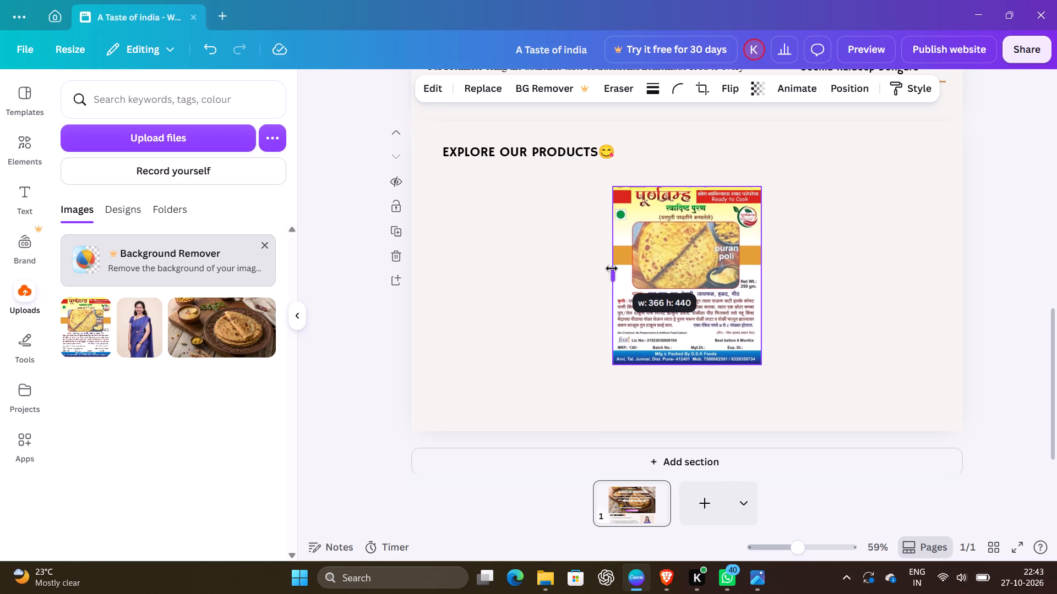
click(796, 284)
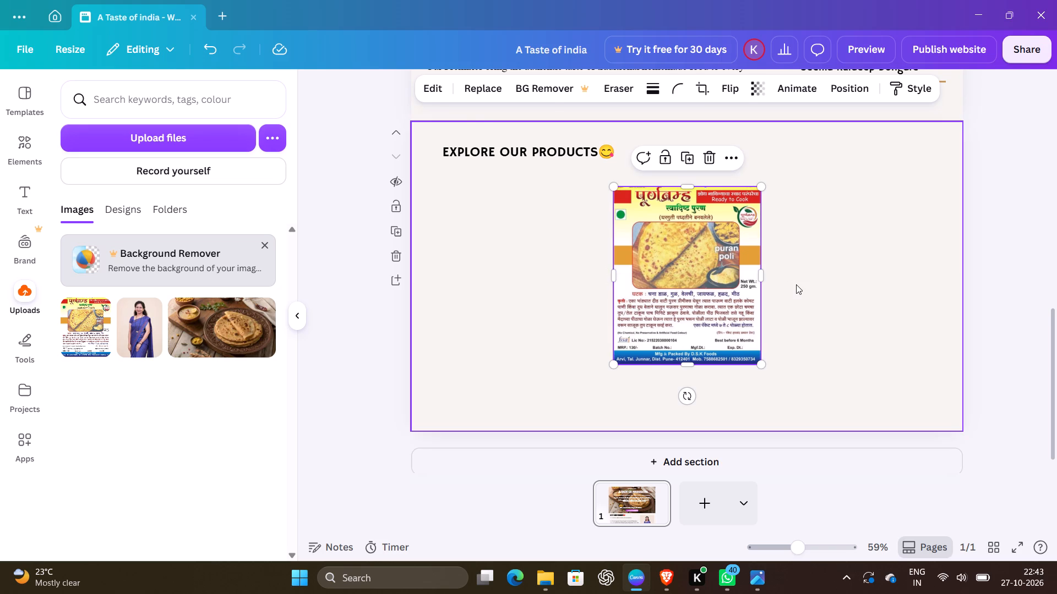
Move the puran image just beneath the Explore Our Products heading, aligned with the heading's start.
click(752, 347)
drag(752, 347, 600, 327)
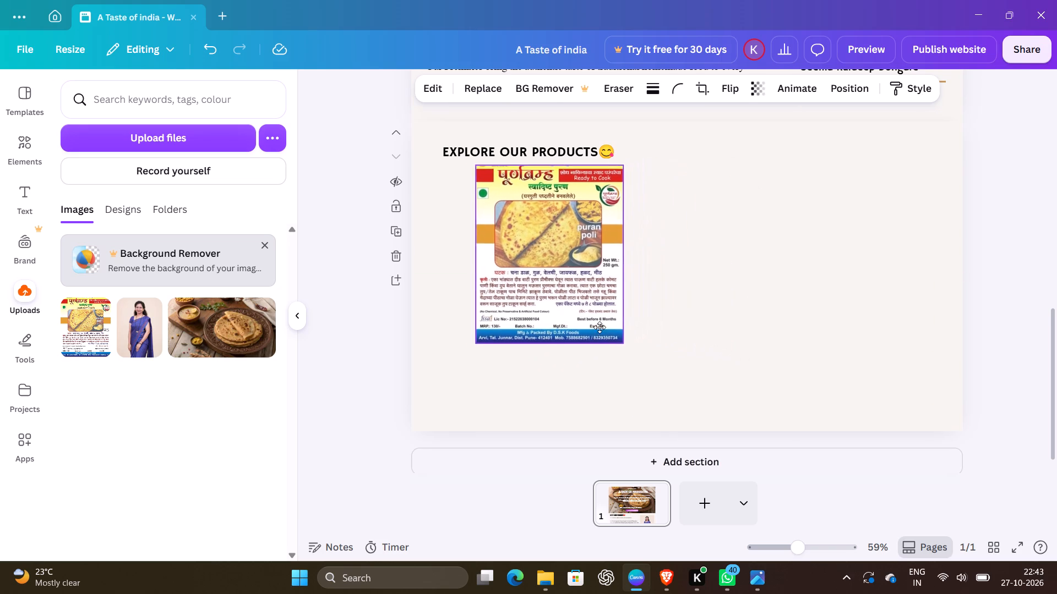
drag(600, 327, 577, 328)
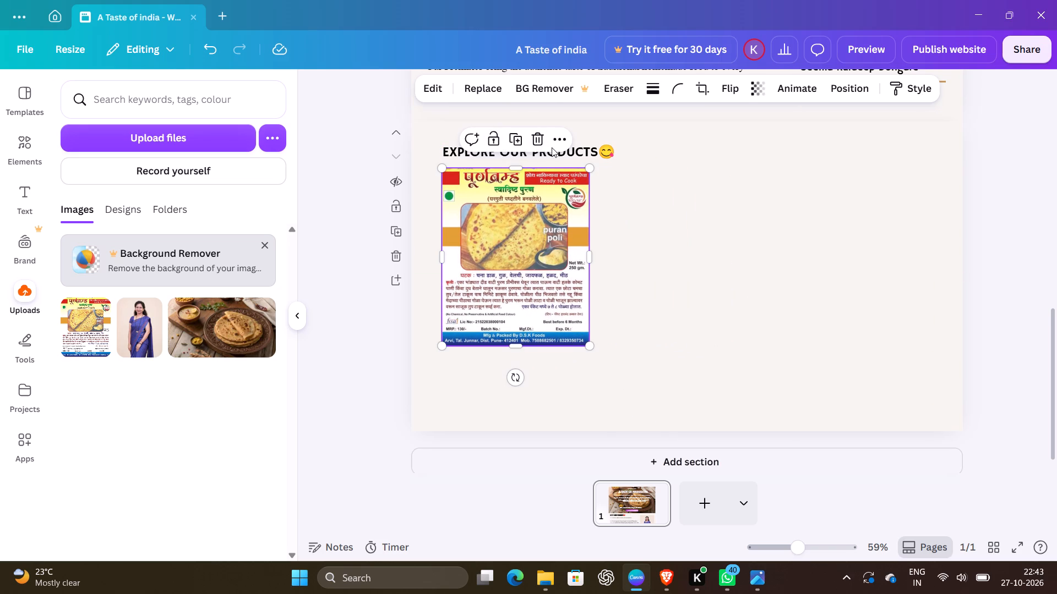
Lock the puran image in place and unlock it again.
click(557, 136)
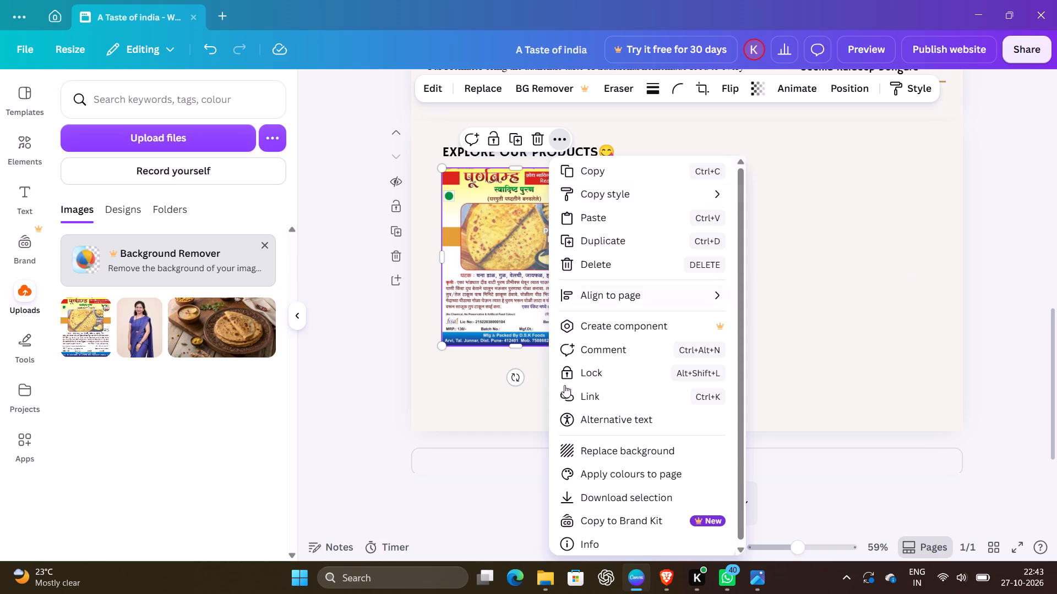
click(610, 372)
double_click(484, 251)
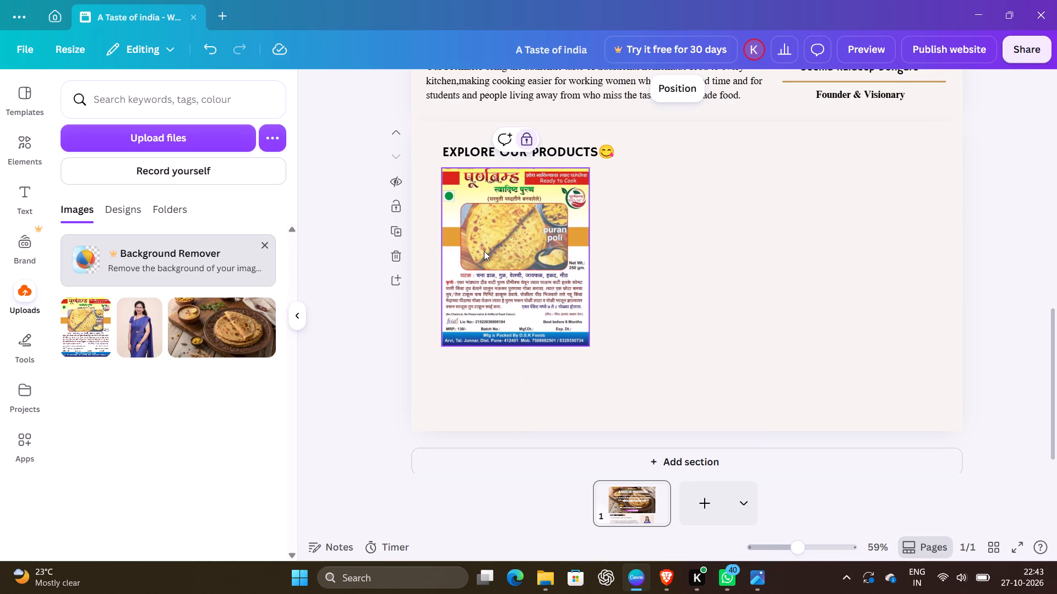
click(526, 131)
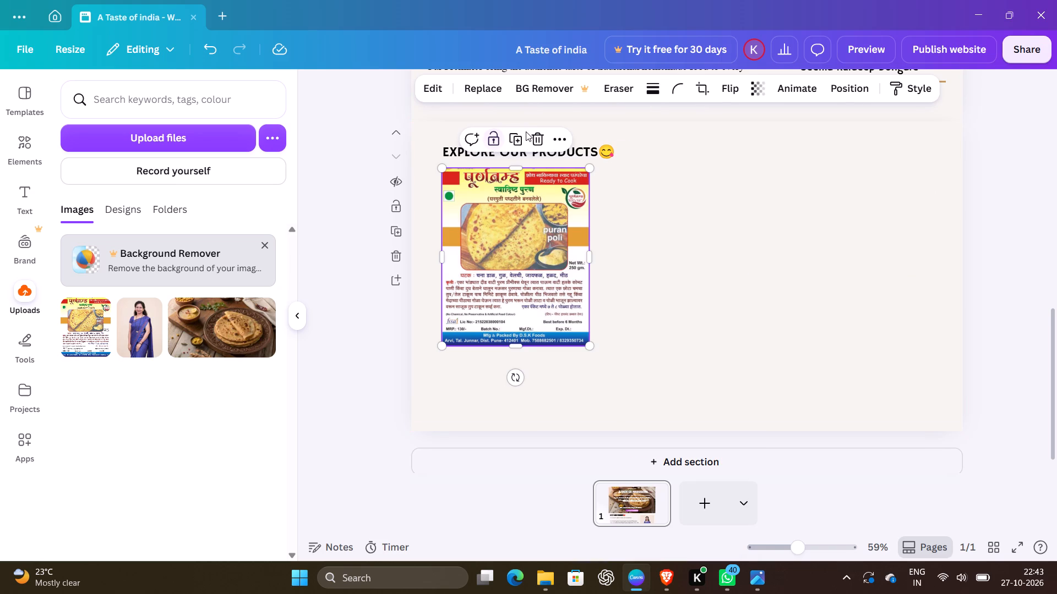
Delete the puran image from the Explore Our Products section.
click(543, 140)
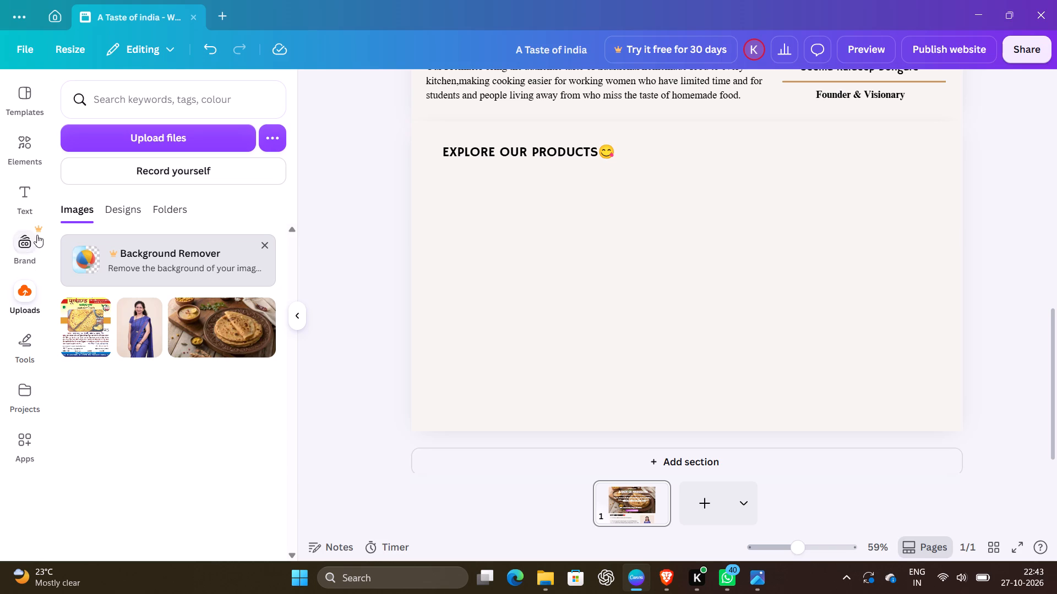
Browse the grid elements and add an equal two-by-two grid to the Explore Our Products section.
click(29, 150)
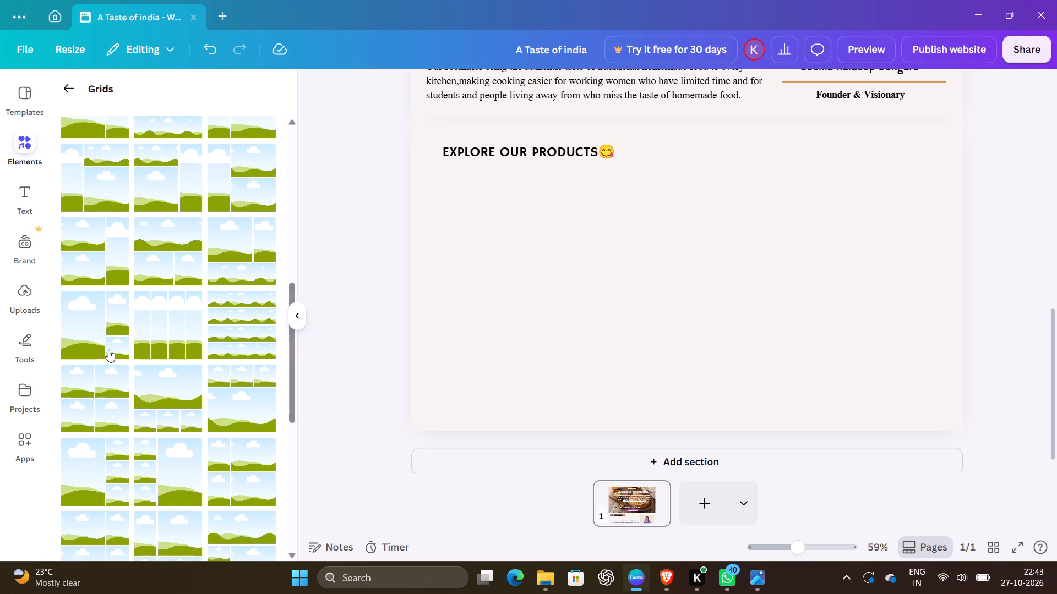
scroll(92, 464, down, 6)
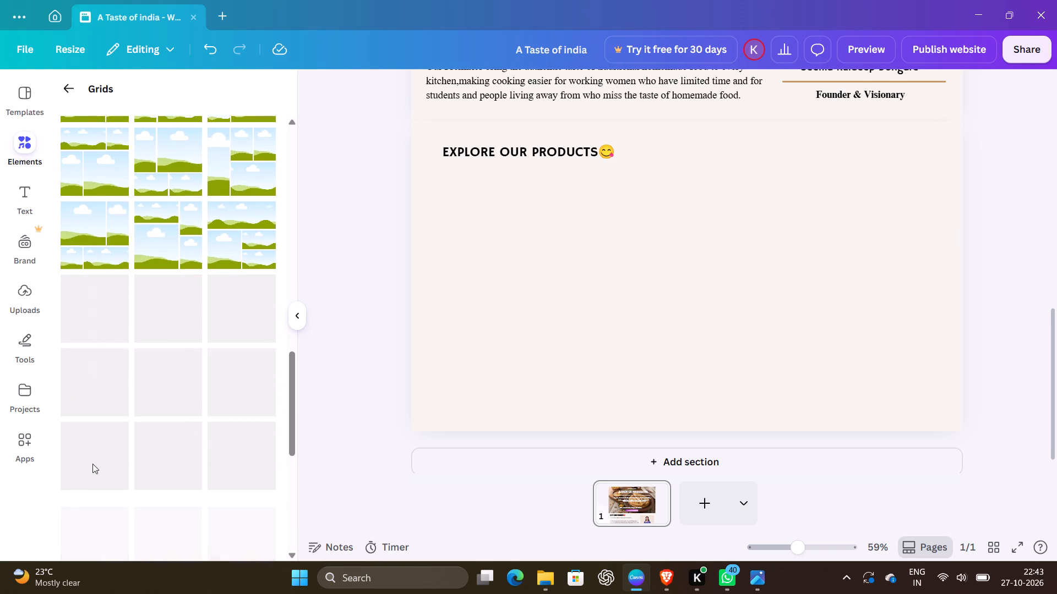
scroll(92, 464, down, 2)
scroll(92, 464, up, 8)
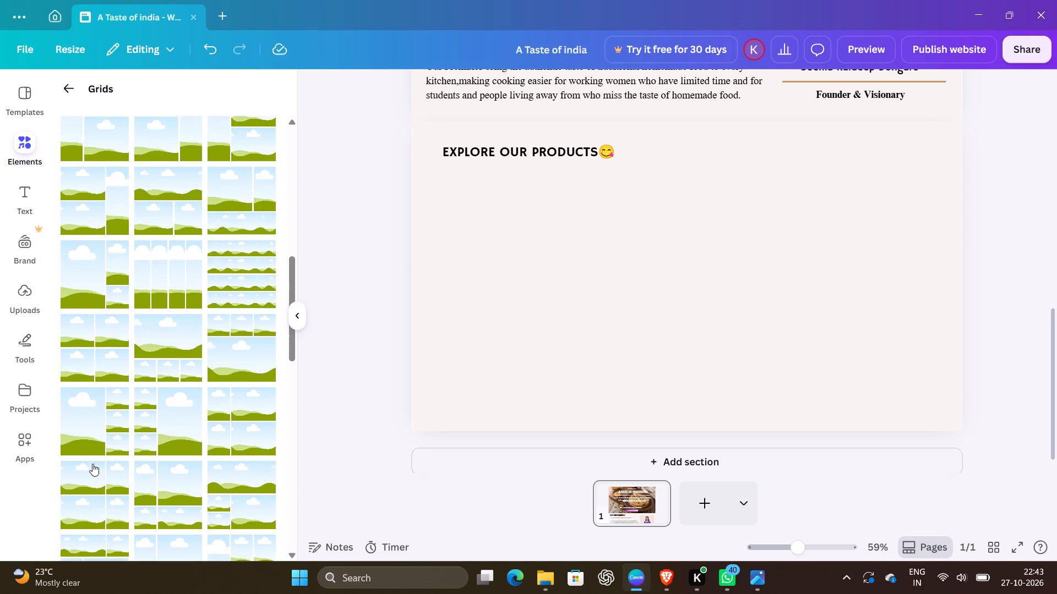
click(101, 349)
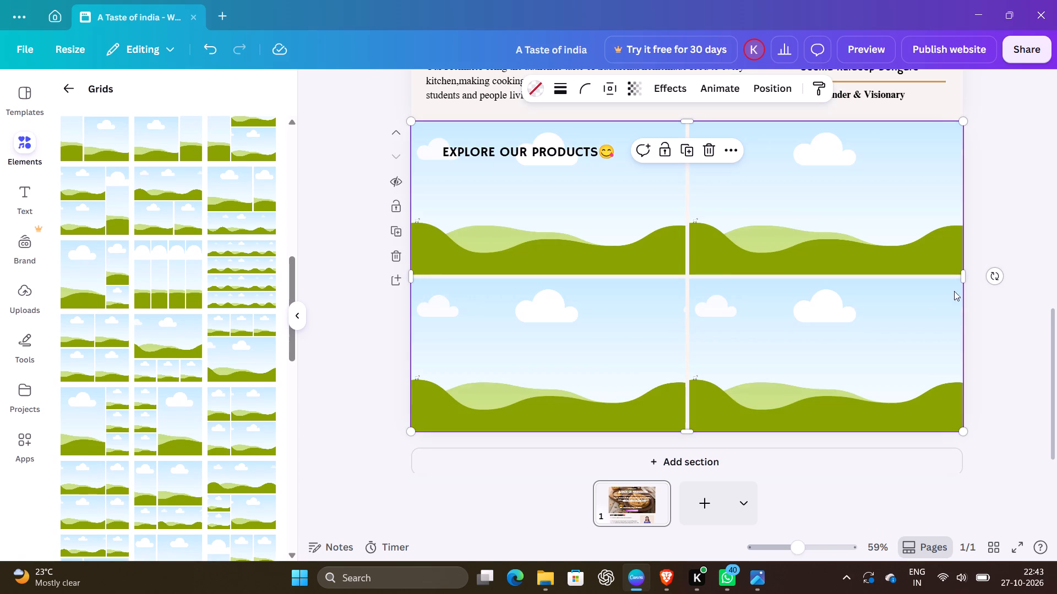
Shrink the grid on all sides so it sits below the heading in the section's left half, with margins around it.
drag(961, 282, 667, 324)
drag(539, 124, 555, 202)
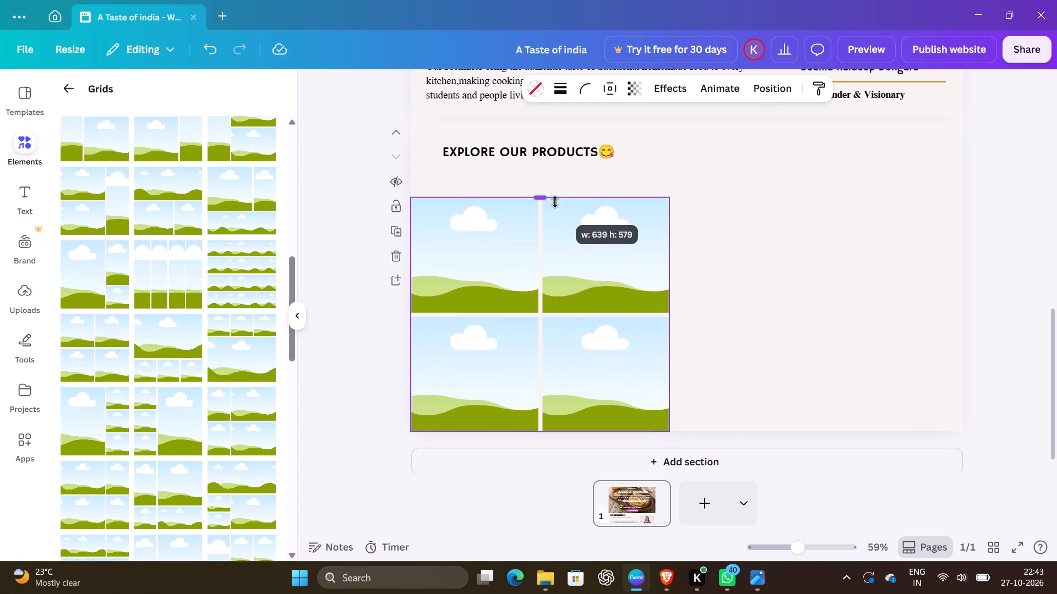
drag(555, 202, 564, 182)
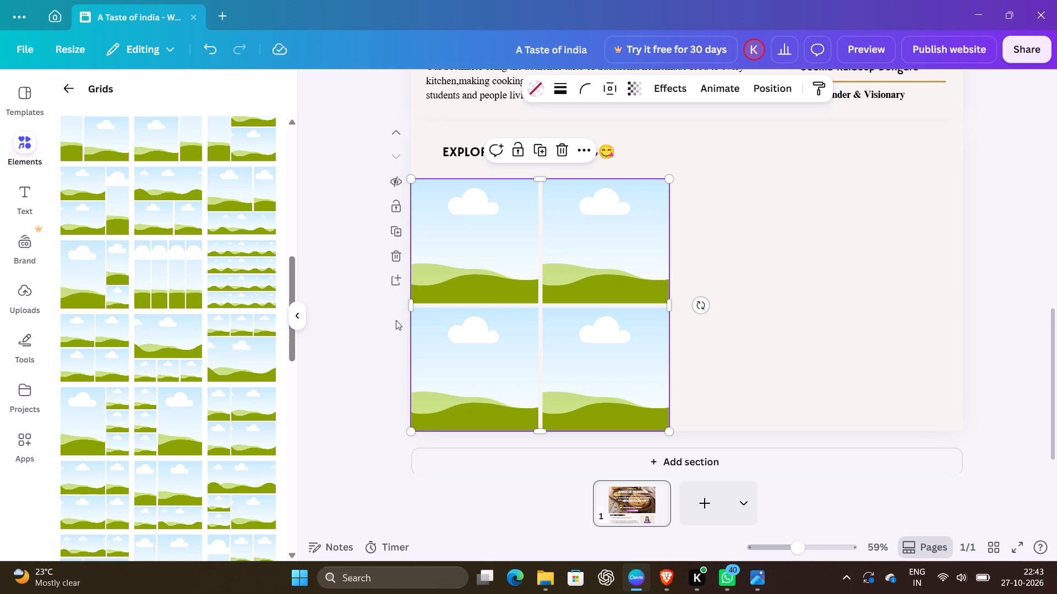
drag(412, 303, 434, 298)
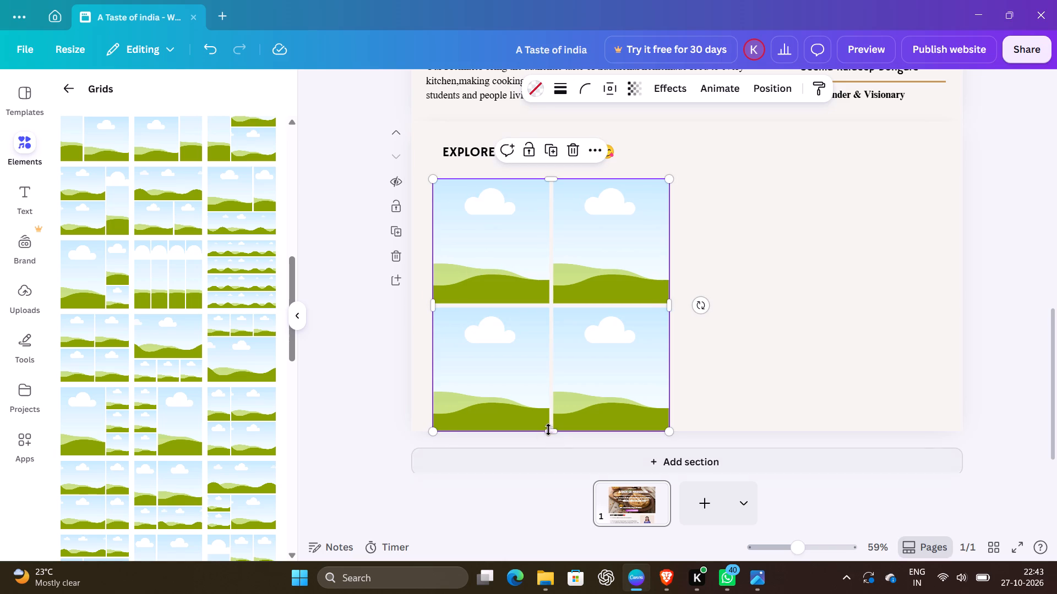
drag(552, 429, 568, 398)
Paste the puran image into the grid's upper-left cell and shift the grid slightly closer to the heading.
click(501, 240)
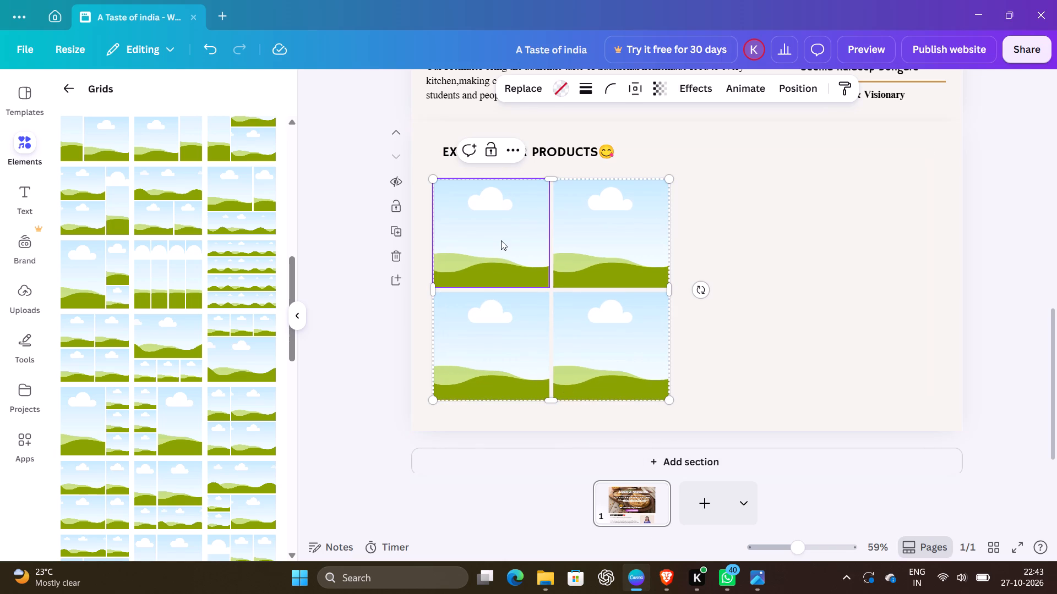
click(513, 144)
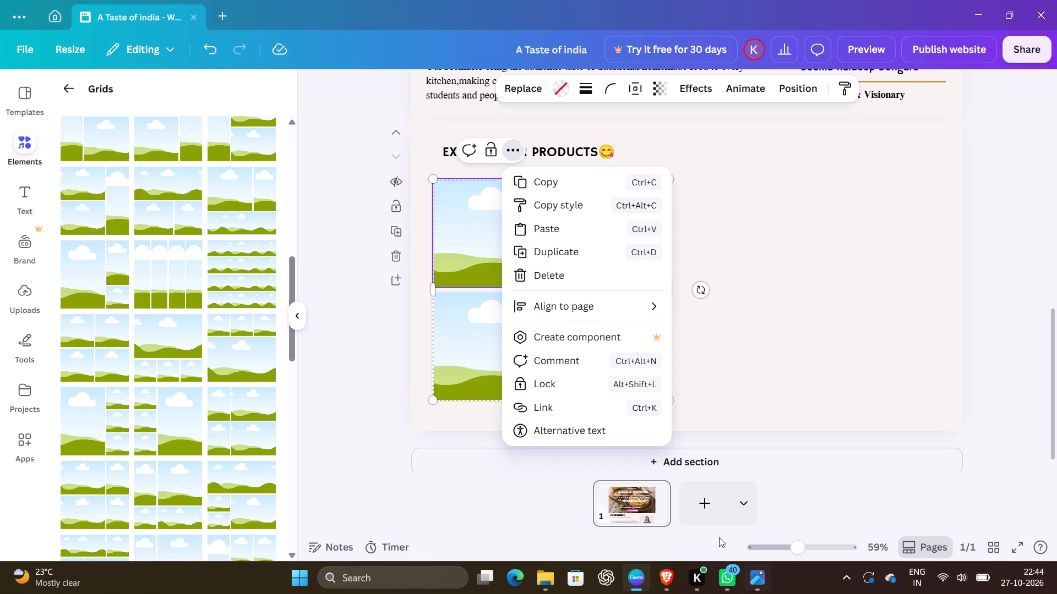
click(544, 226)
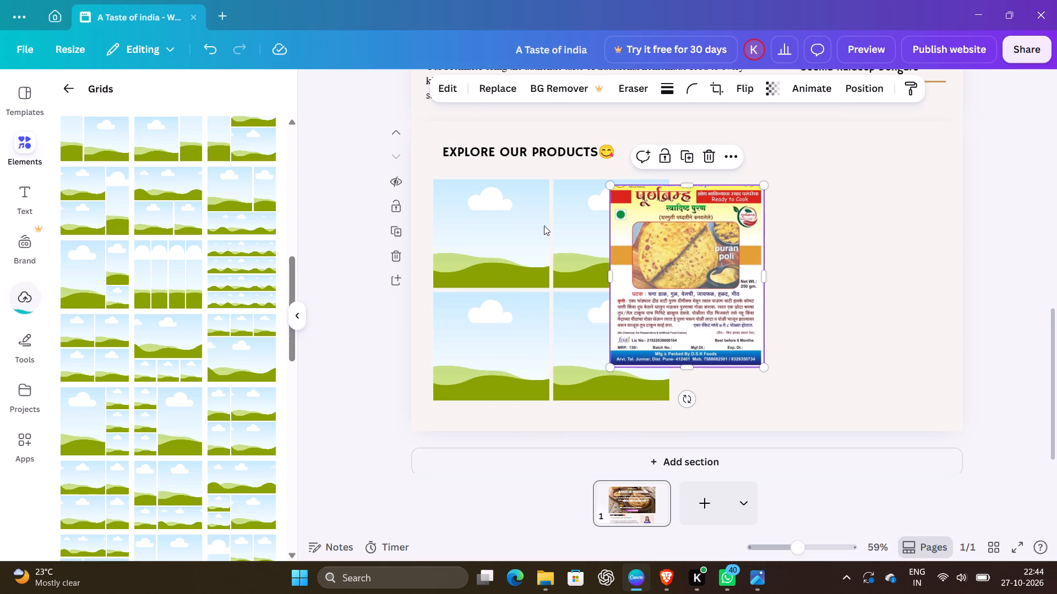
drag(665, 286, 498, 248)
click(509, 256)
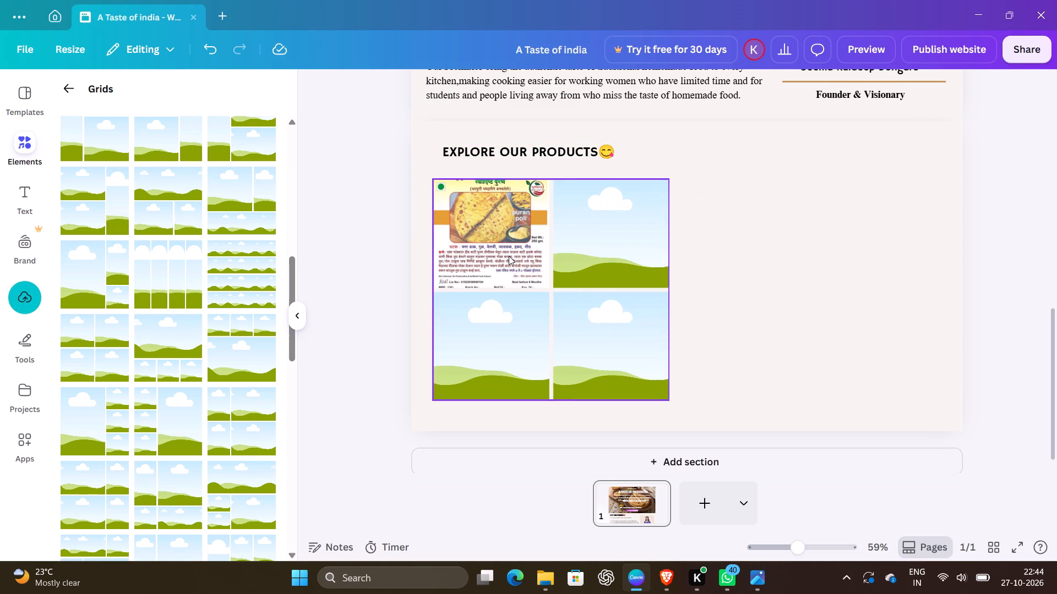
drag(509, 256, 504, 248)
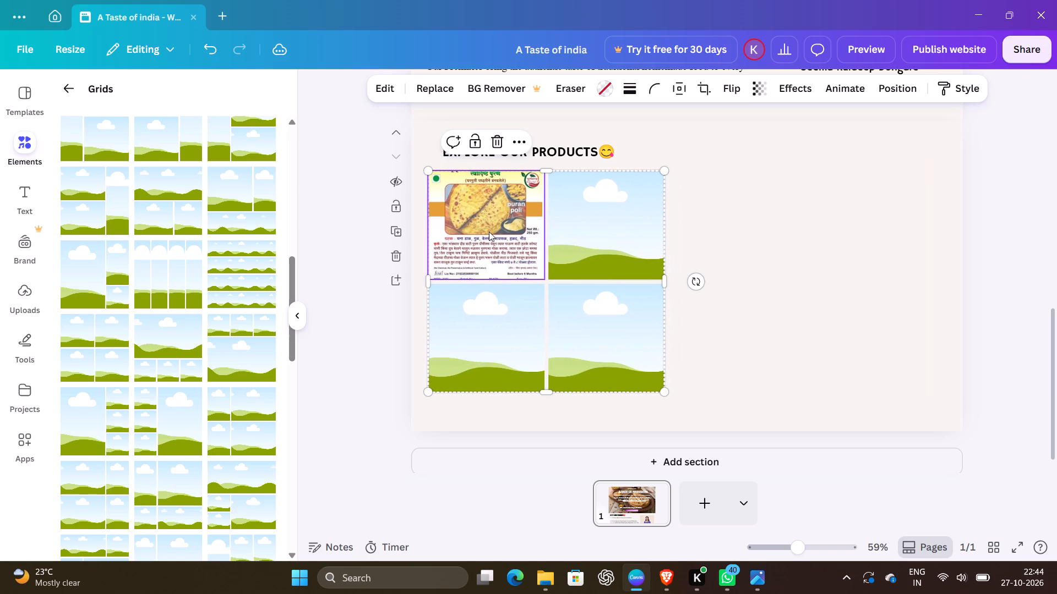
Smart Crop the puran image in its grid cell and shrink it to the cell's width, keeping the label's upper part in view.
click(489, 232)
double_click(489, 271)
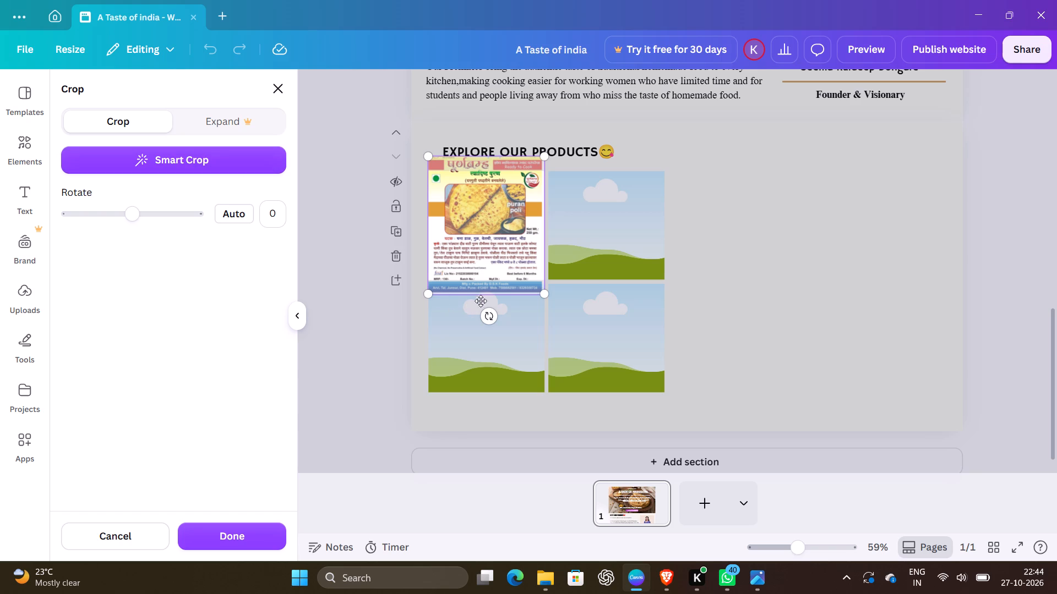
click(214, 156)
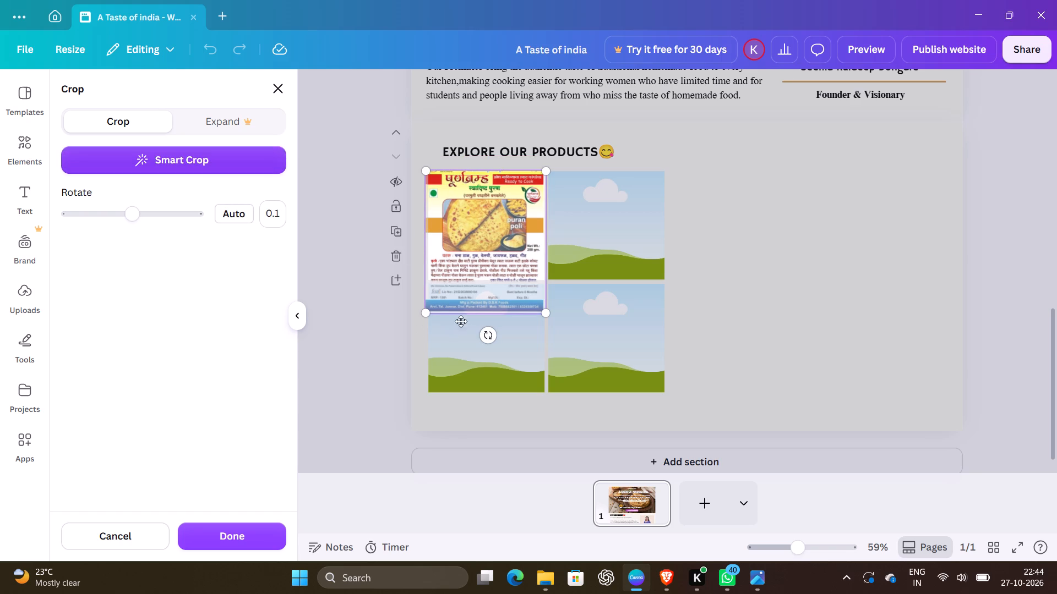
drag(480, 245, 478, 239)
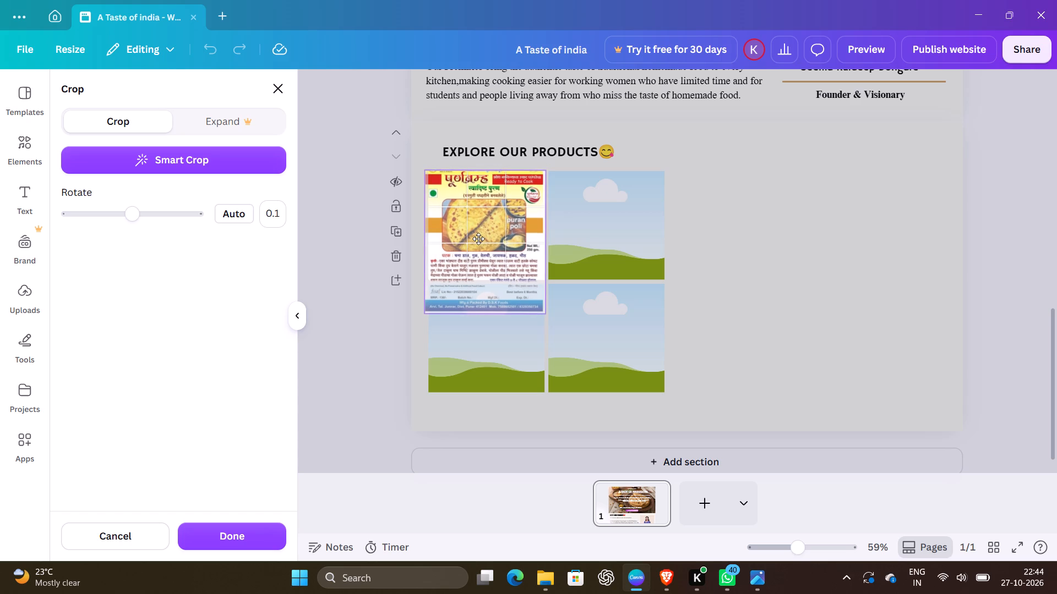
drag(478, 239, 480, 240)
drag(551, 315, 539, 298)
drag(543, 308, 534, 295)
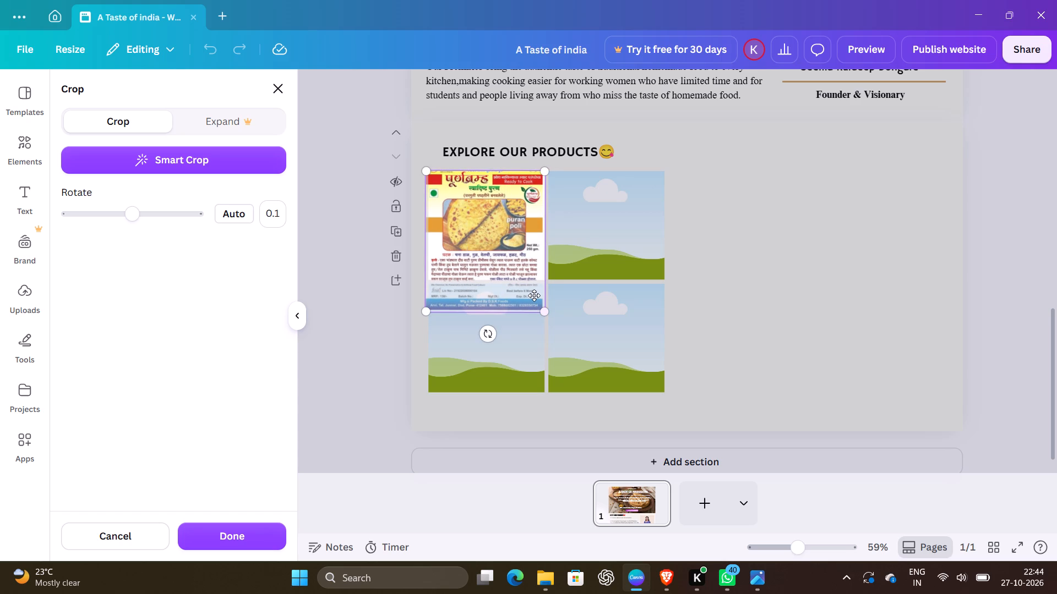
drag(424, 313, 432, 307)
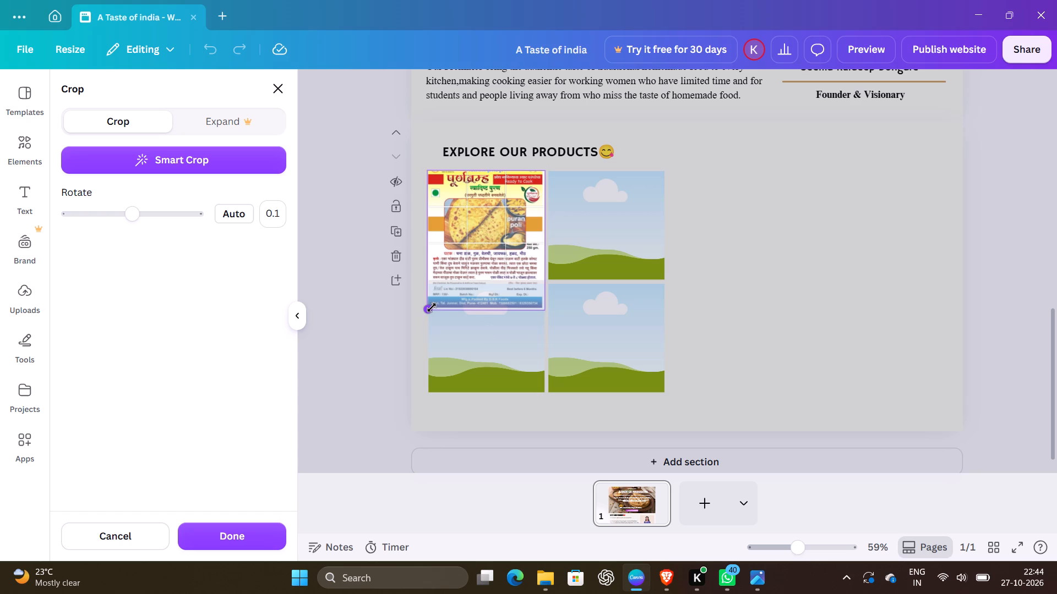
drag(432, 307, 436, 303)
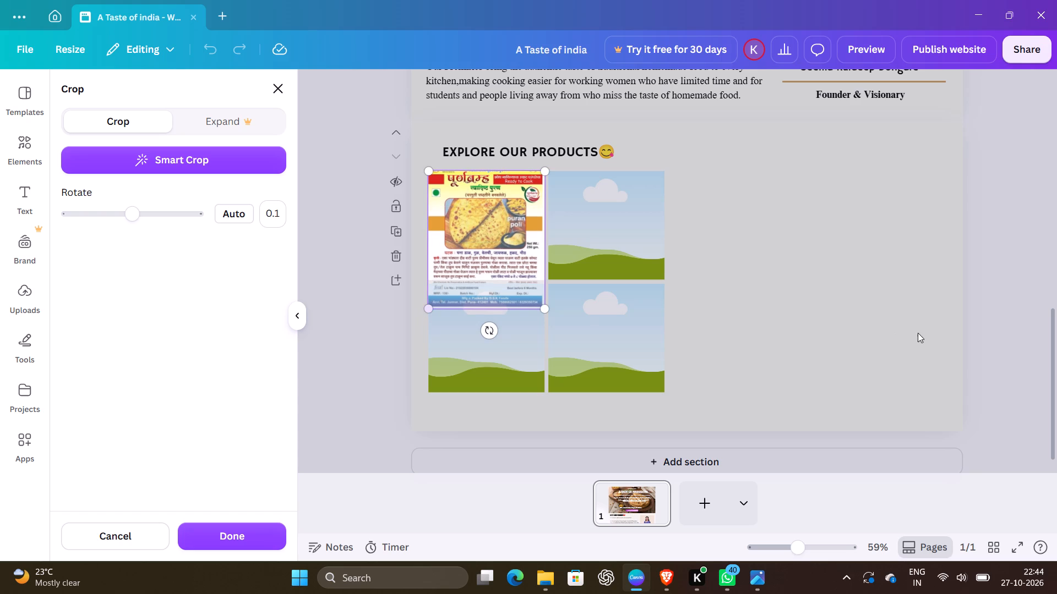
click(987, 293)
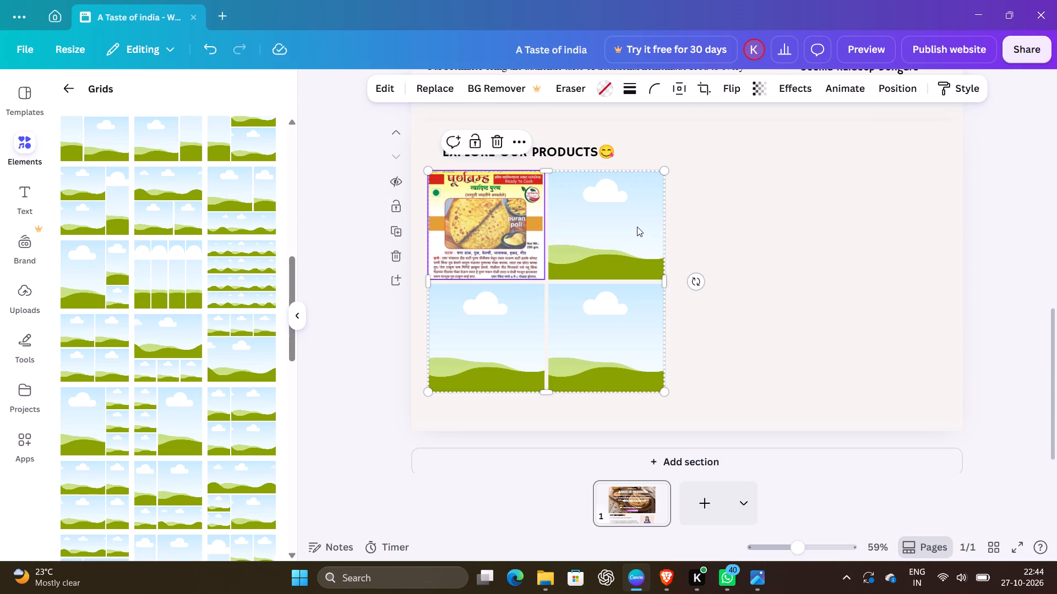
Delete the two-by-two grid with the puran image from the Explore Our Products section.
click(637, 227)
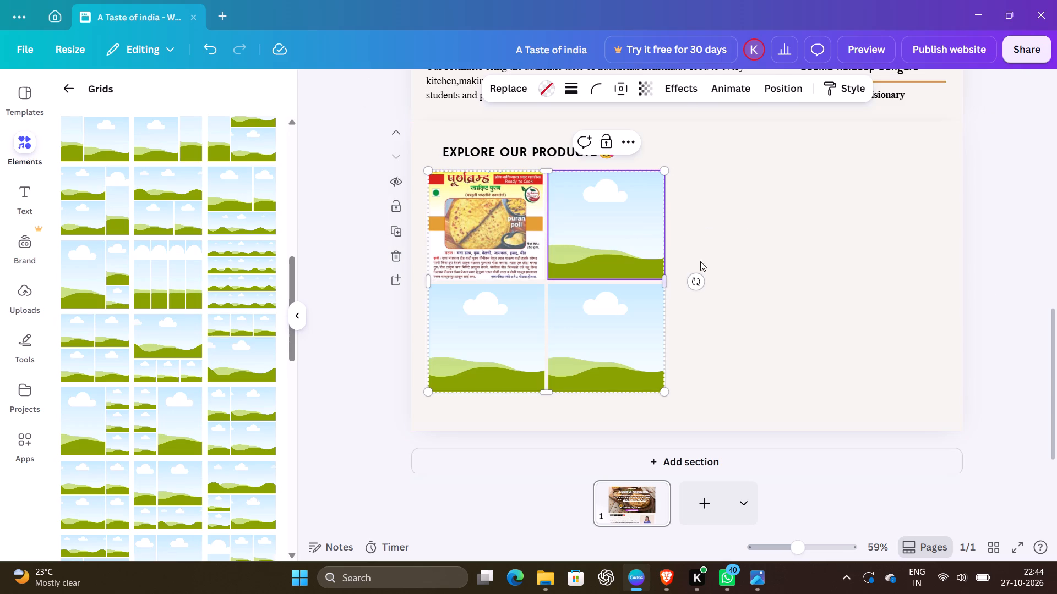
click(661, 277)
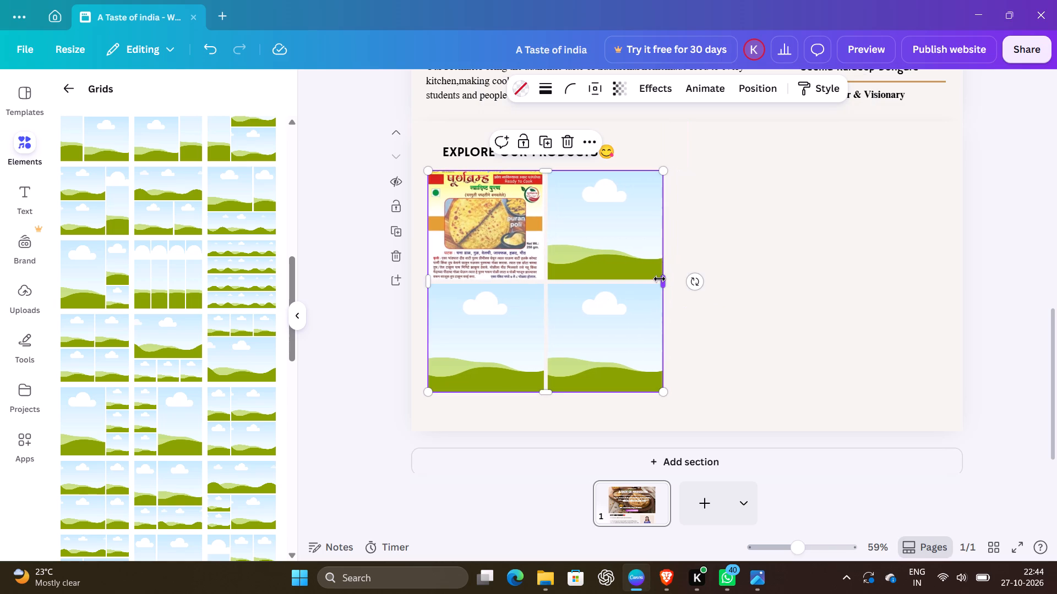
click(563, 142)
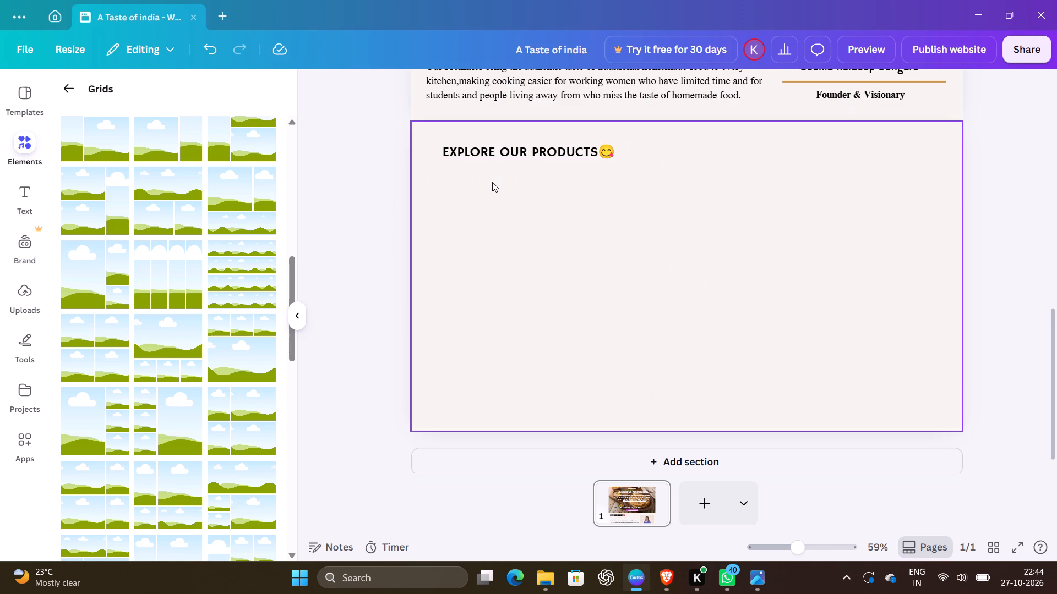
Paste the puran image directly onto the empty Explore Our Products section.
double_click(462, 176)
right_click(462, 176)
right_click(462, 176)
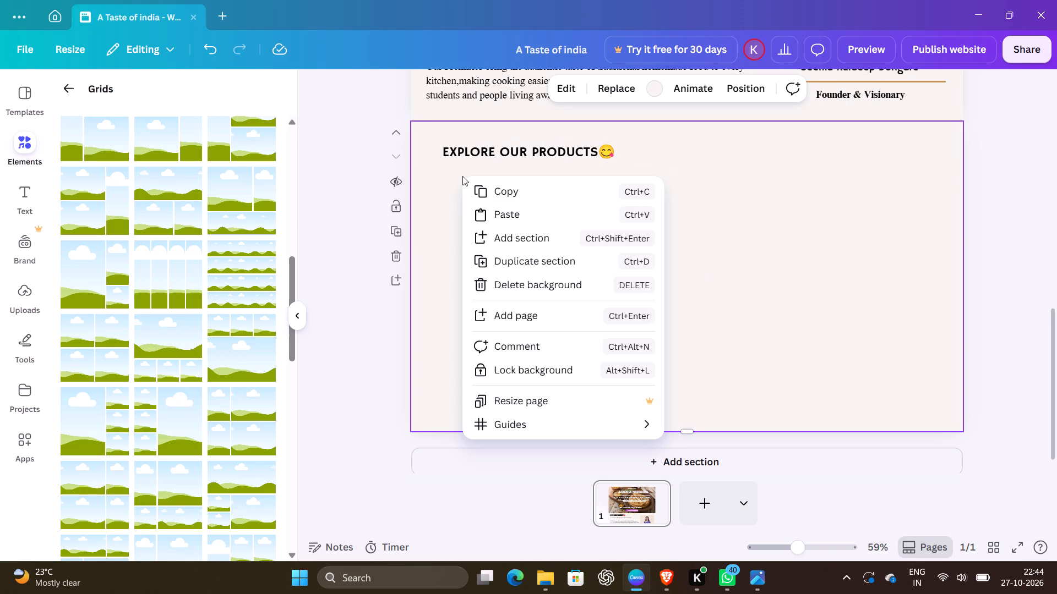
click(499, 209)
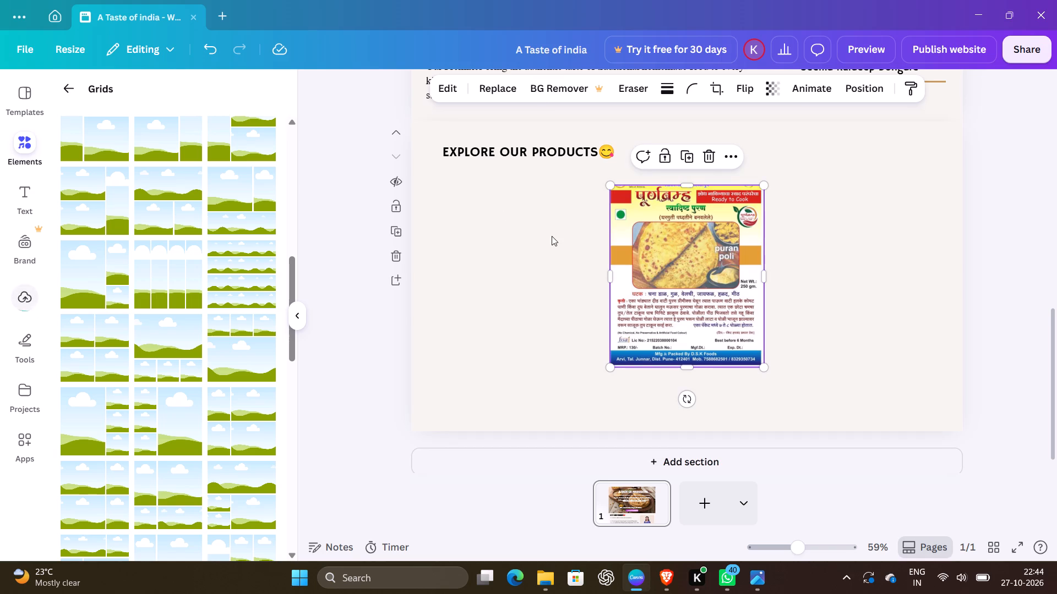
Crop the puran image from its bottom edge so it ends just below the licence number line, keeping its width at 380.
drag(691, 367, 688, 349)
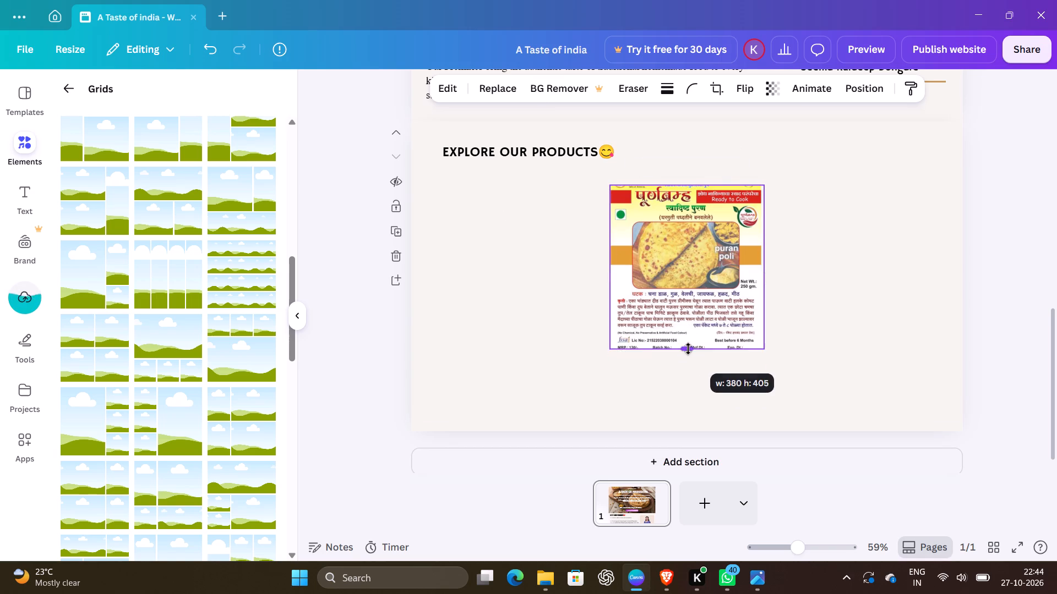
drag(688, 349, 690, 335)
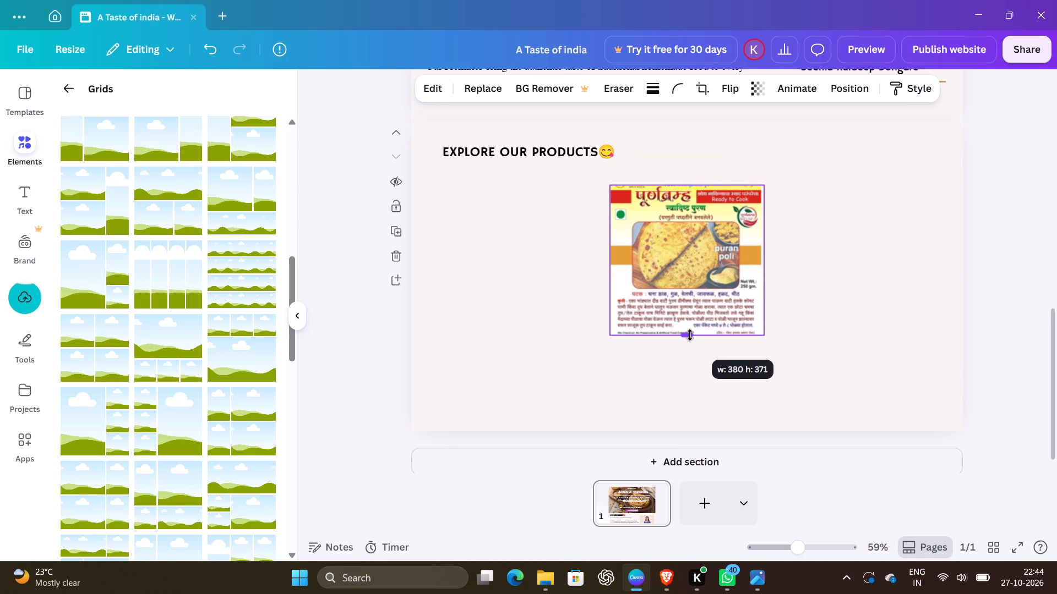
drag(690, 335, 689, 329)
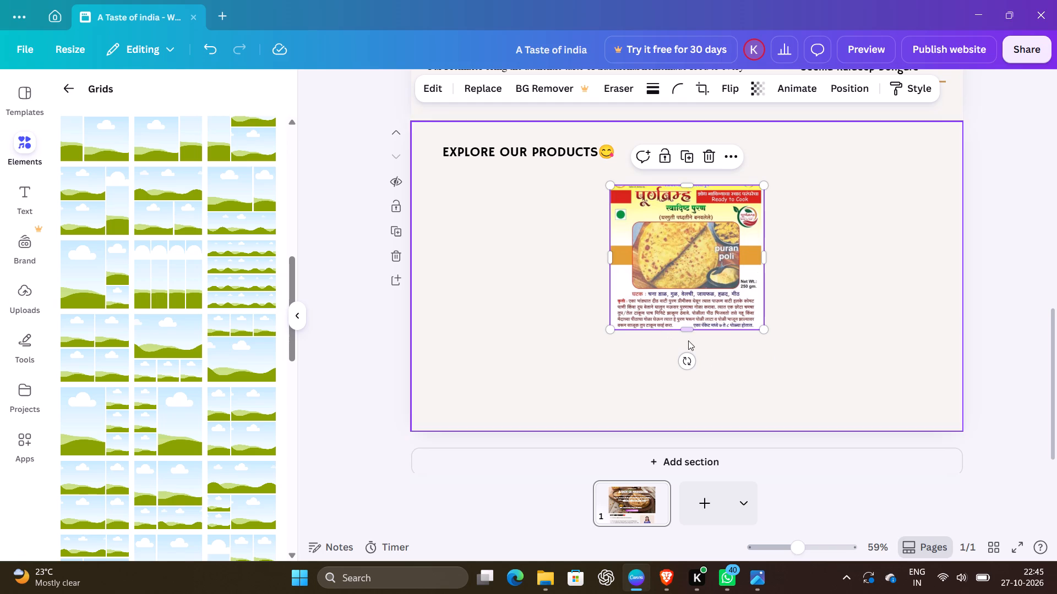
drag(685, 328, 685, 338)
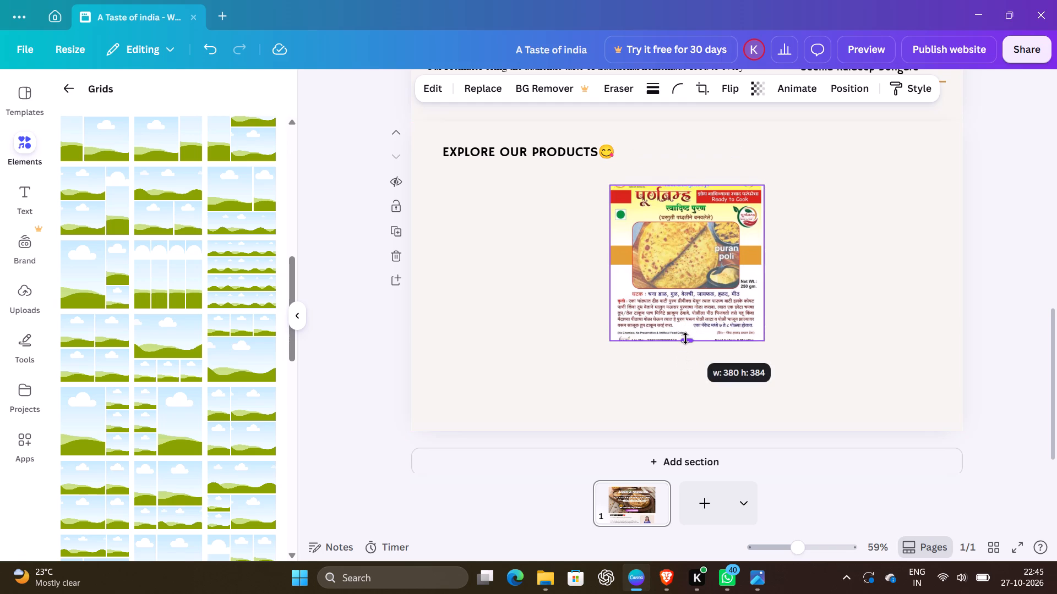
drag(685, 338, 686, 345)
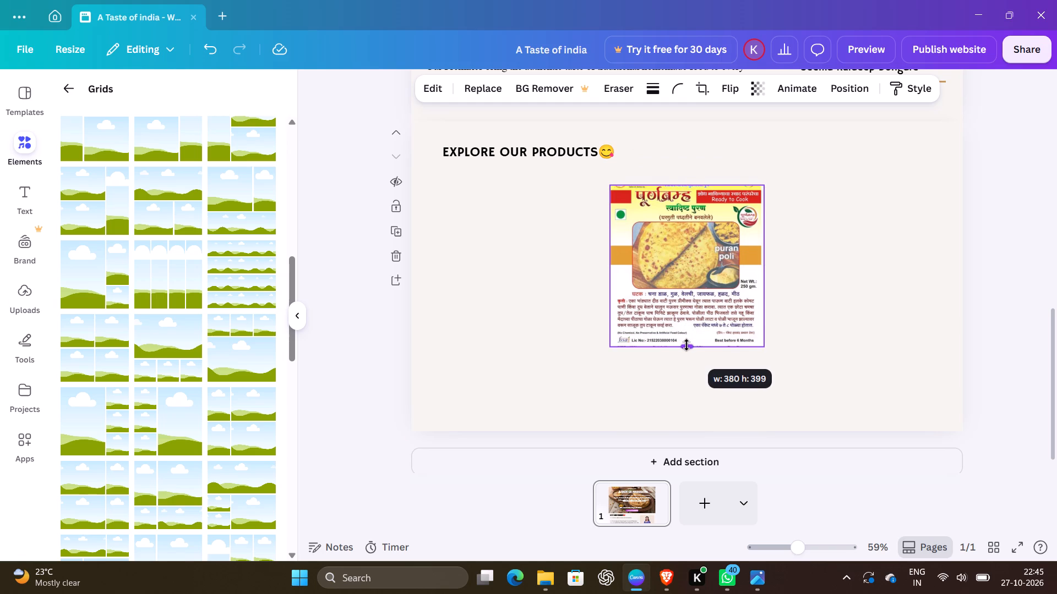
drag(686, 345, 687, 343)
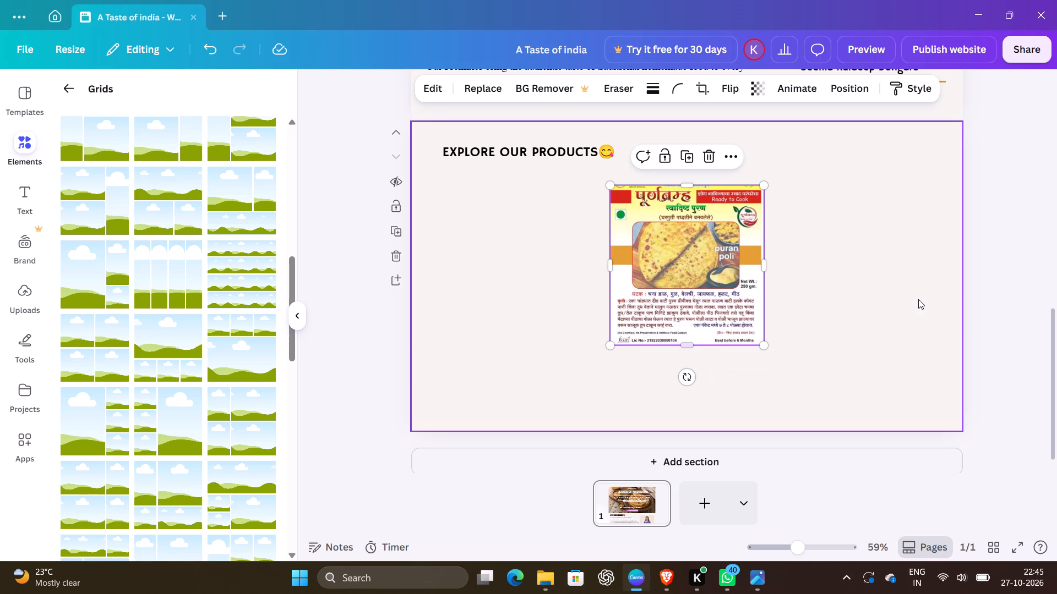
click(918, 299)
Move the puran image just below the Explore Our Products heading, roughly in line with the heading's left edge.
drag(671, 253, 499, 241)
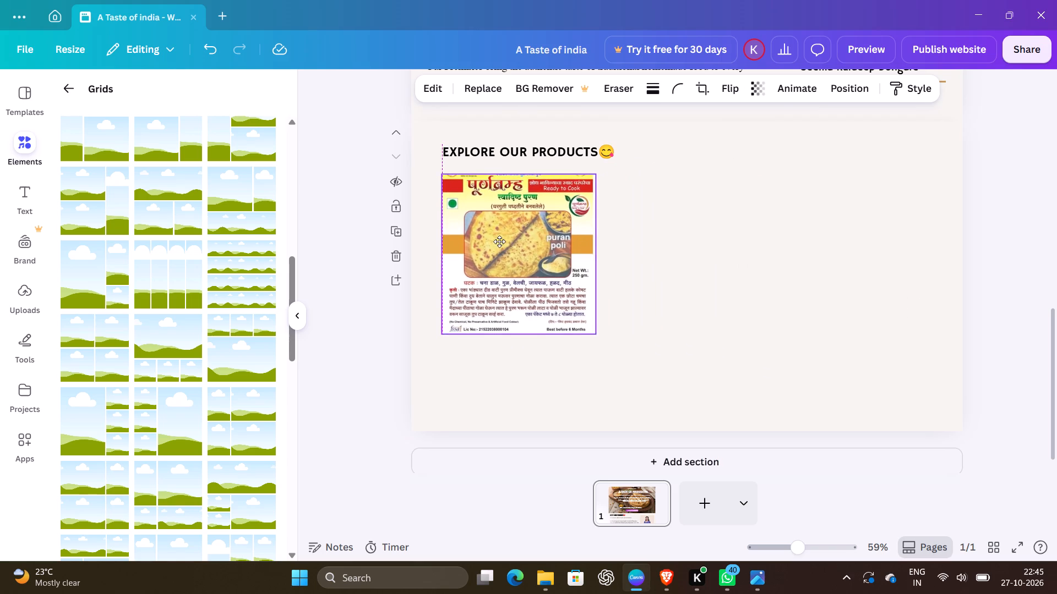
drag(499, 241, 498, 240)
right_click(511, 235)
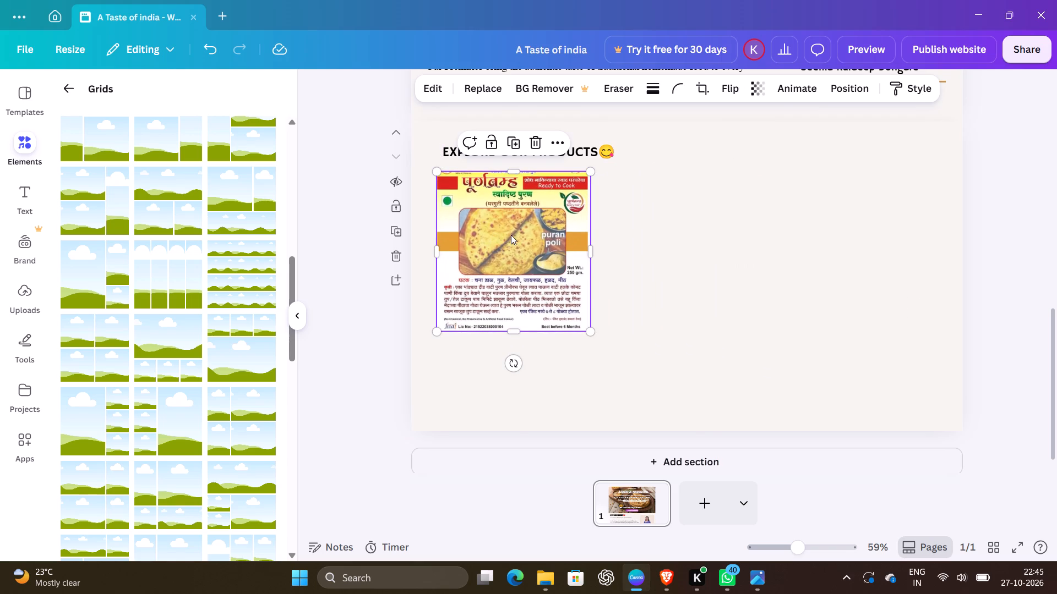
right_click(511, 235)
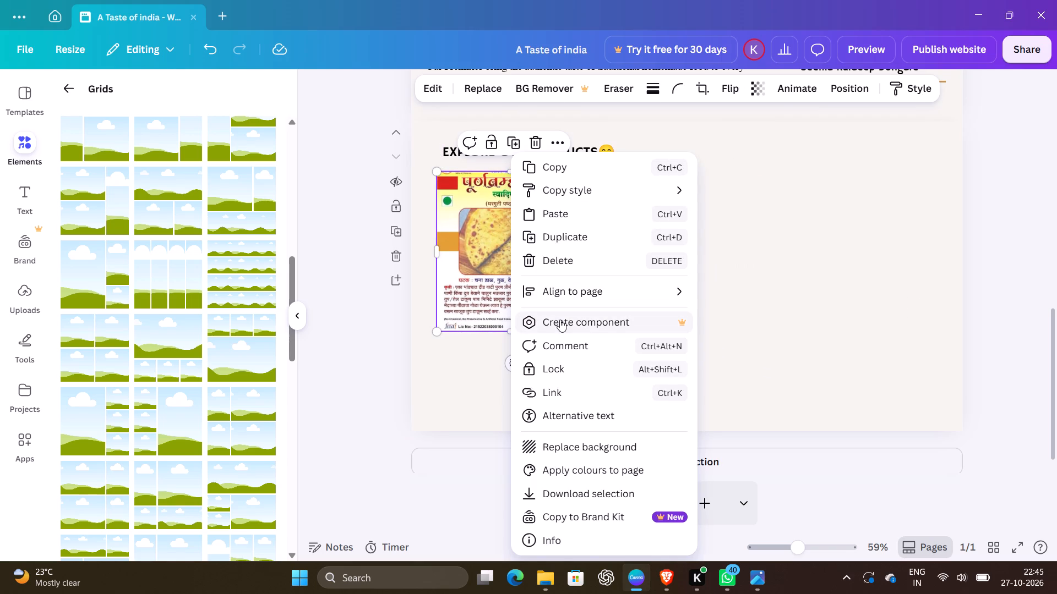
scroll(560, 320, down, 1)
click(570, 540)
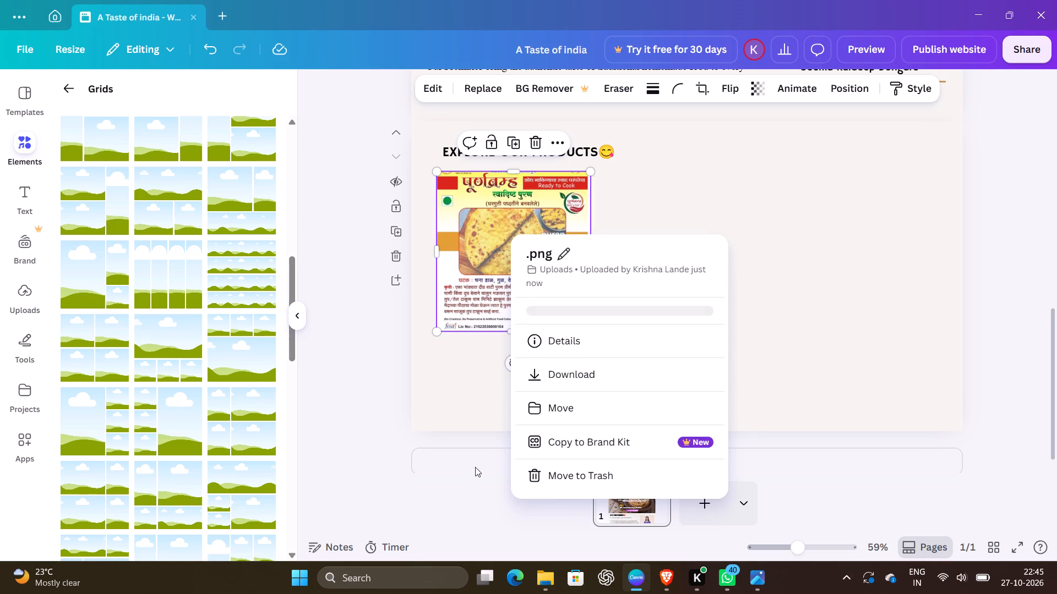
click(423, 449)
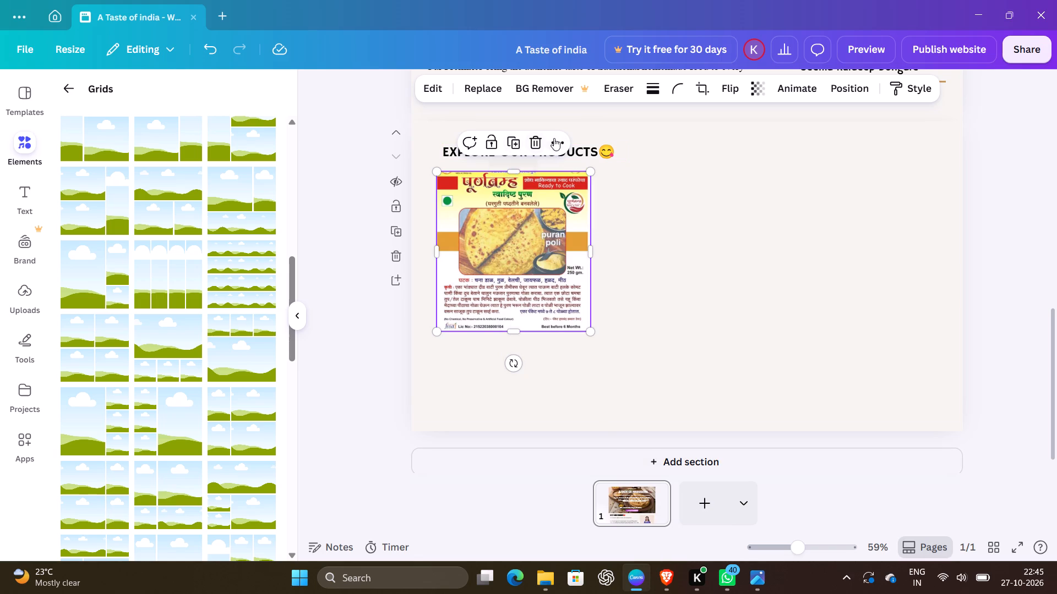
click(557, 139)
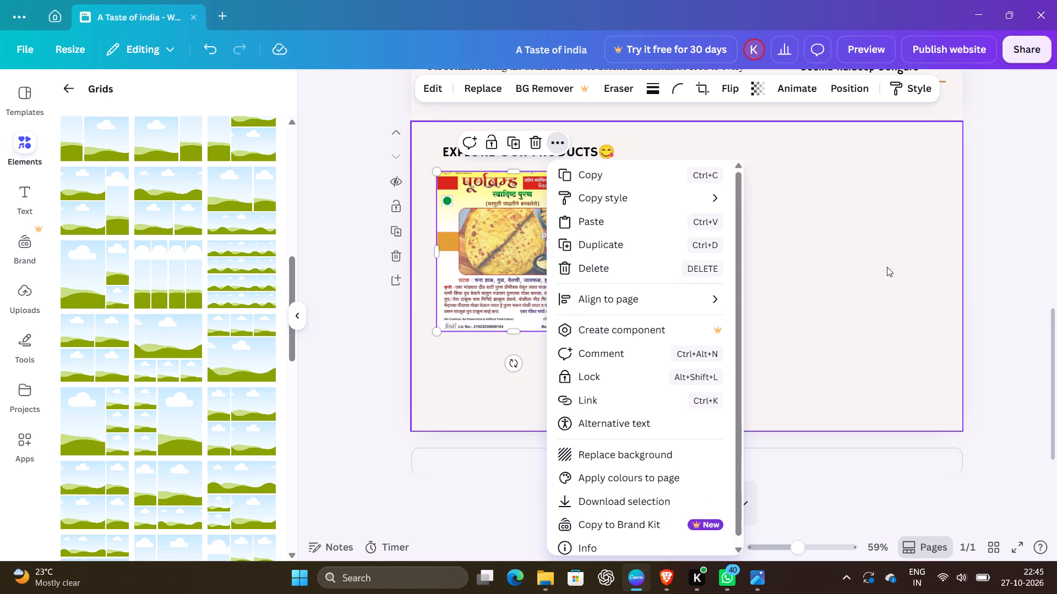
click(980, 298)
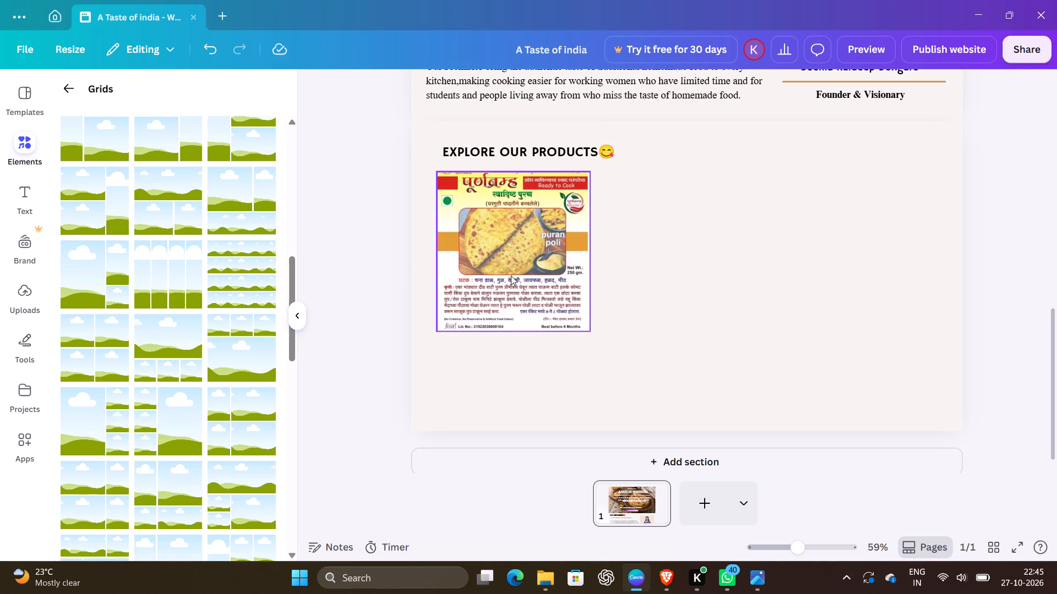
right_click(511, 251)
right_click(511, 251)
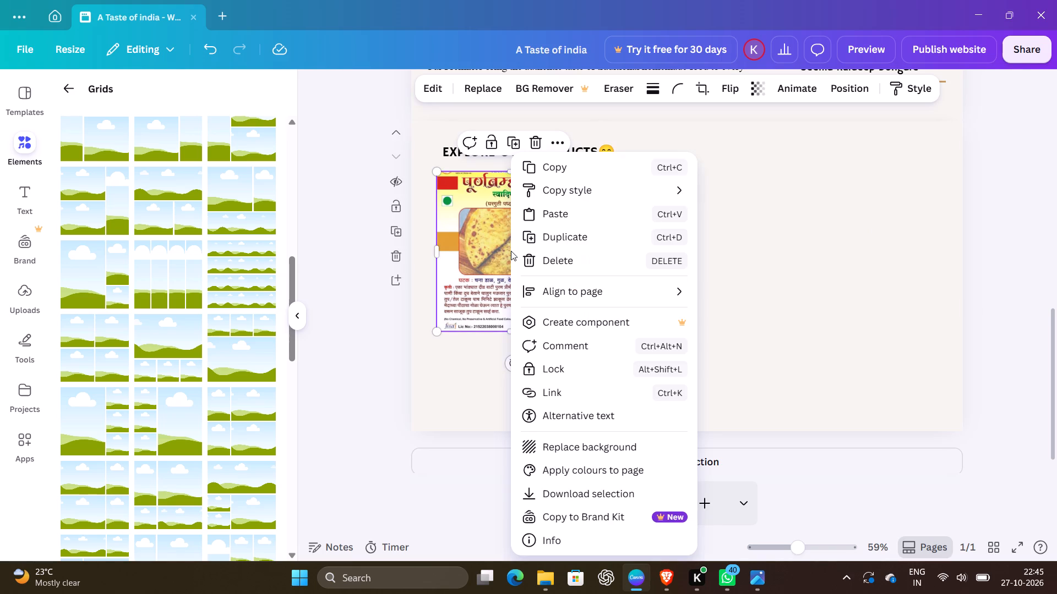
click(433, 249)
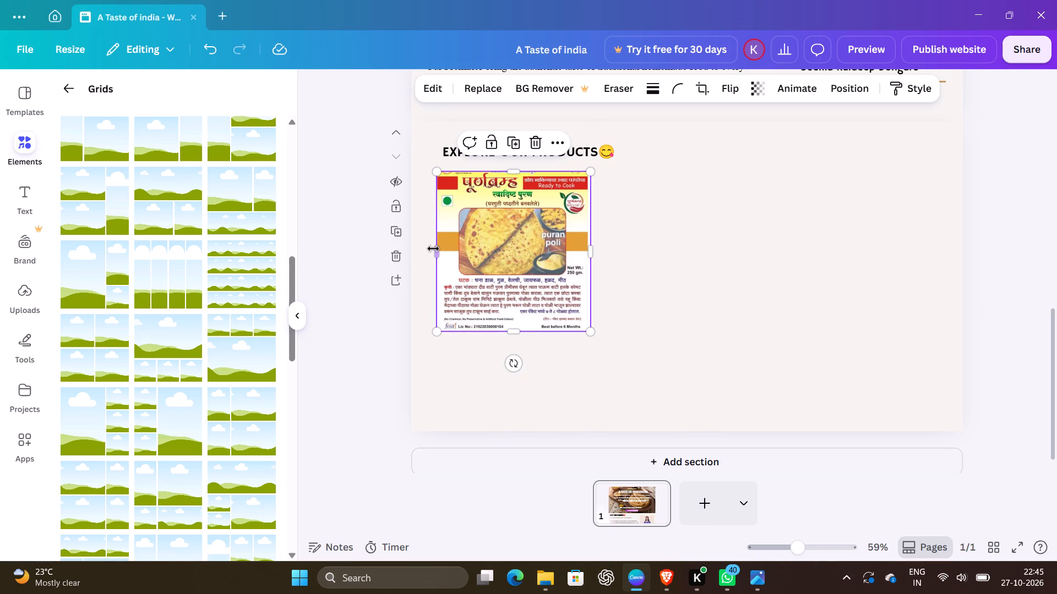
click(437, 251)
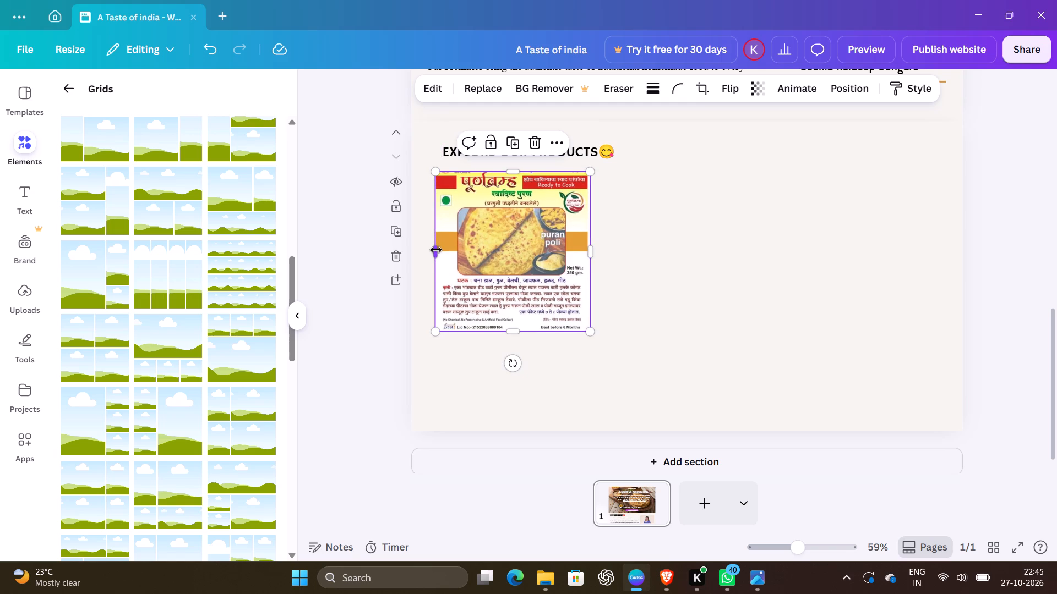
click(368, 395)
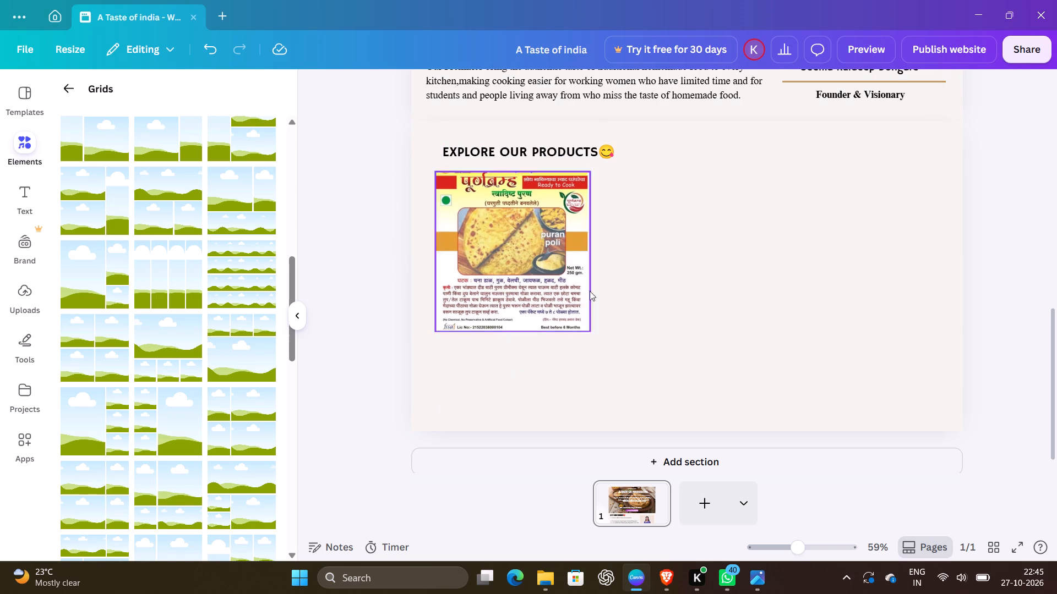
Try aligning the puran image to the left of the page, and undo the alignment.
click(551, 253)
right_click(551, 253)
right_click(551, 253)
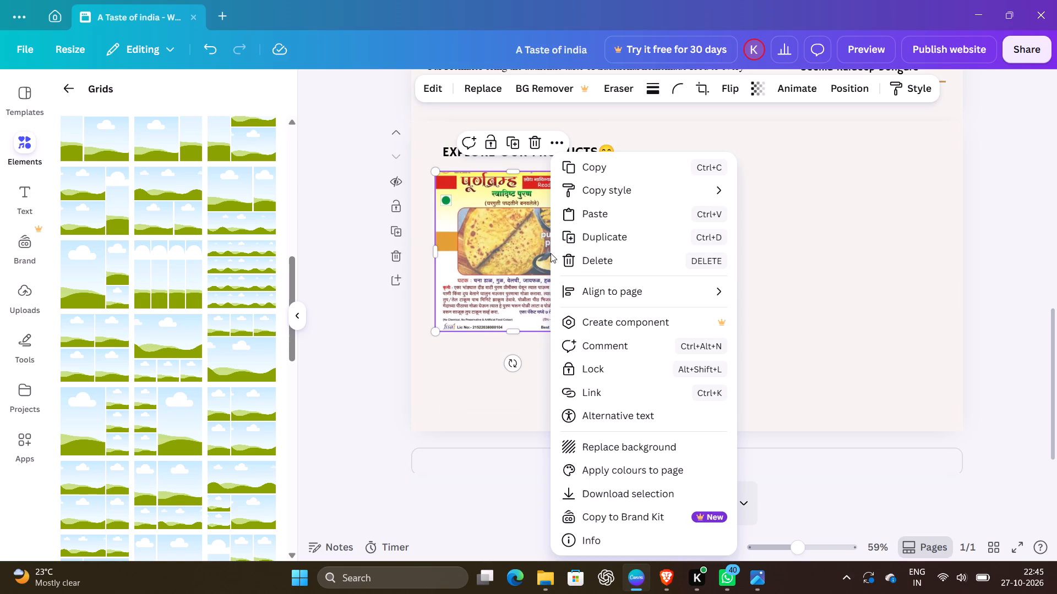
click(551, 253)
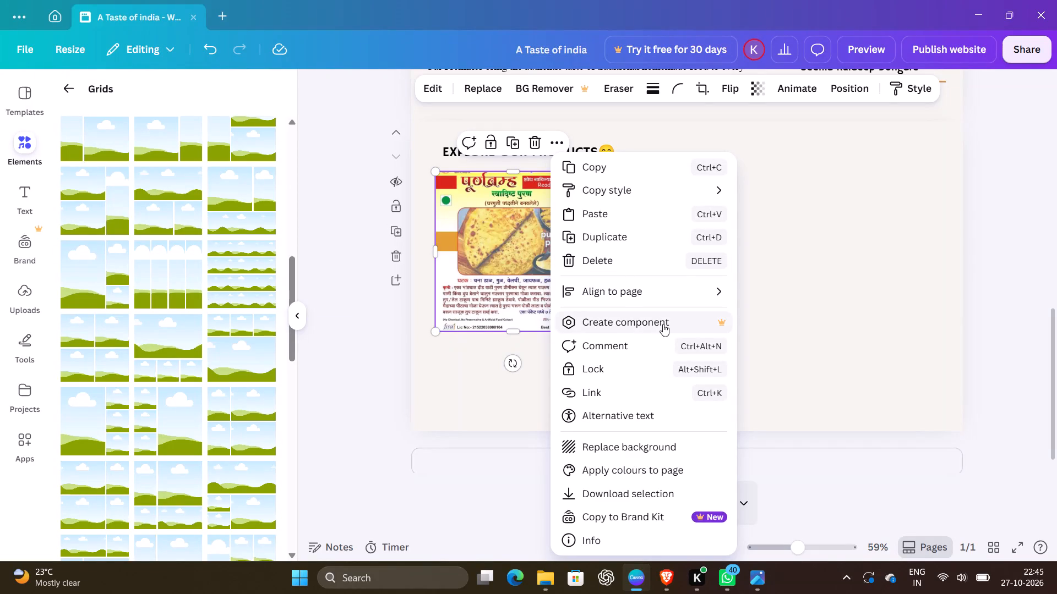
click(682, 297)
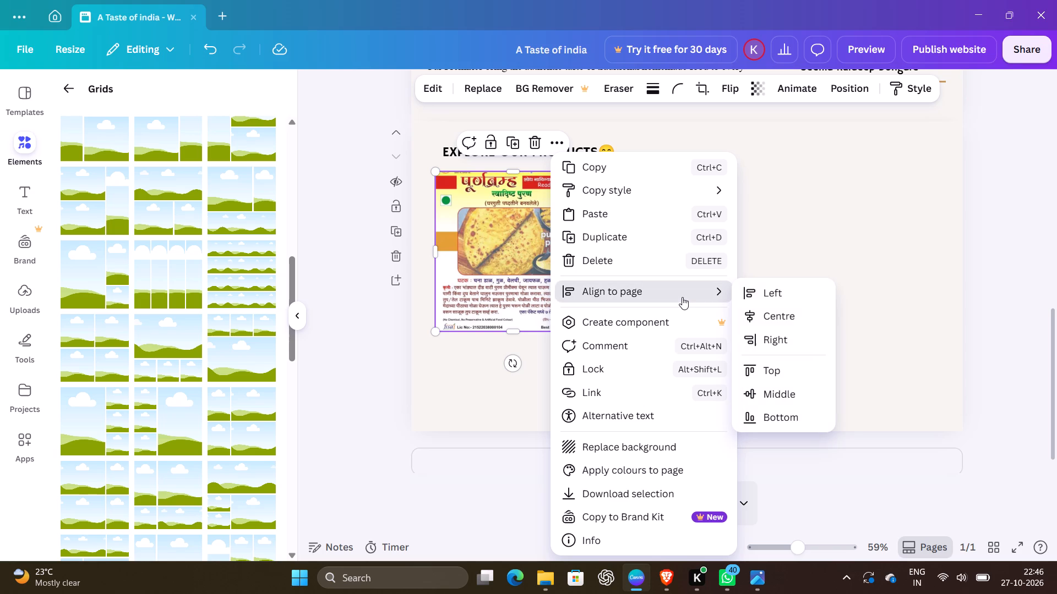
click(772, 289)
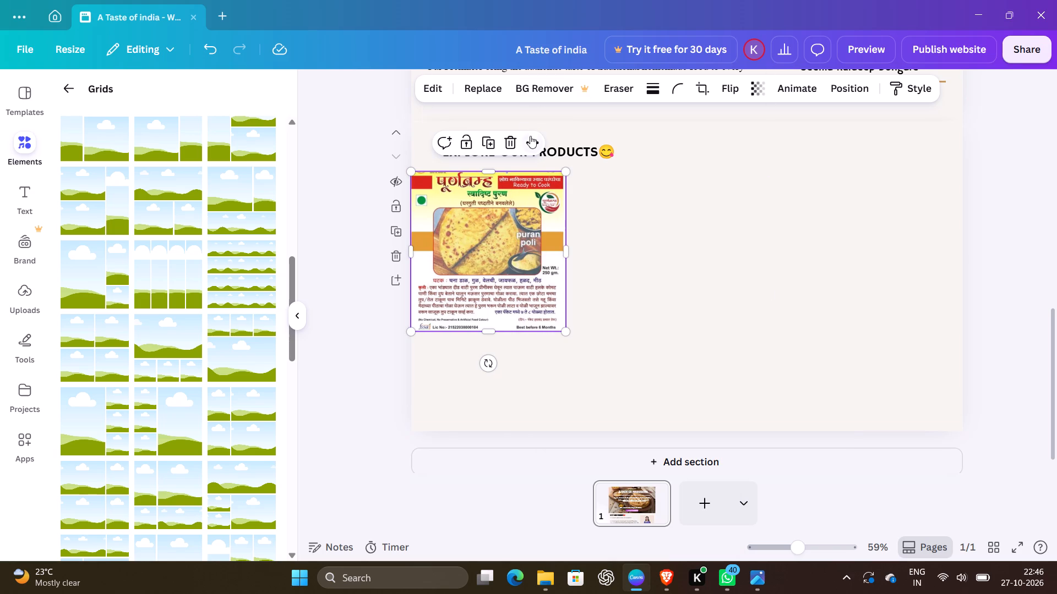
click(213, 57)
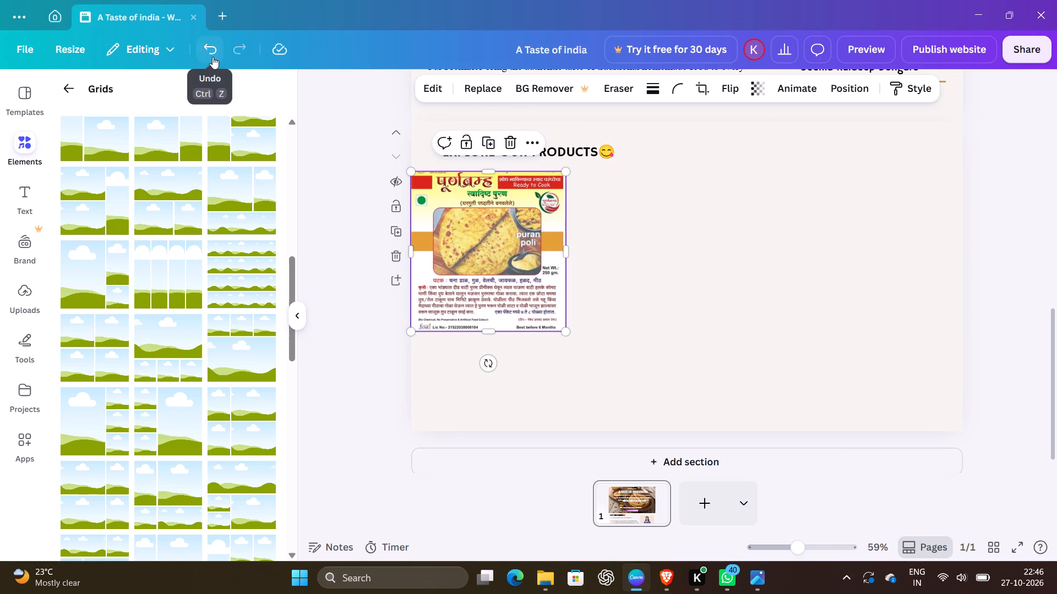
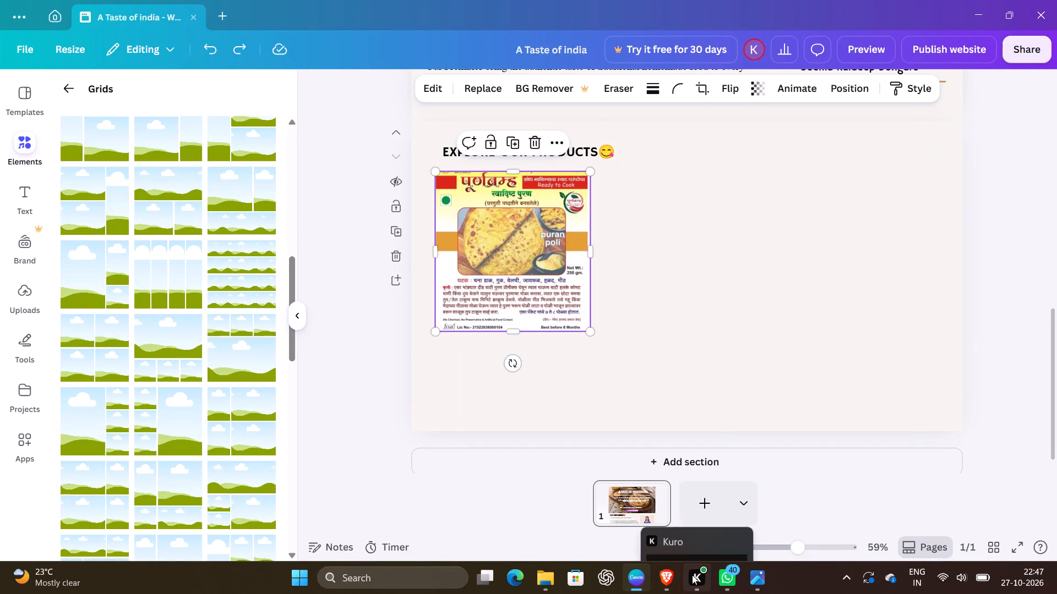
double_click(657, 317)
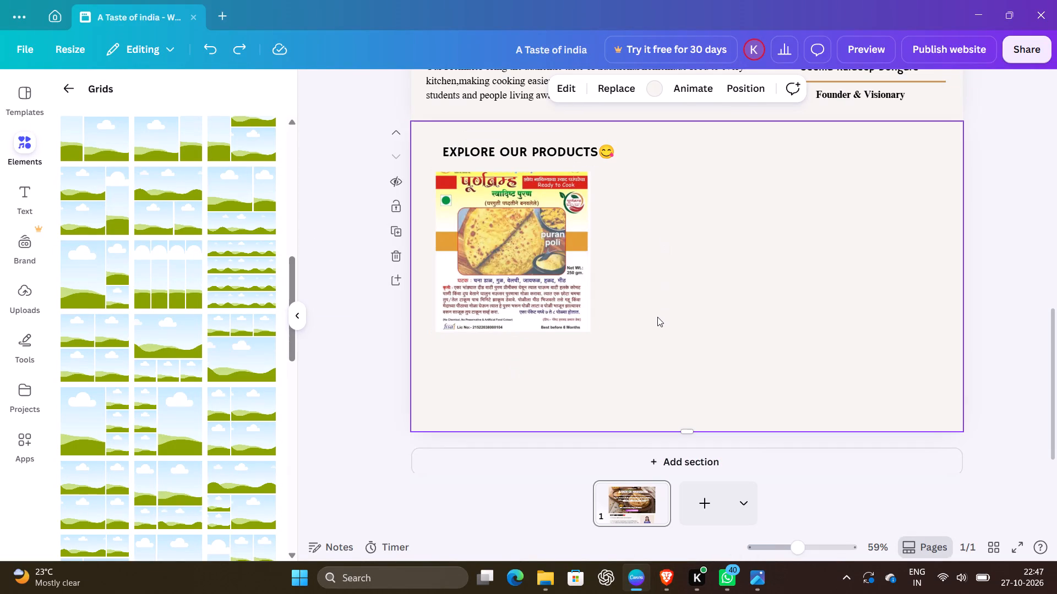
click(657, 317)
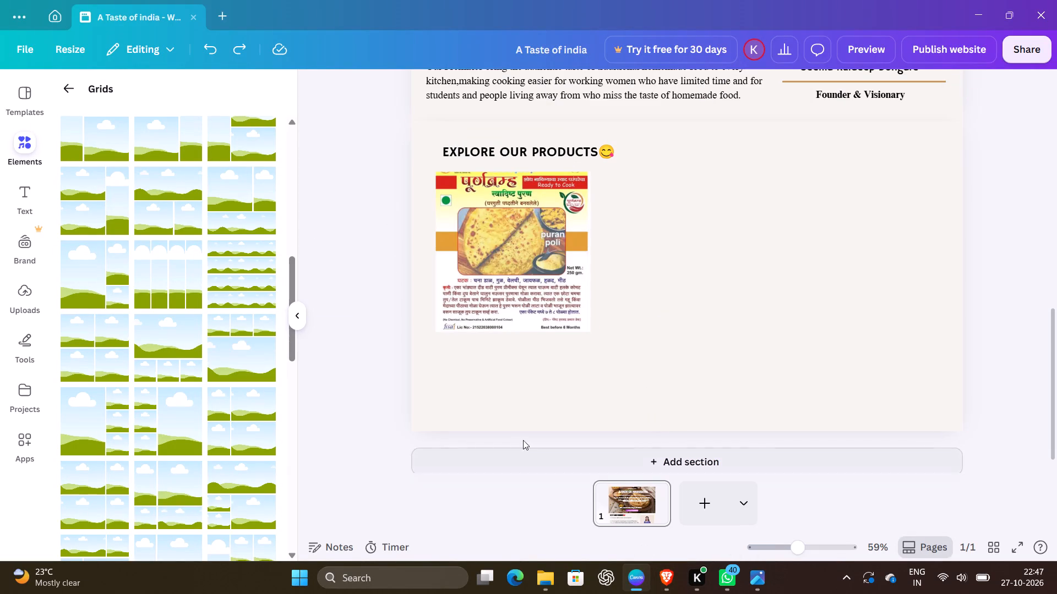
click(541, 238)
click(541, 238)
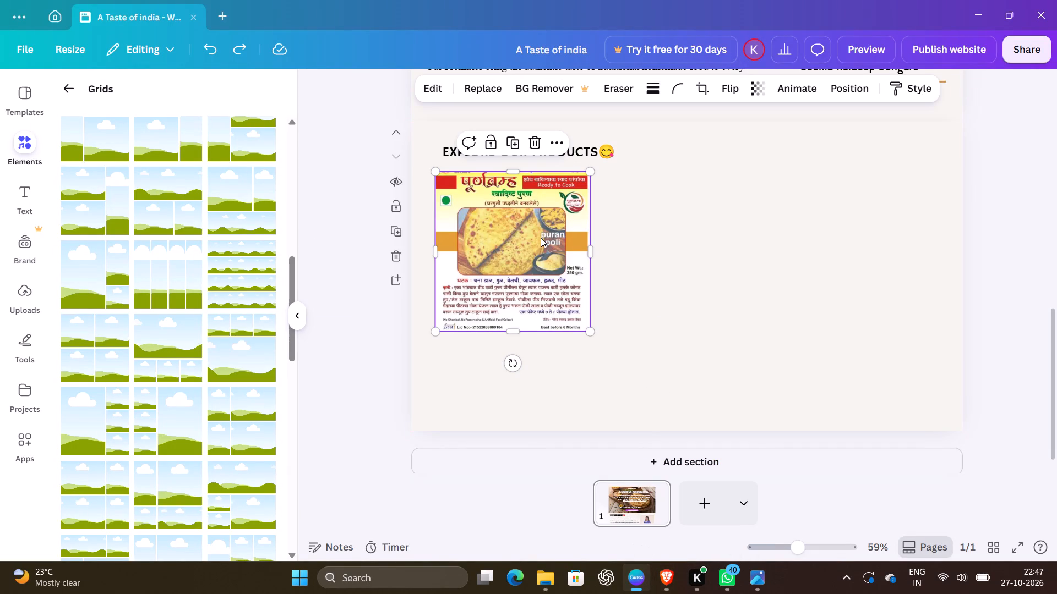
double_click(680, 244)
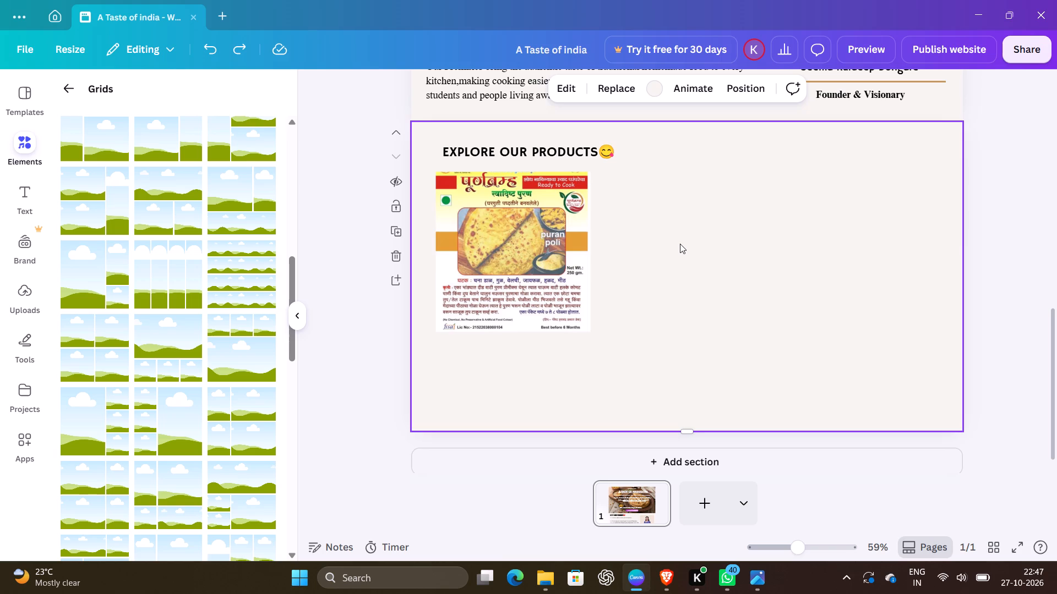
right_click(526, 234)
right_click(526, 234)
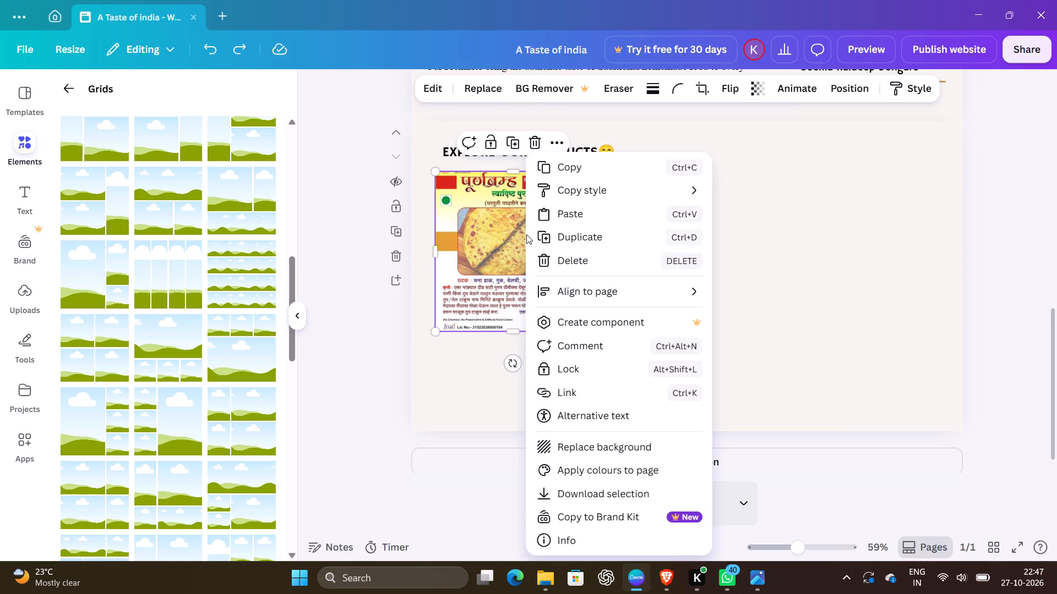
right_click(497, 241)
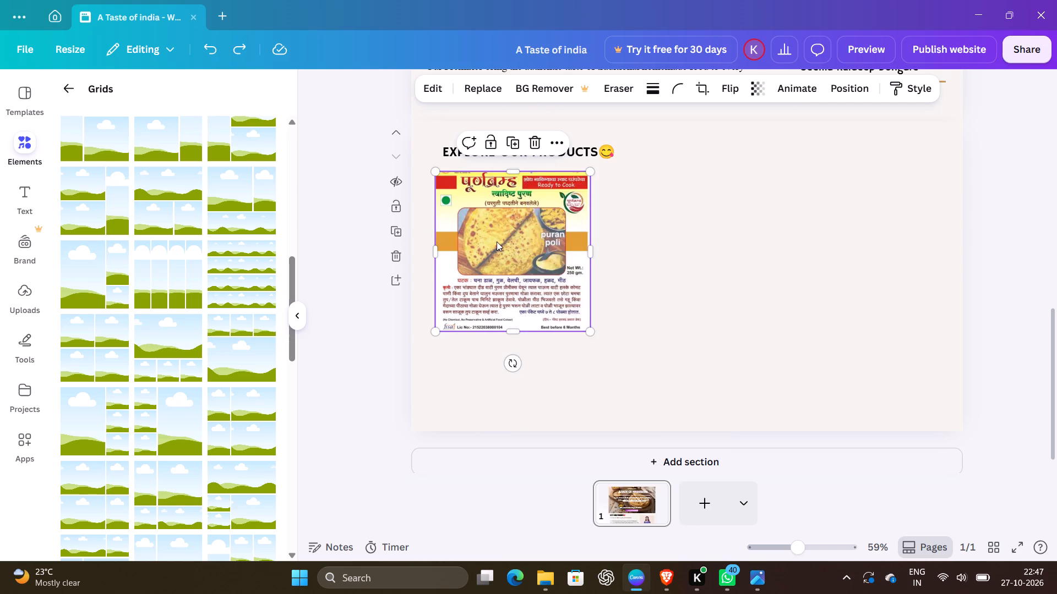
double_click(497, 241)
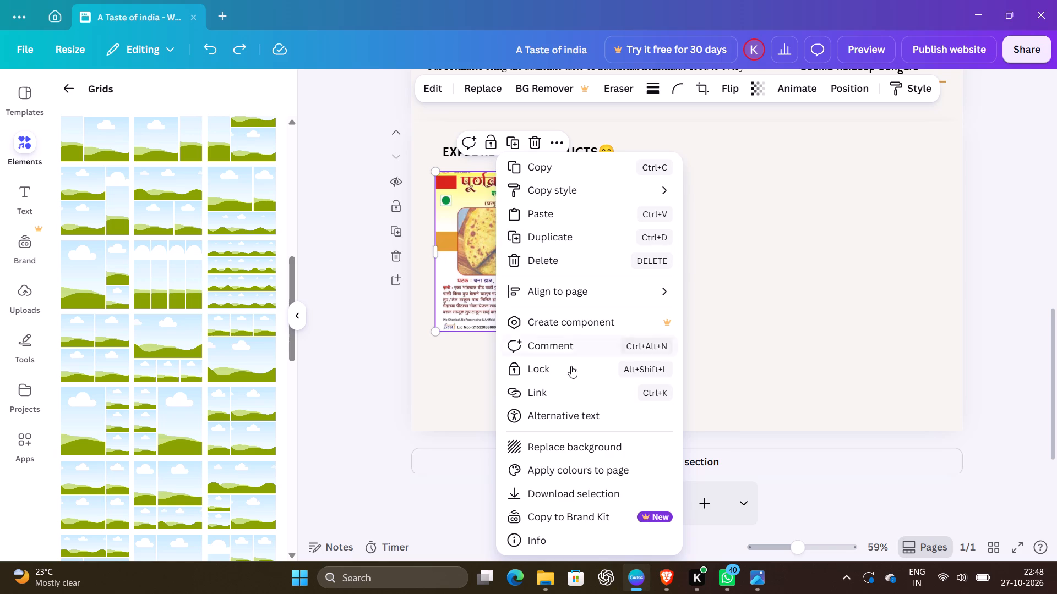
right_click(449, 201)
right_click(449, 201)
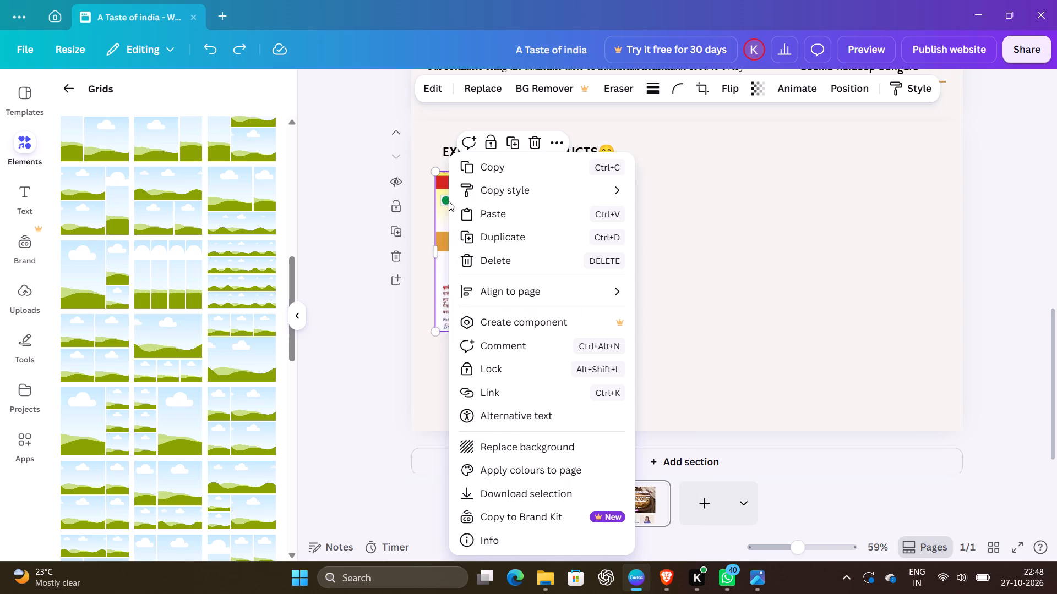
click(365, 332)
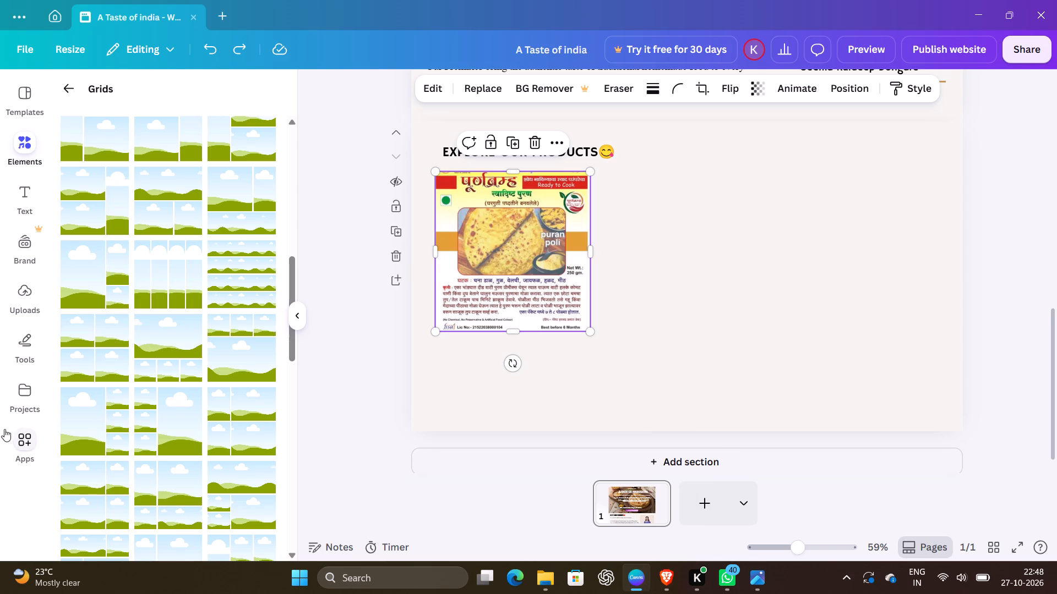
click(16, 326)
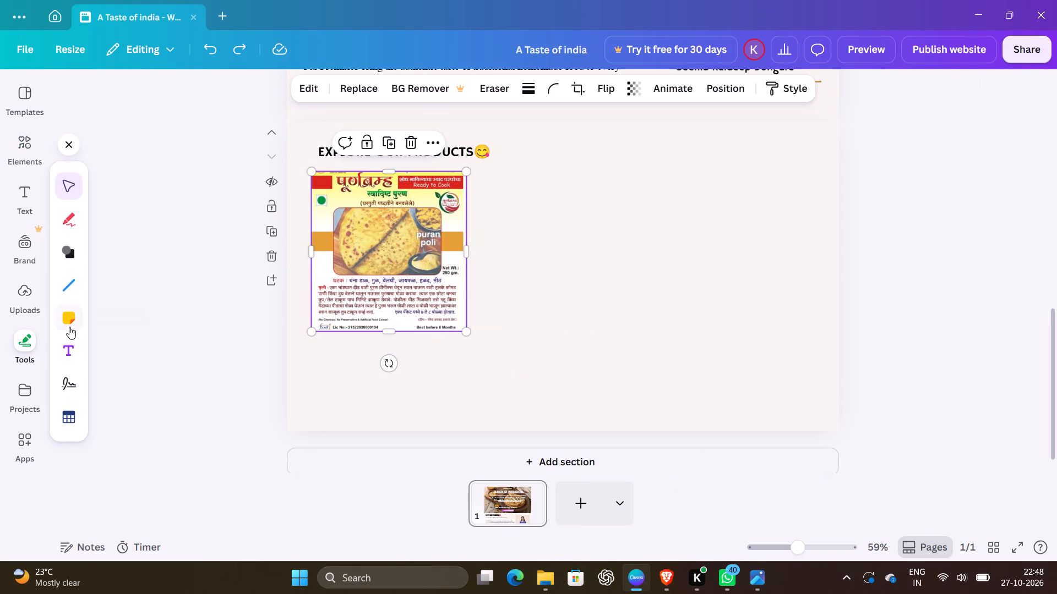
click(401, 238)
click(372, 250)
Delete the cropped puran image from the Explore Our Products section.
right_click(336, 180)
right_click(336, 180)
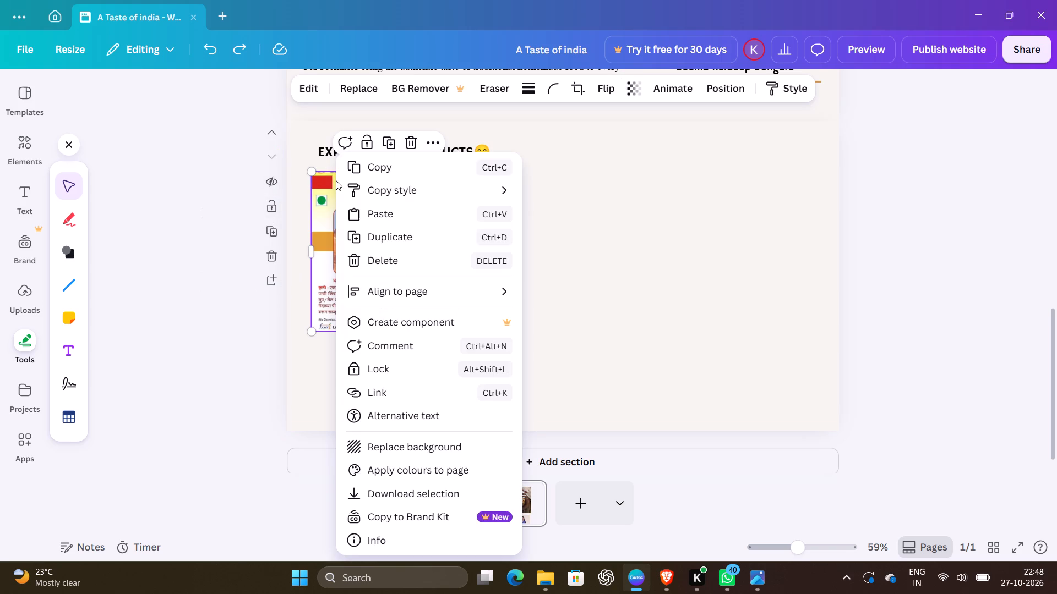
key(Delete)
Paste a fresh, uncropped copy of the puran image into the empty Explore Our Products section.
right_click(337, 189)
right_click(337, 189)
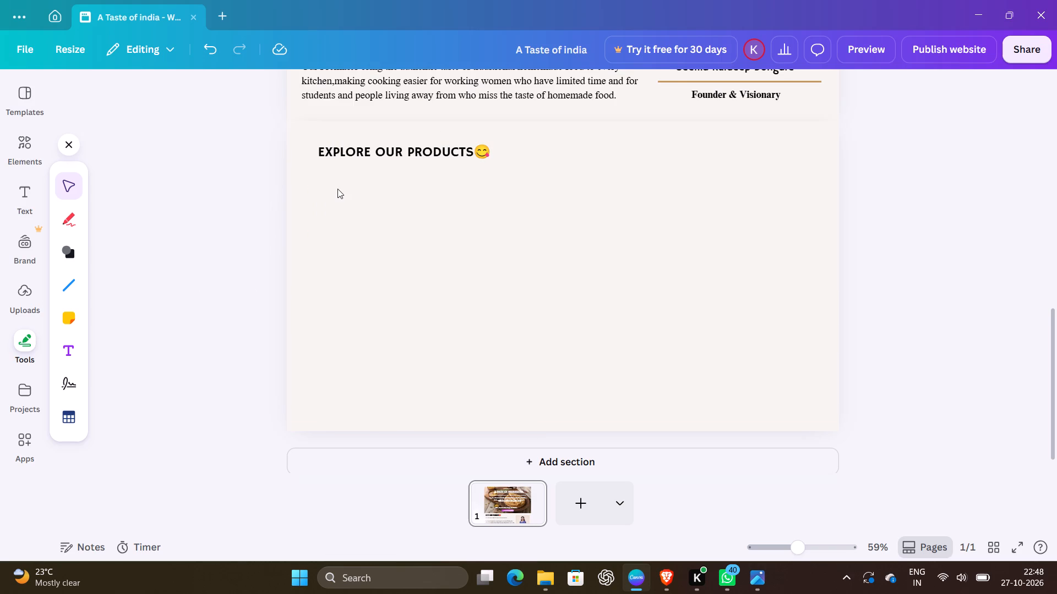
click(375, 224)
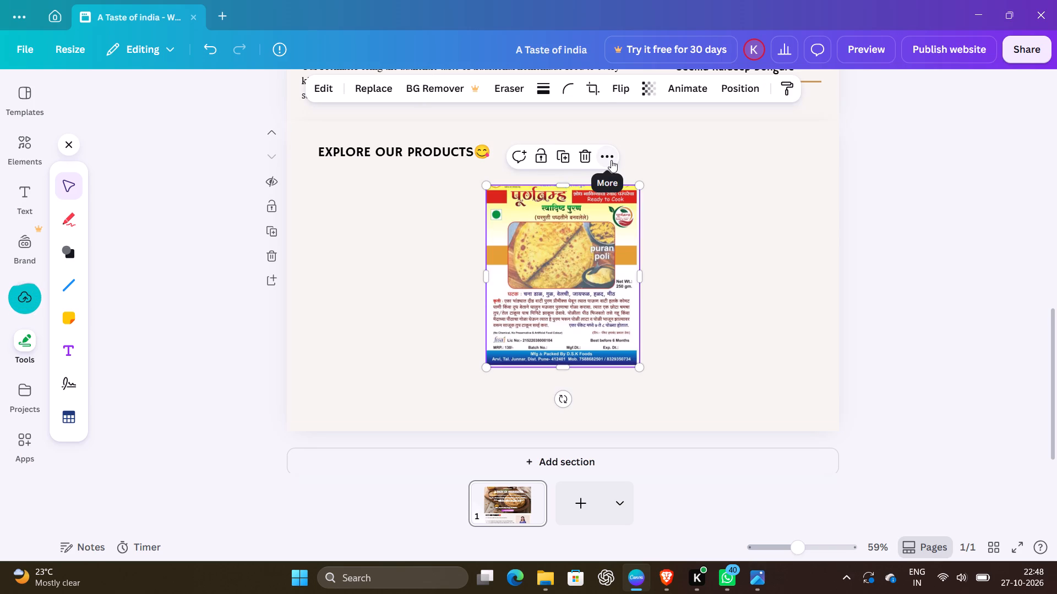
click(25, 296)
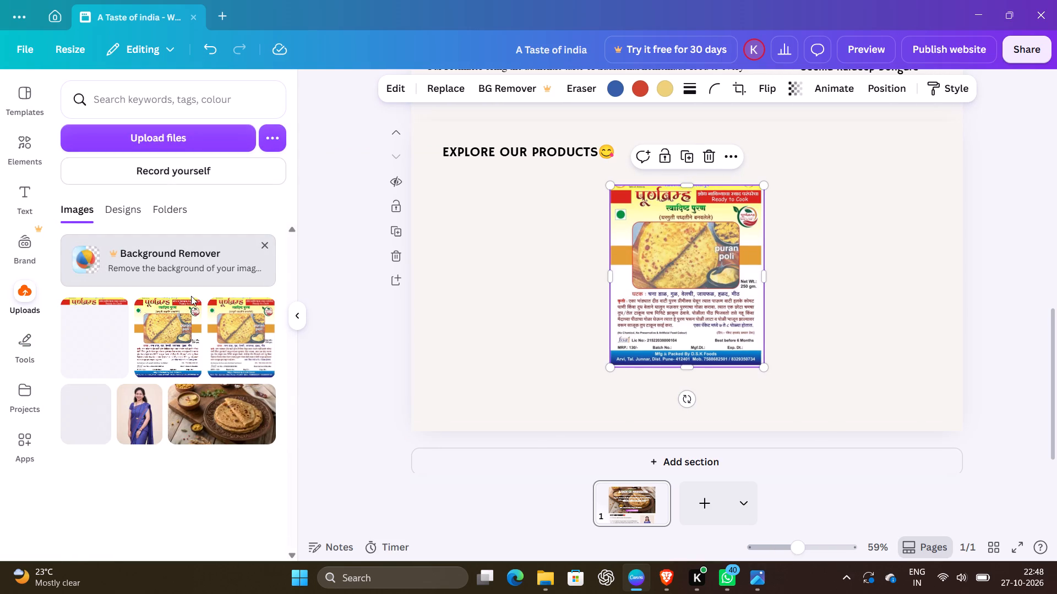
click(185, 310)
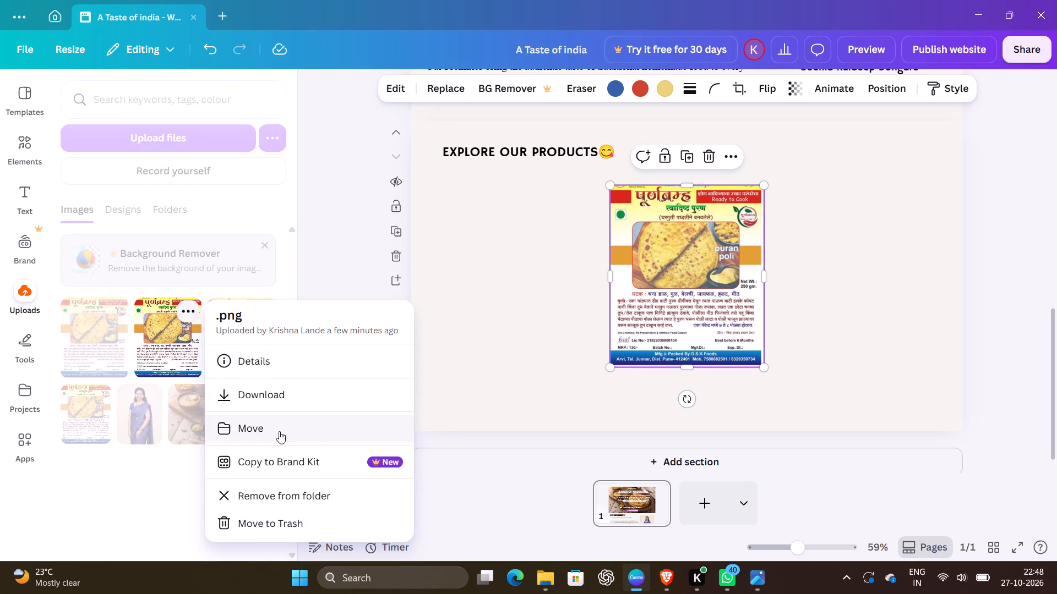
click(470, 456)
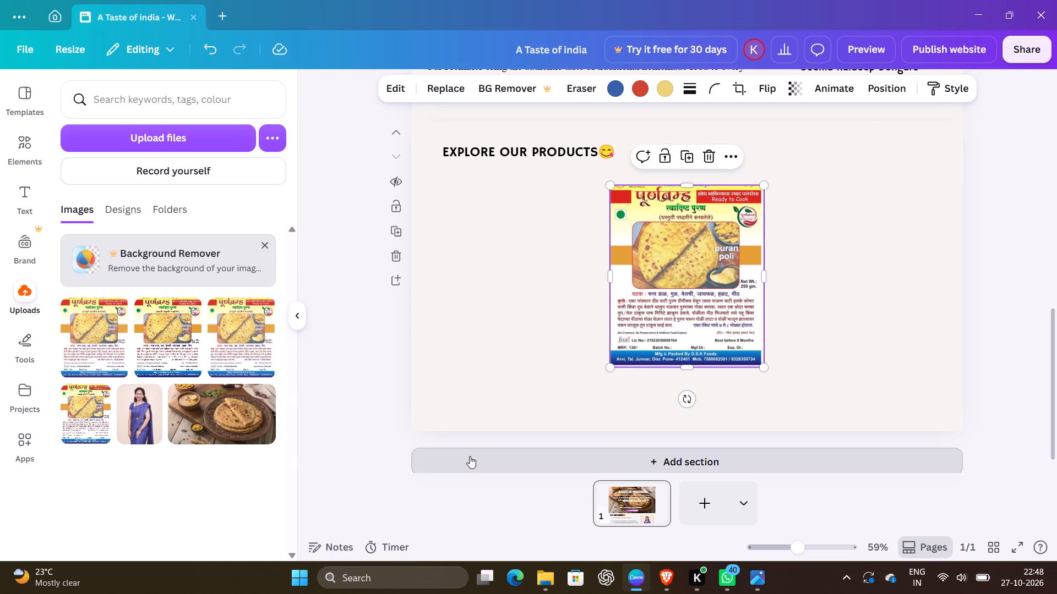
Crop the new puran image from its bottom edge so it ends just below the "No Chemical, No Preservative" line.
scroll(716, 339, up, 7)
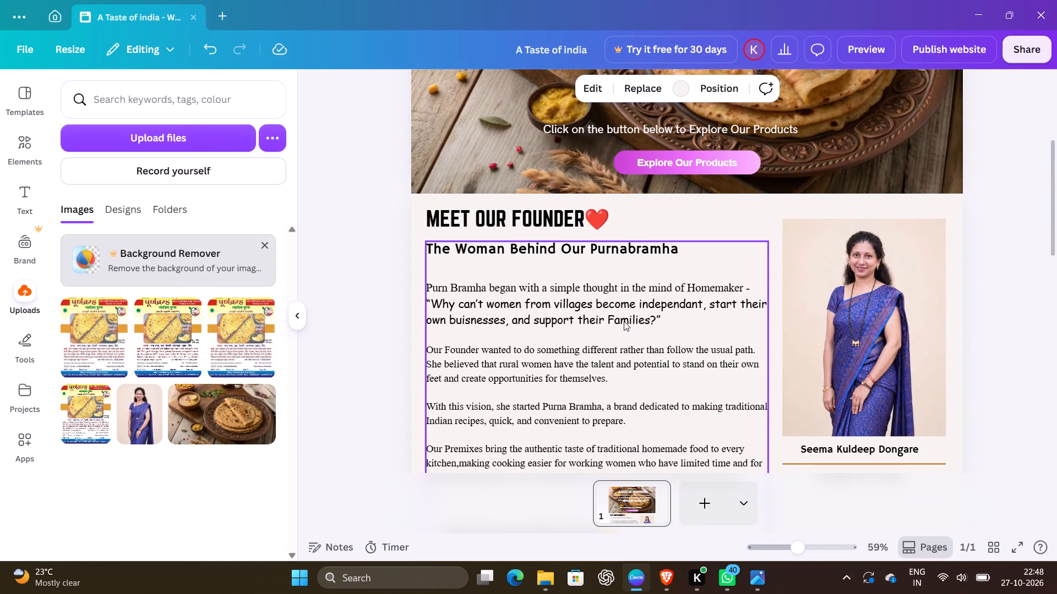
scroll(624, 321, down, 2)
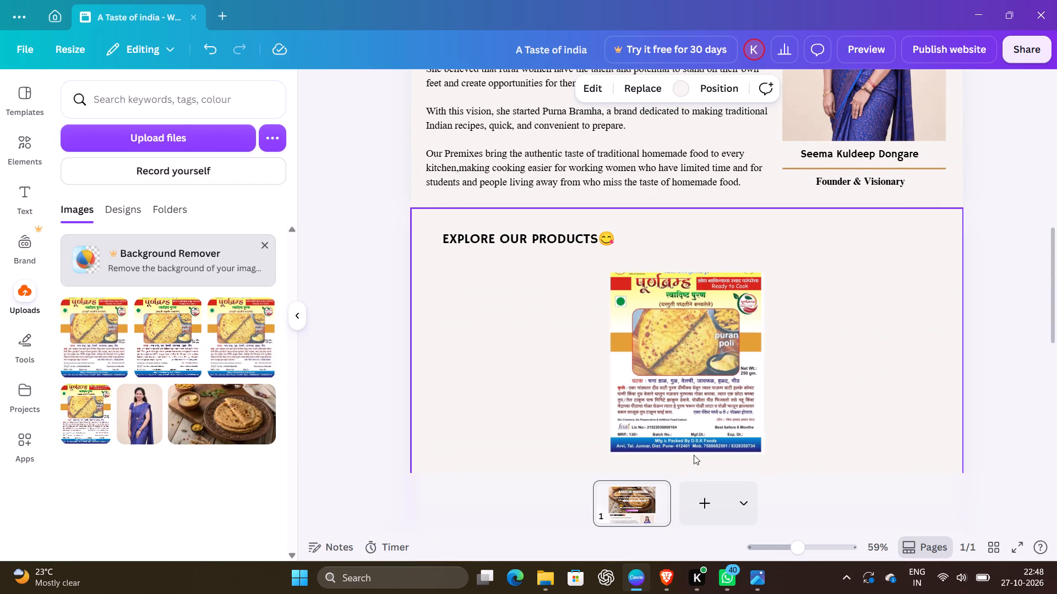
click(694, 454)
drag(694, 454, 690, 425)
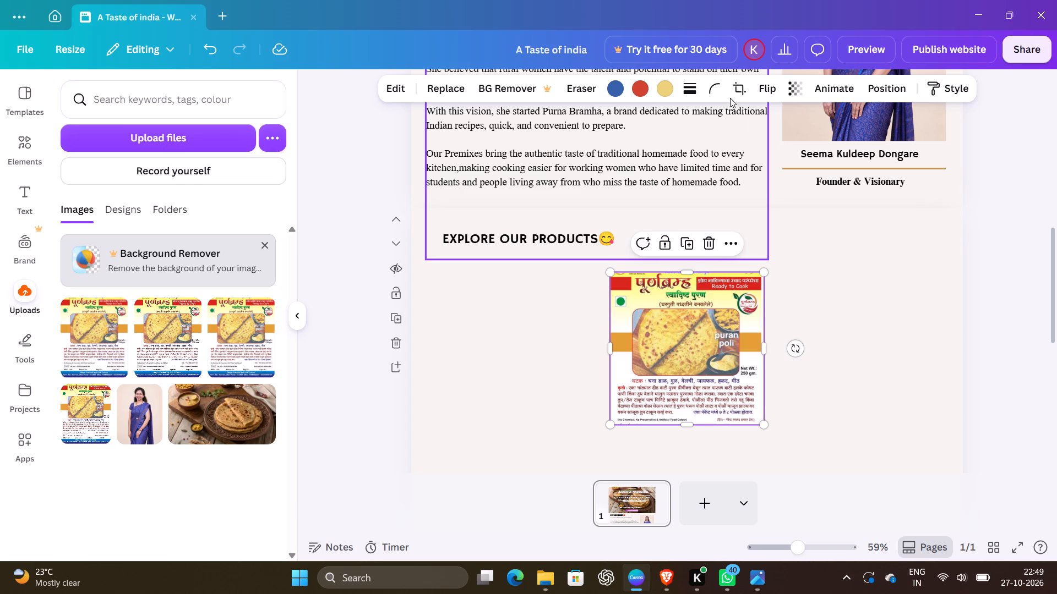
Examine the image editing options for the puran image, including Adjust, Filters, Apps, Shadows and the full list of tools.
click(402, 90)
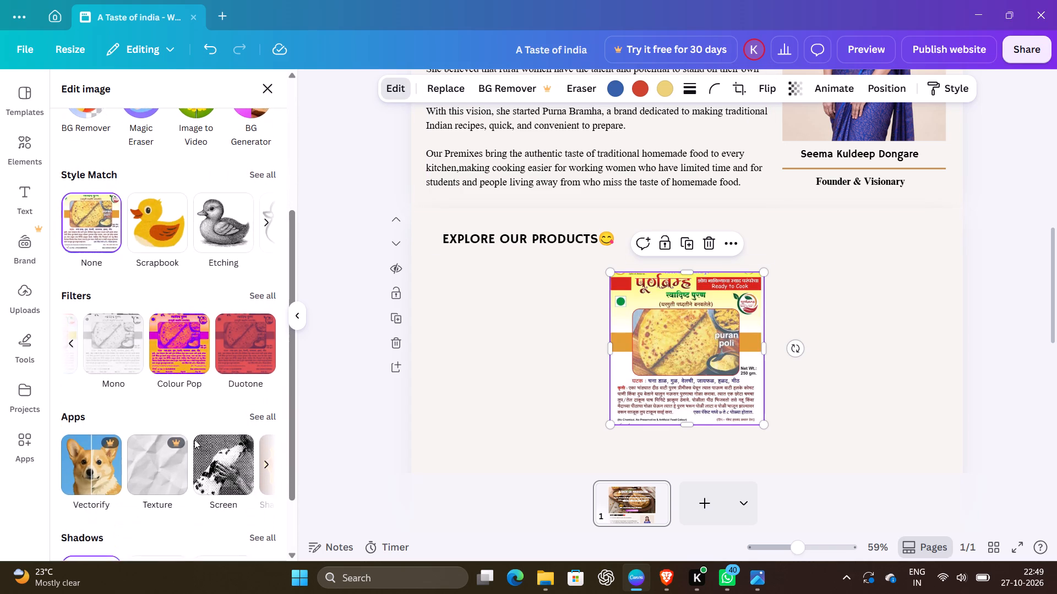
click(91, 370)
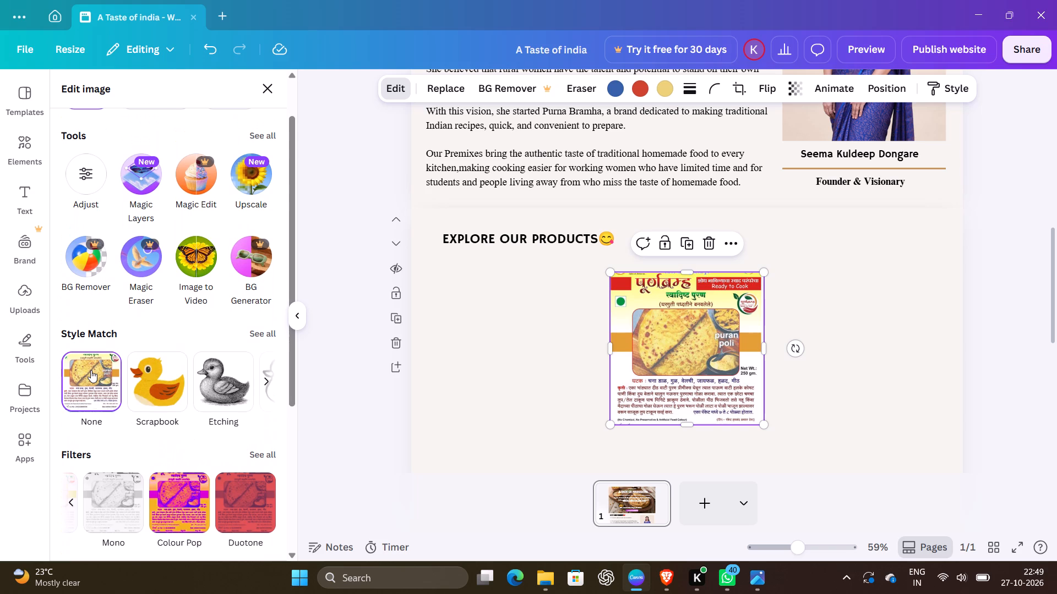
scroll(91, 370, down, 2)
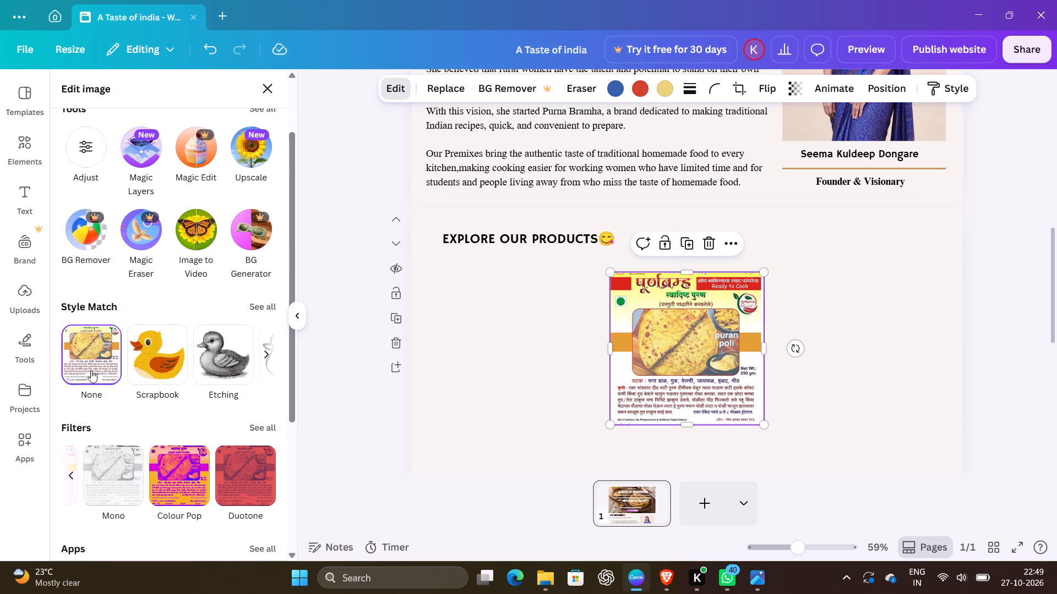
click(99, 133)
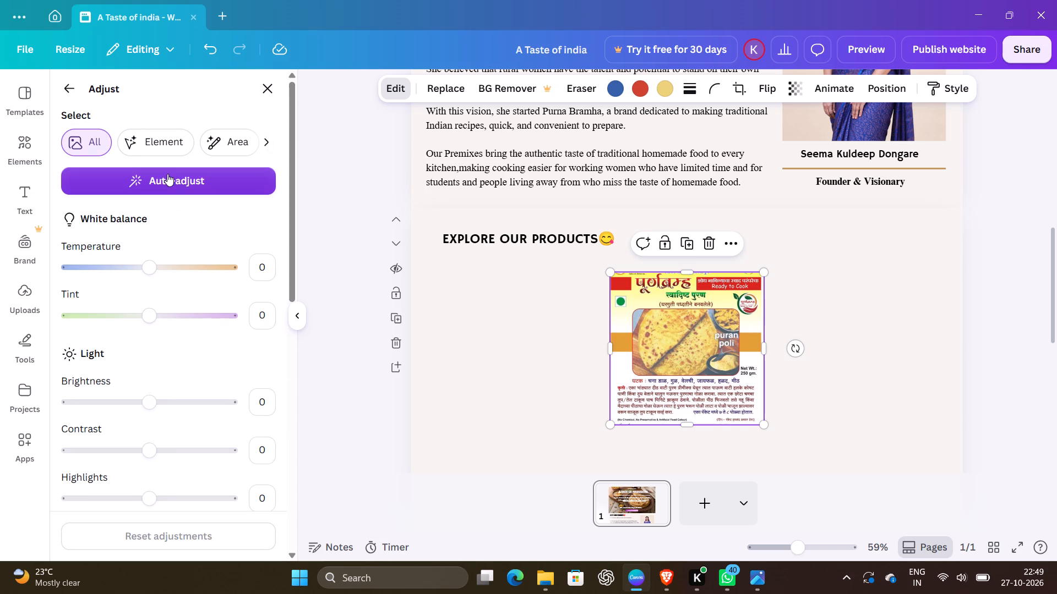
scroll(139, 362, down, 9)
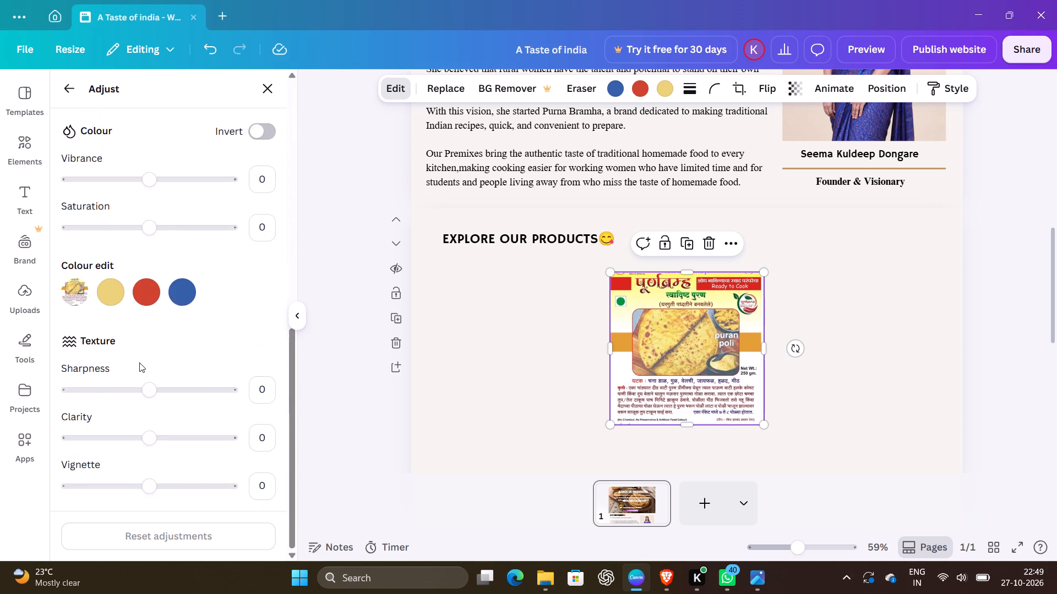
scroll(139, 362, up, 11)
click(64, 91)
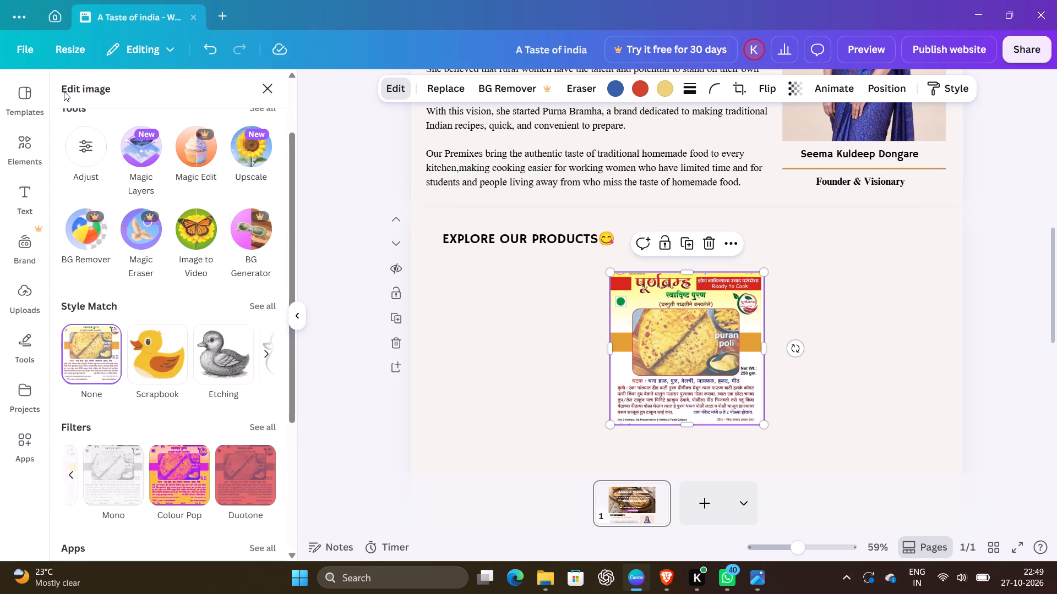
scroll(186, 381, down, 5)
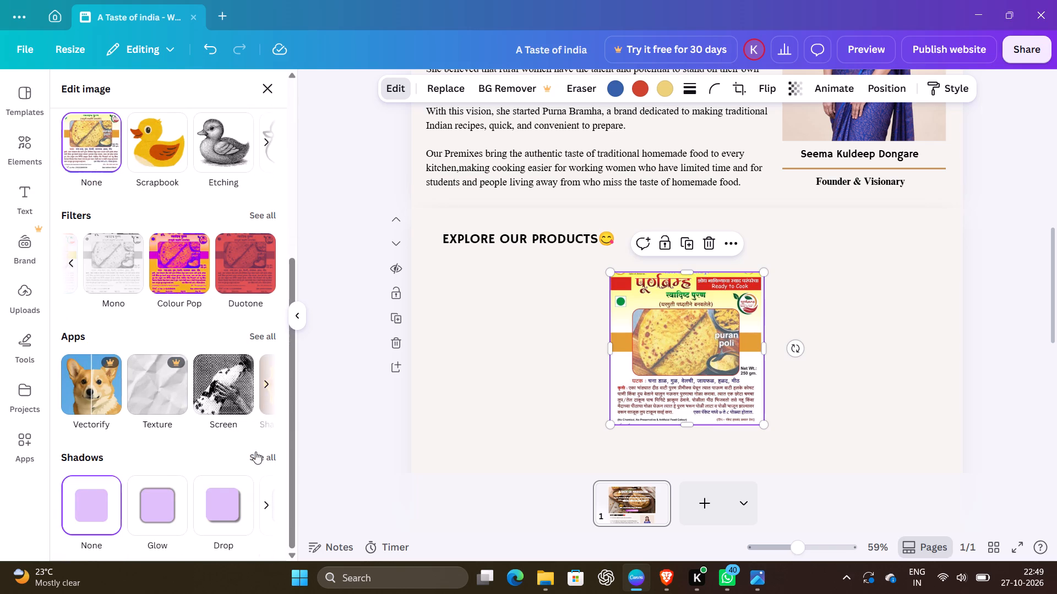
scroll(238, 268, up, 7)
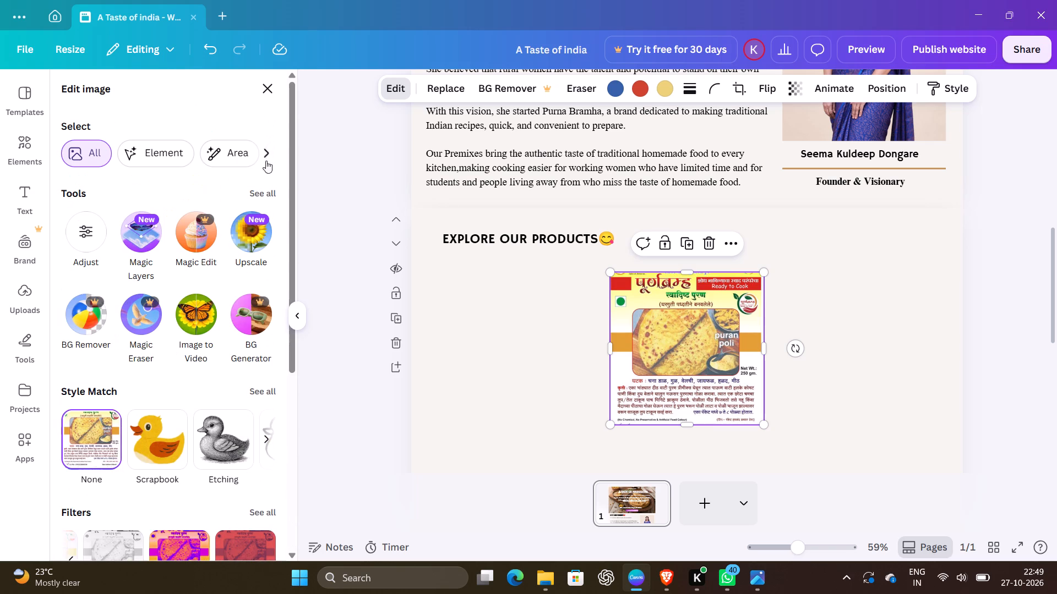
click(268, 196)
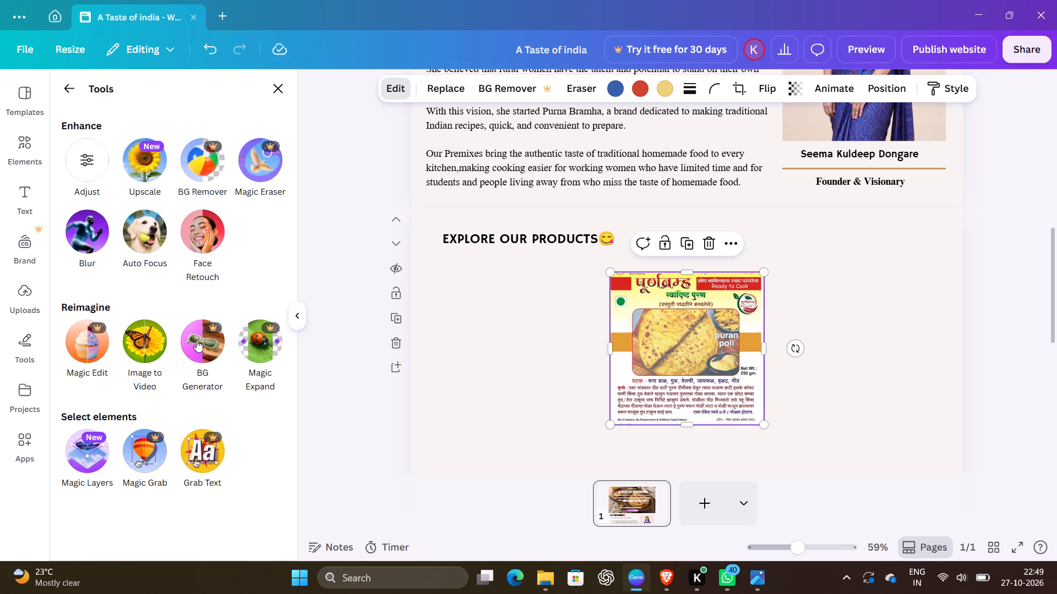
scroll(197, 340, down, 5)
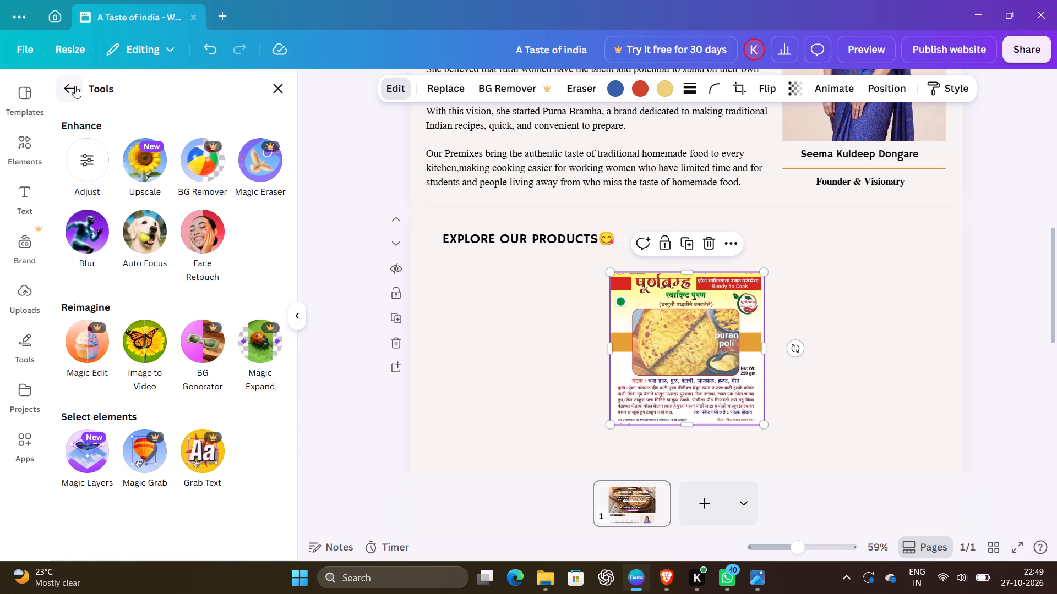
click(75, 86)
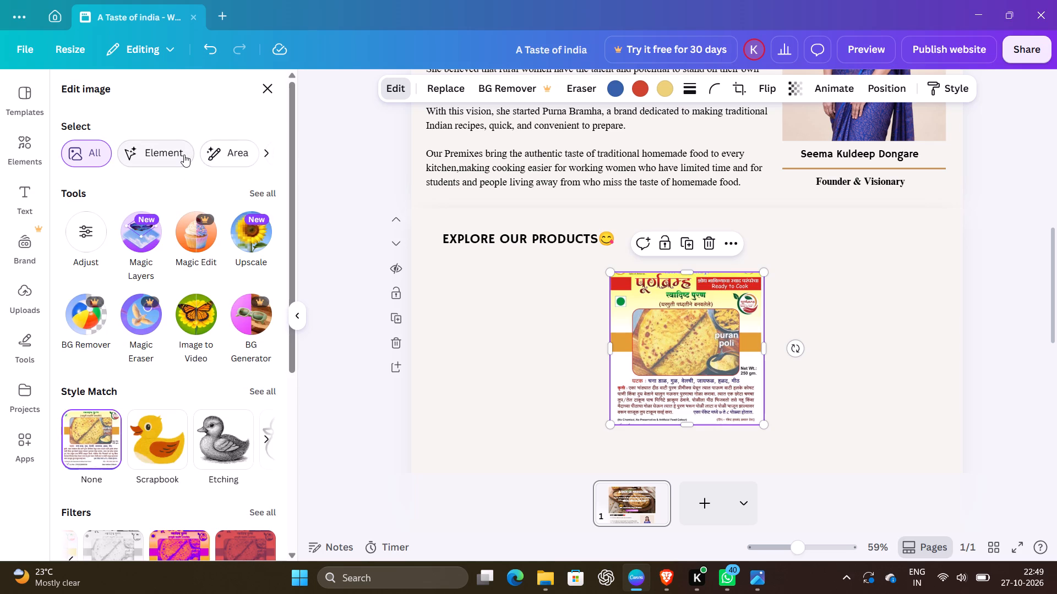
Examine the puran image's Element, Area, Foreground and Background selection modes and the adjustments available for its background.
click(184, 155)
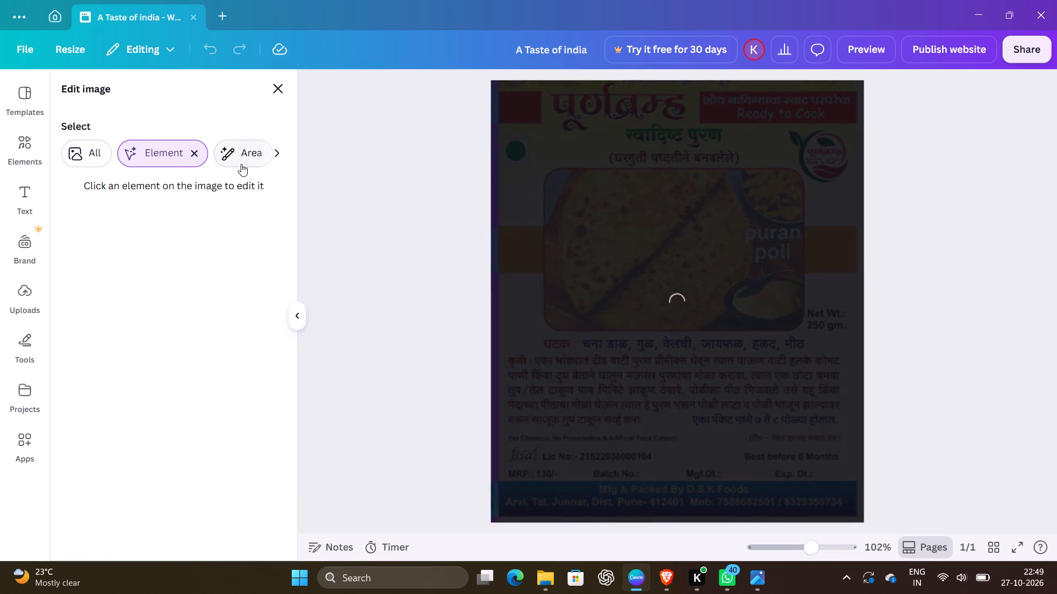
click(241, 164)
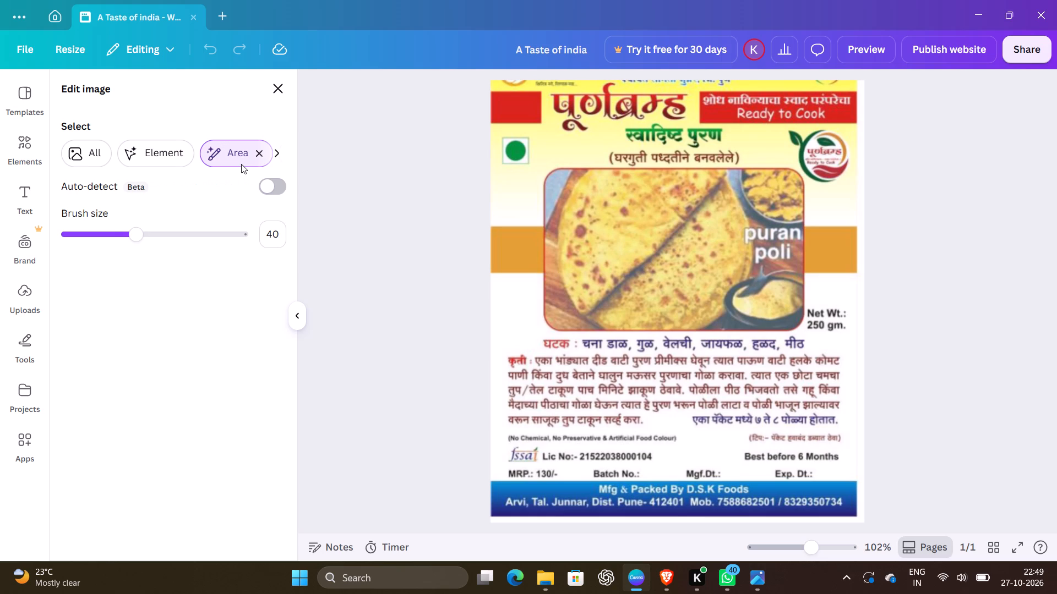
click(243, 157)
click(275, 156)
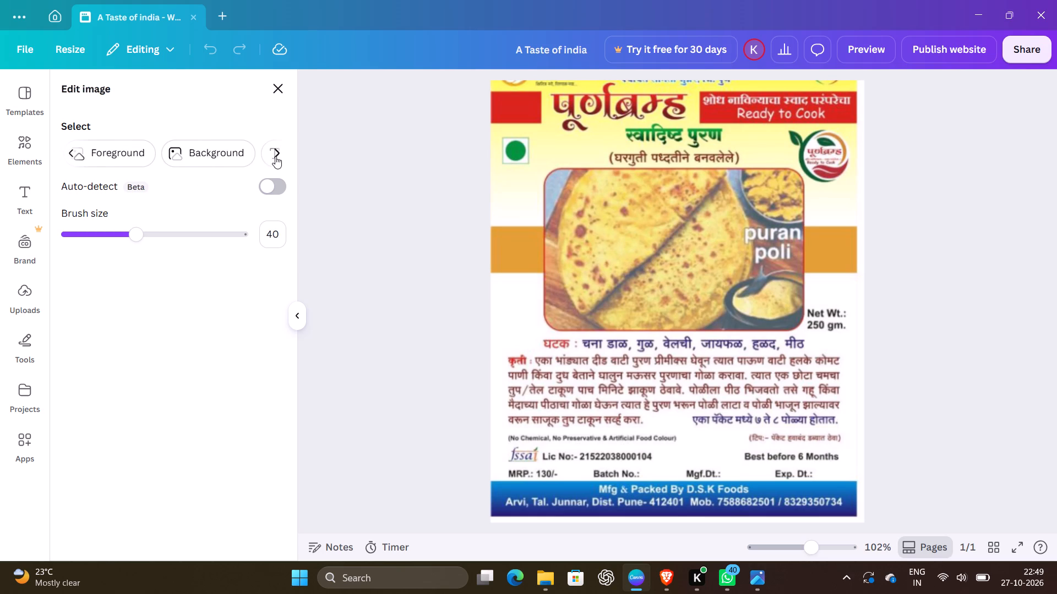
click(124, 155)
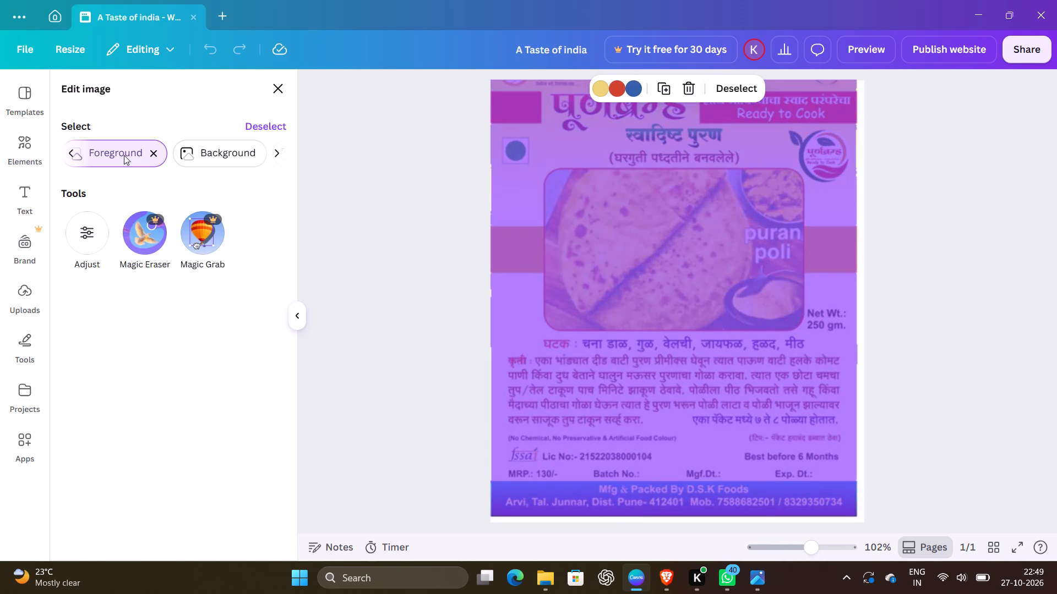
click(224, 159)
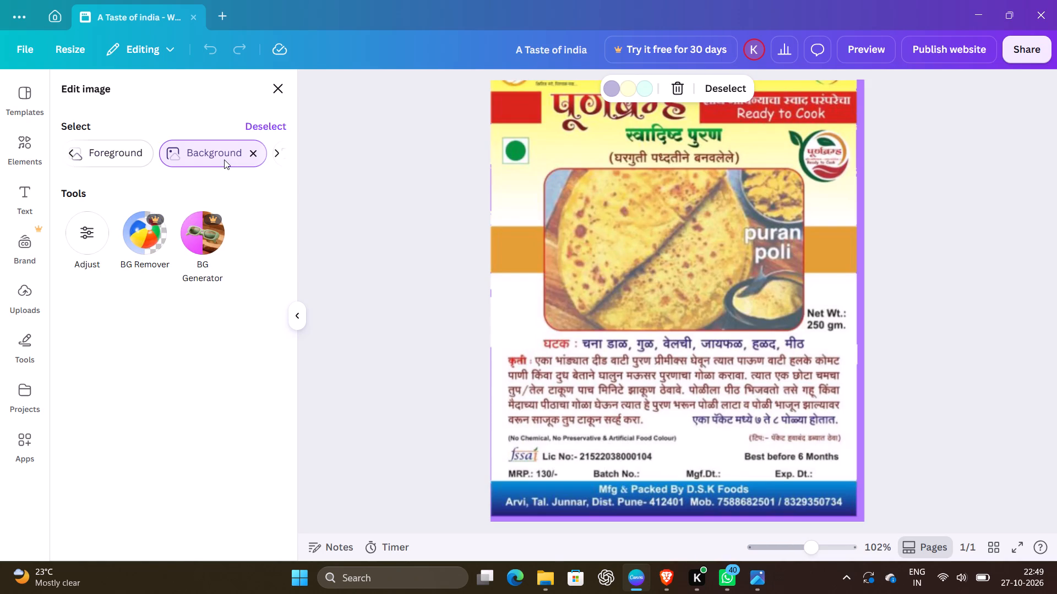
click(90, 234)
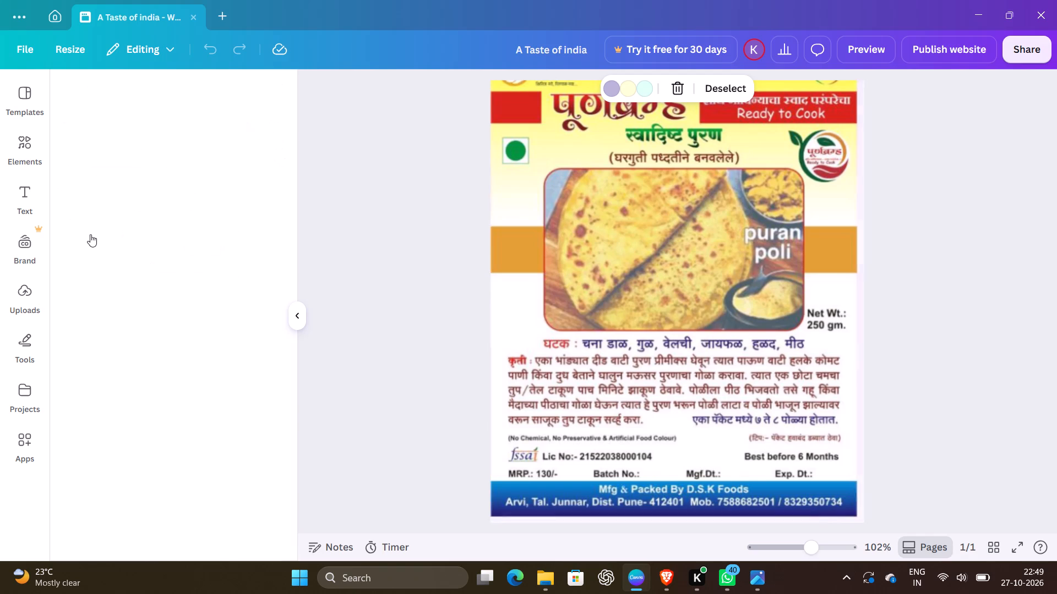
click(346, 321)
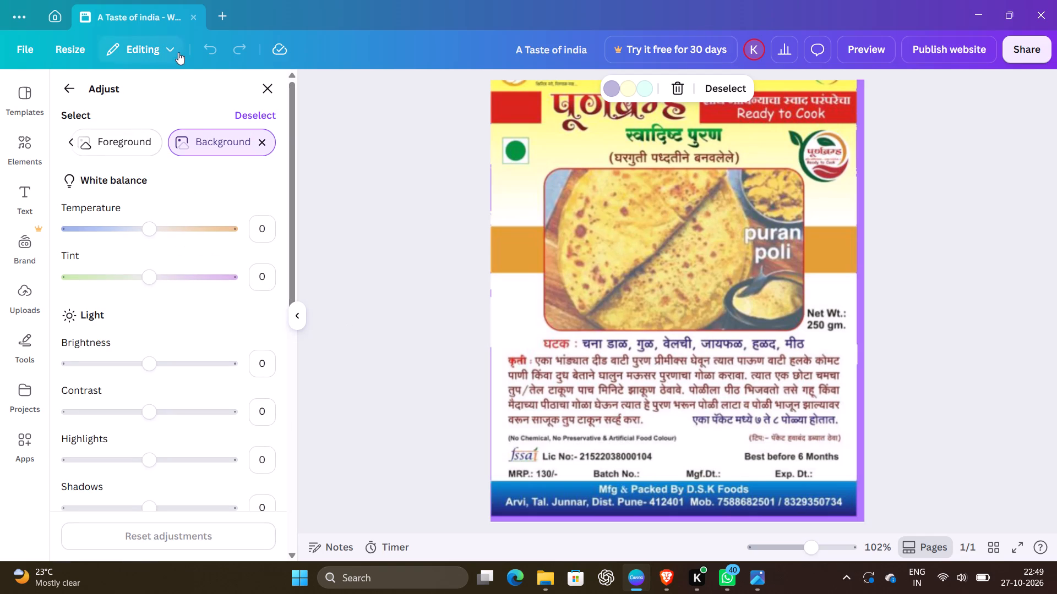
click(270, 87)
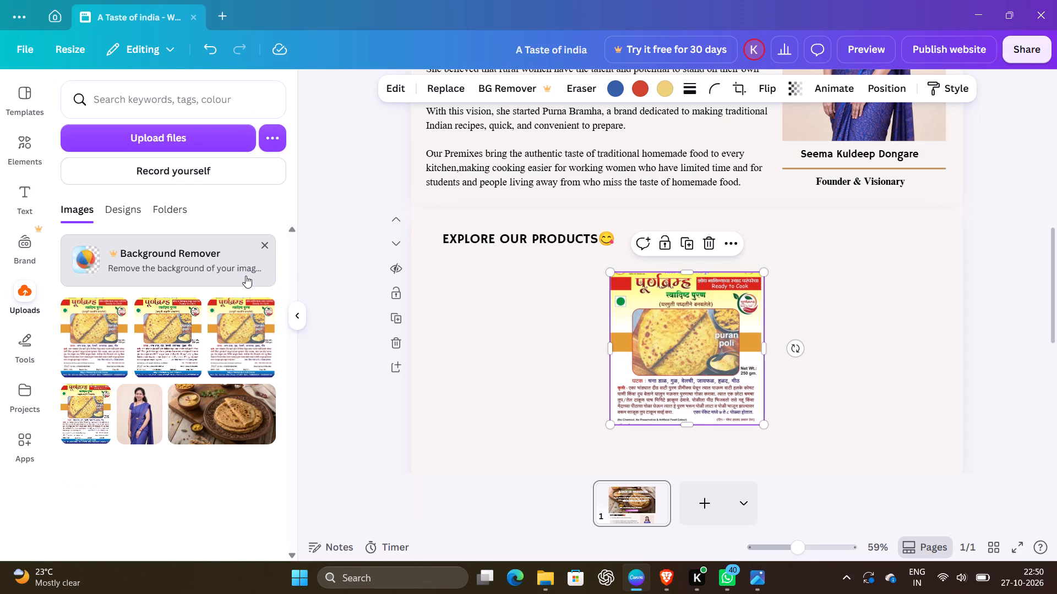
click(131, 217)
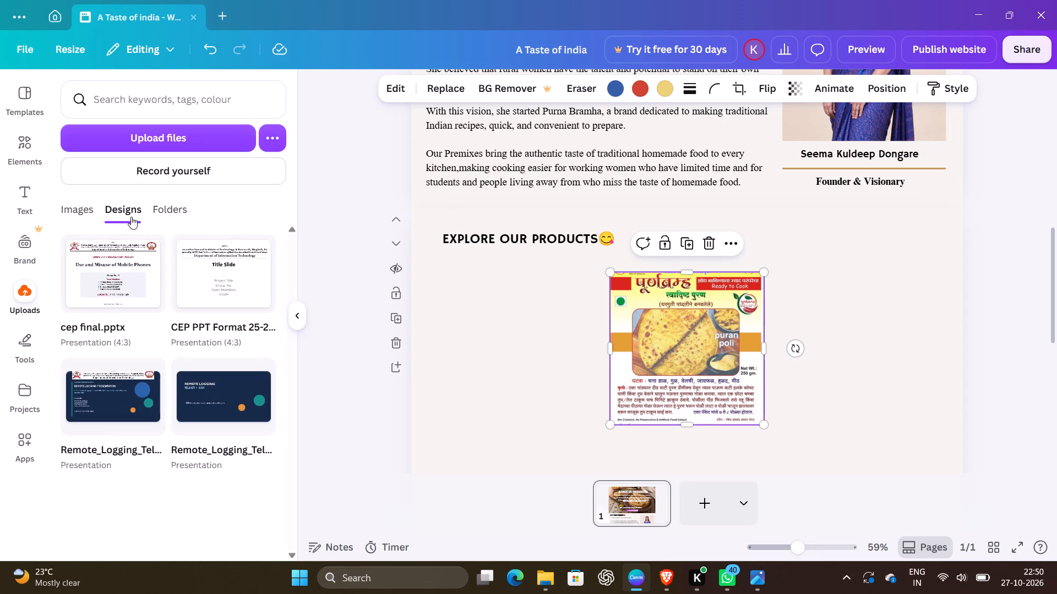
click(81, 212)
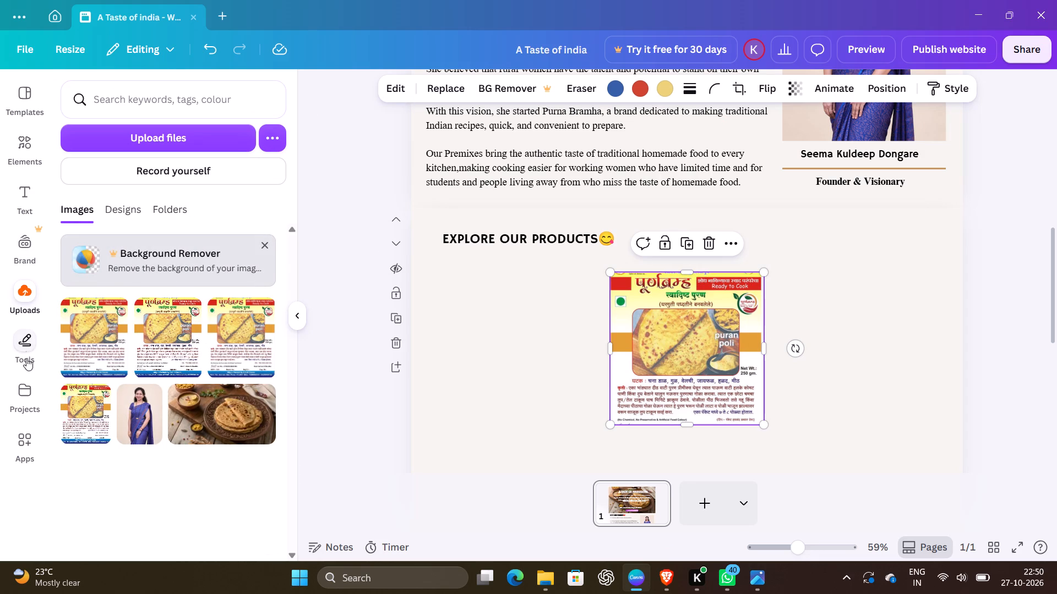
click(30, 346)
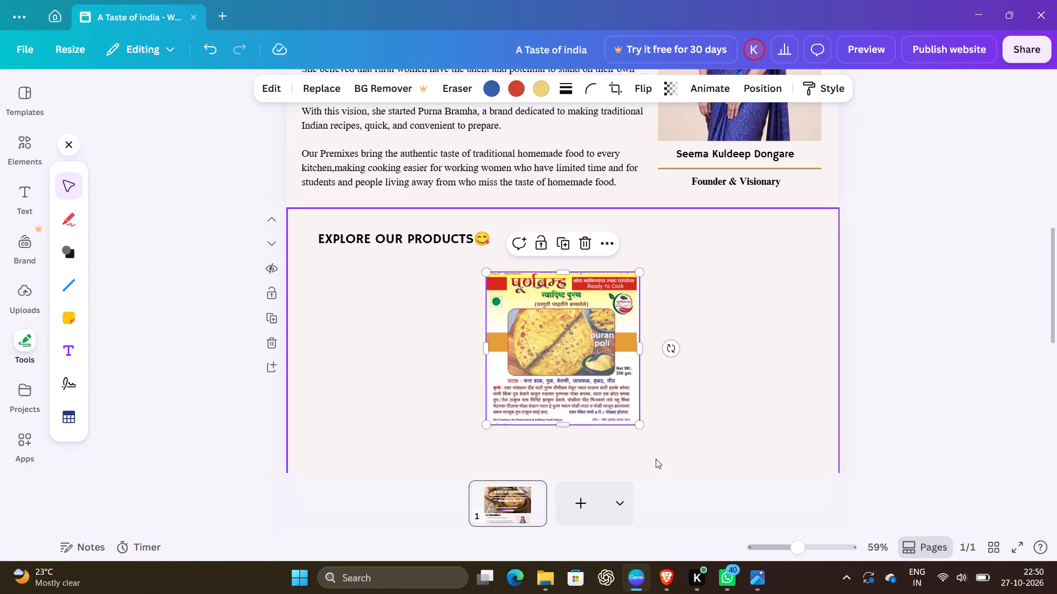
Increase the font size of the PURNABRAMHA heading in the website's opening banner to 31.
click(952, 411)
scroll(952, 411, up, 4)
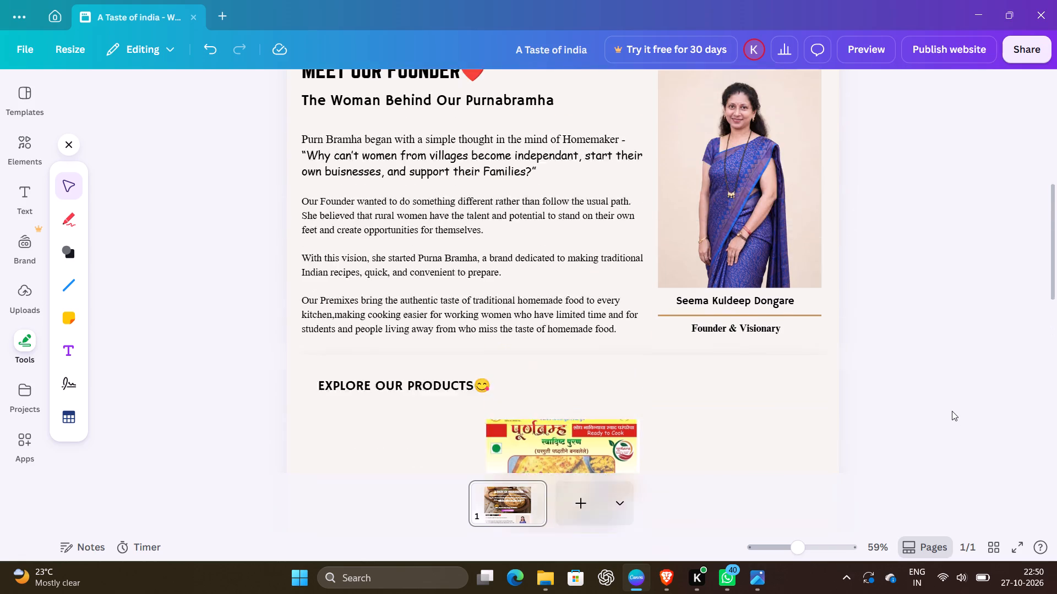
scroll(952, 411, up, 4)
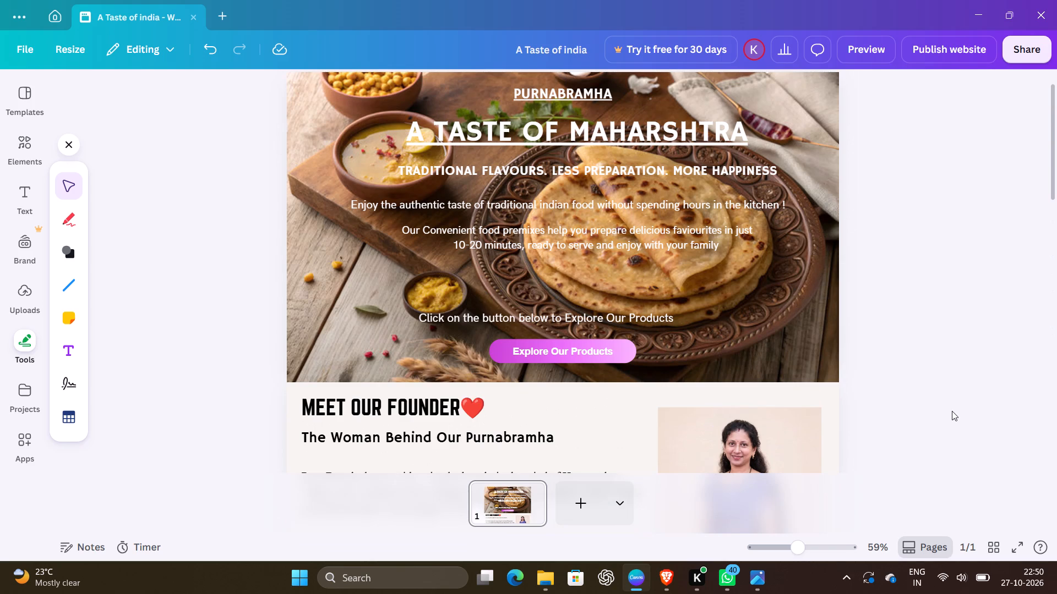
double_click(604, 131)
double_click(604, 131)
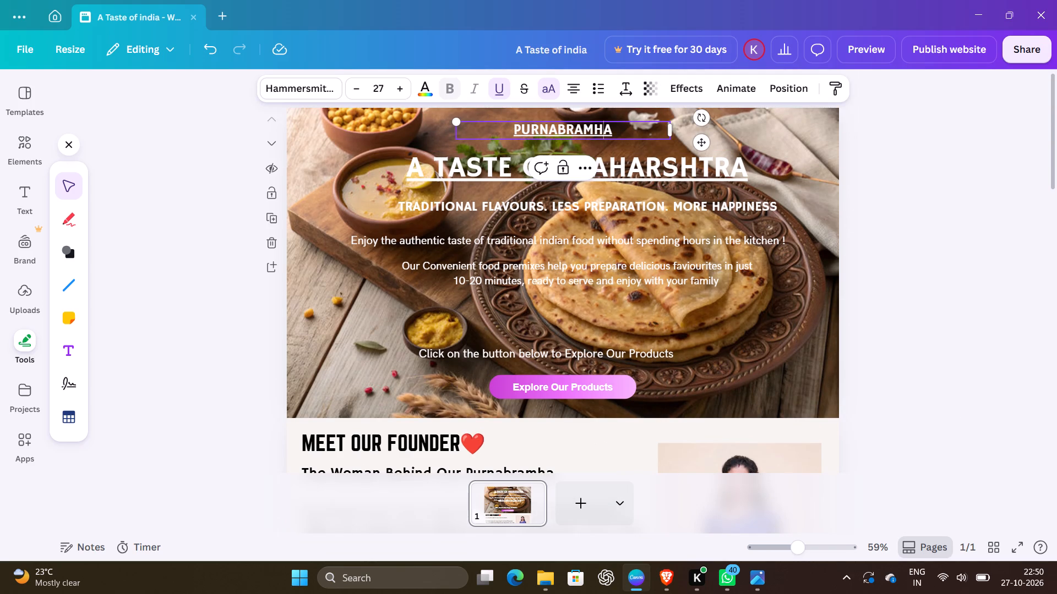
click(406, 85)
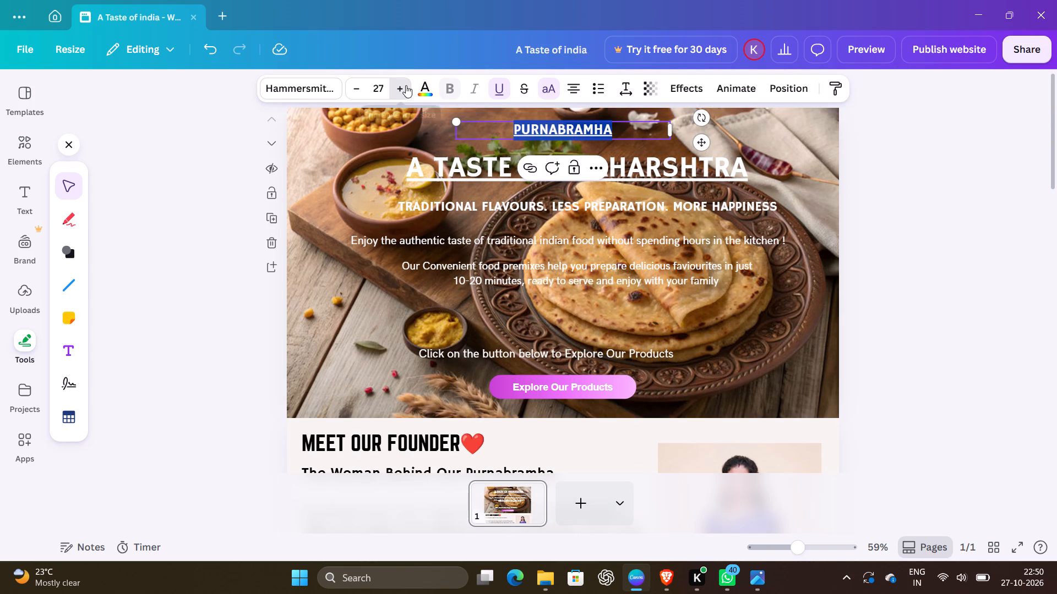
click(406, 85)
double_click(406, 85)
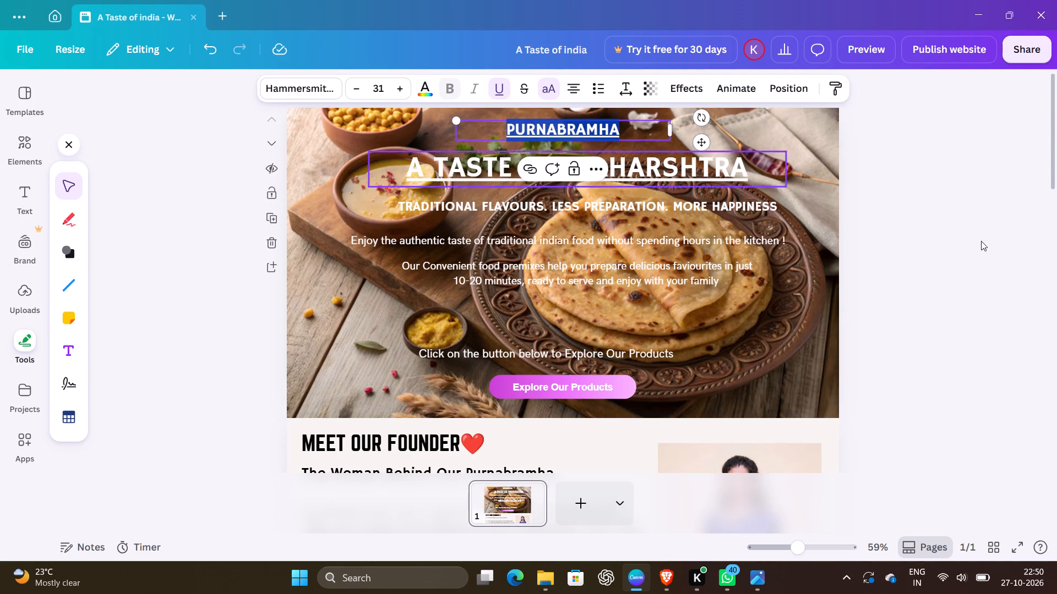
click(1056, 260)
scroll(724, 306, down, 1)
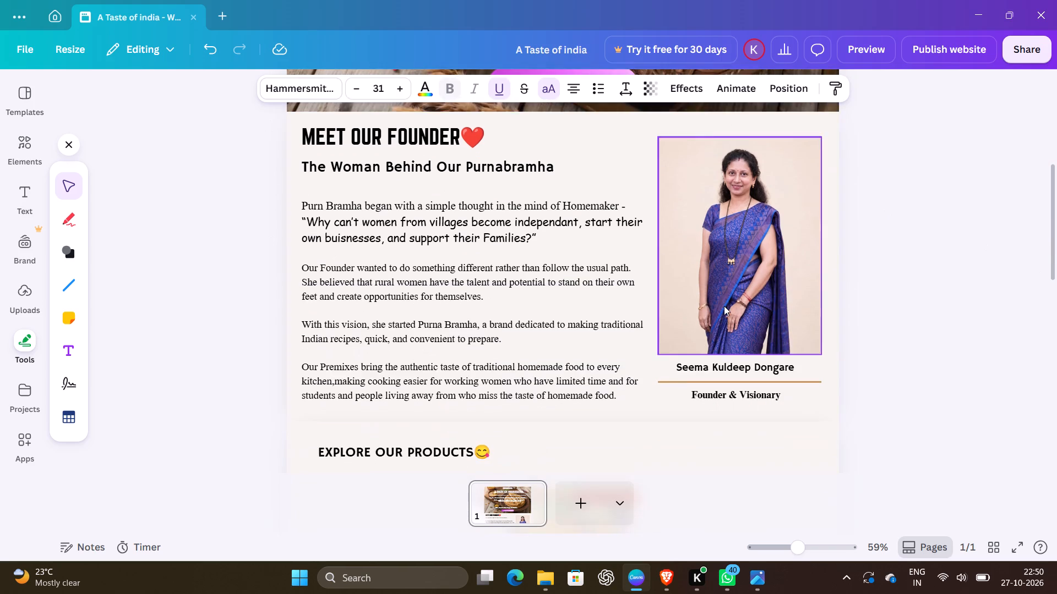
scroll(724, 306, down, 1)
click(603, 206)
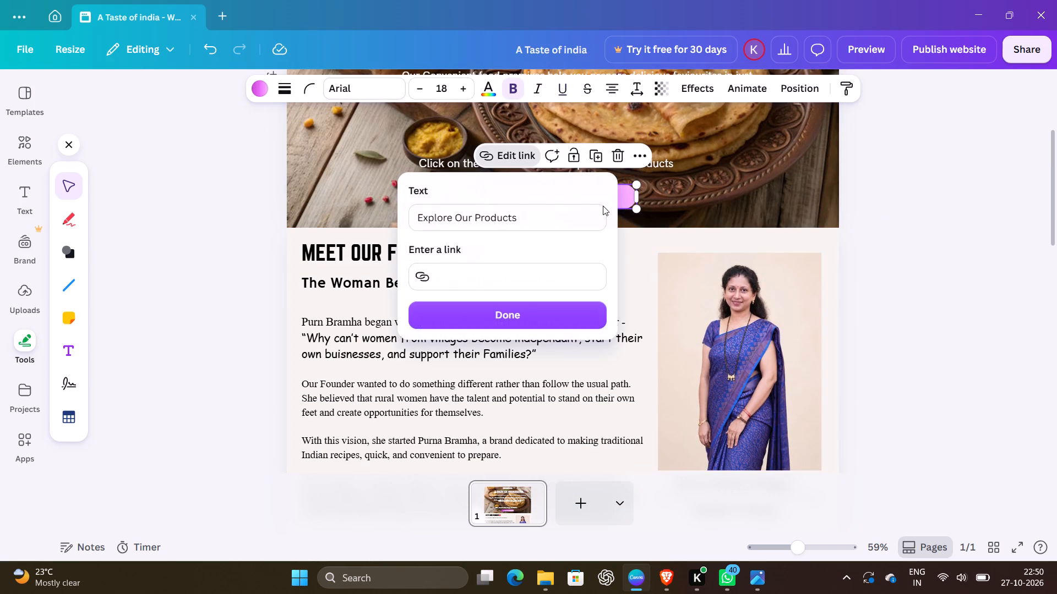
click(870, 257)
Scale down the puran image in the Explore Our Products section proportionally, making it a small product thumbnail.
scroll(870, 257, down, 1)
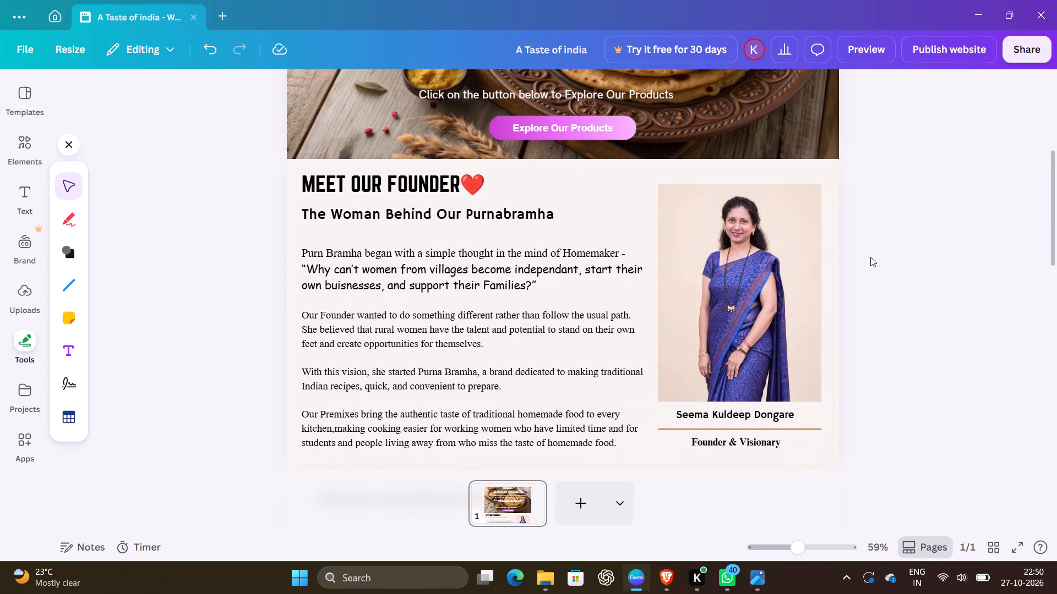
scroll(870, 257, down, 2)
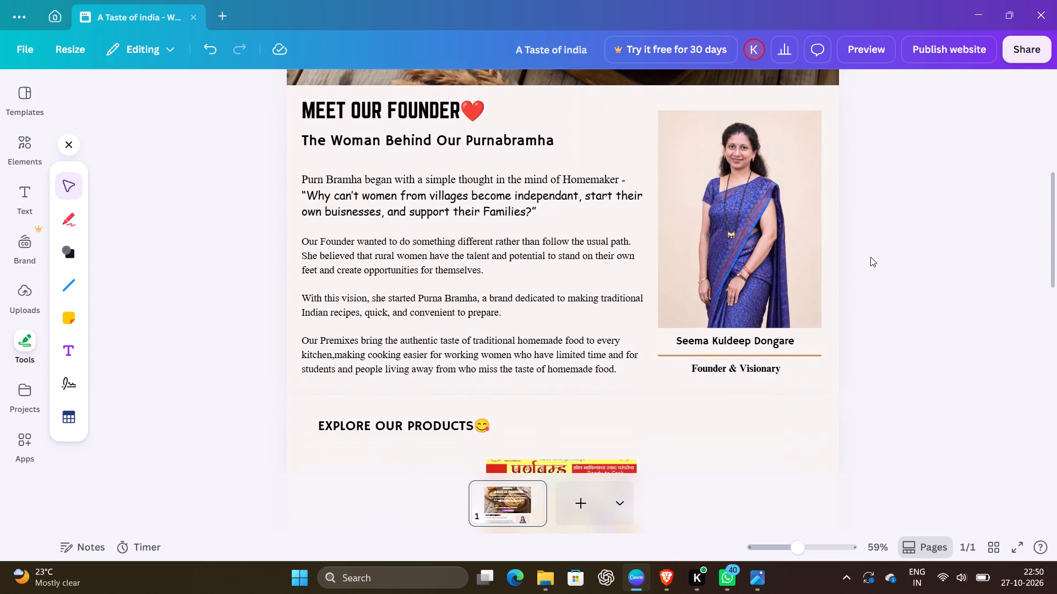
scroll(870, 257, down, 2)
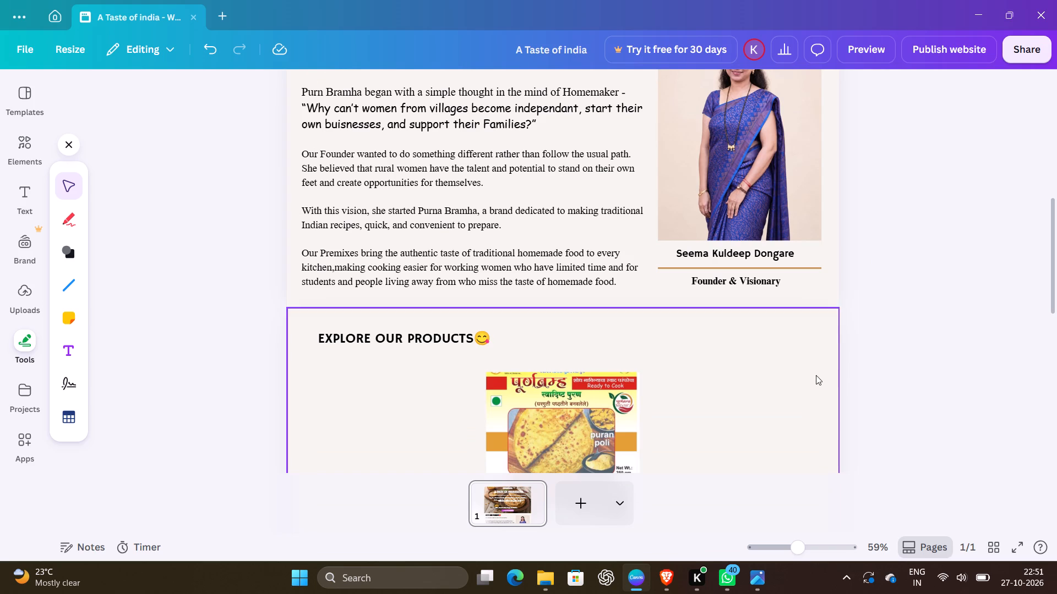
click(618, 406)
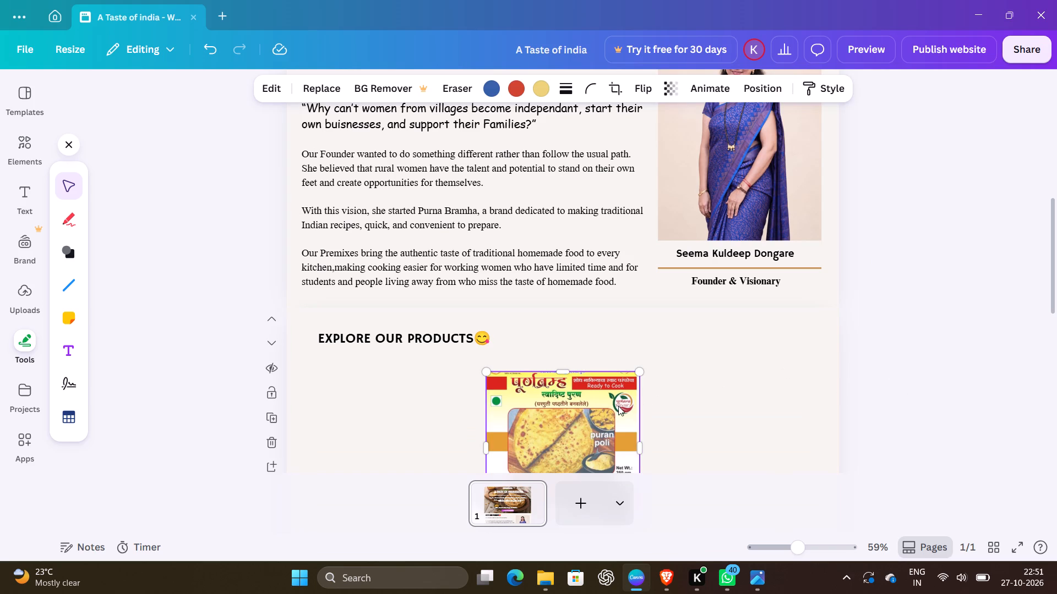
drag(640, 372, 628, 380)
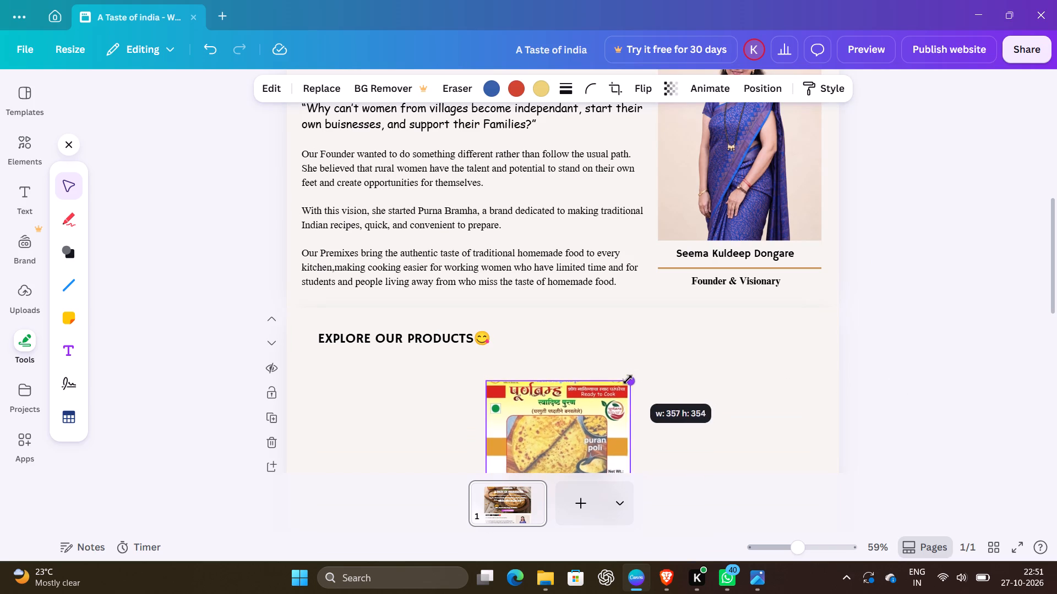
drag(628, 380, 627, 379)
scroll(723, 377, down, 2)
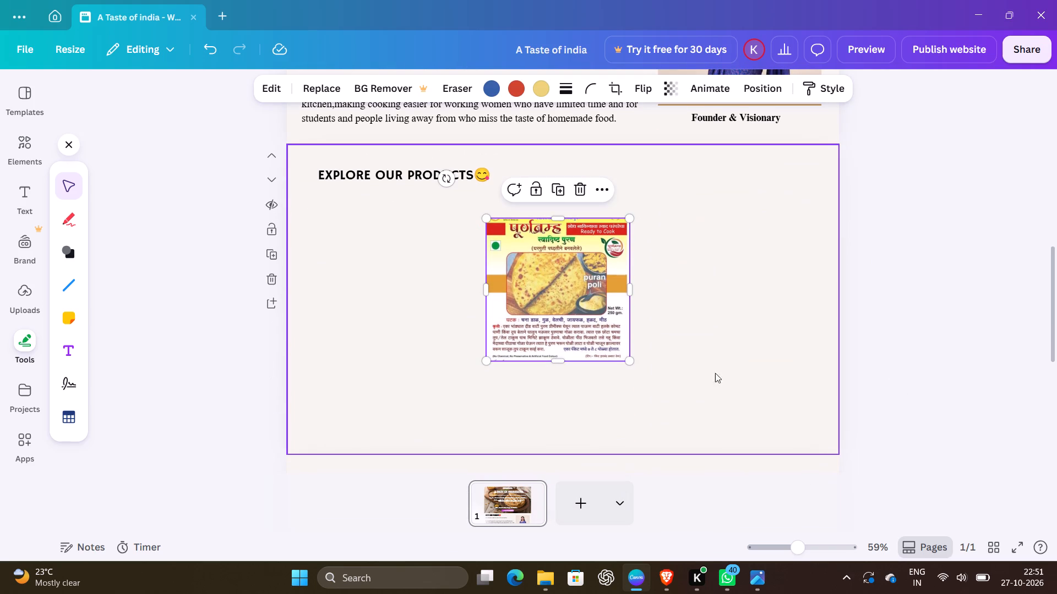
drag(627, 360, 612, 340)
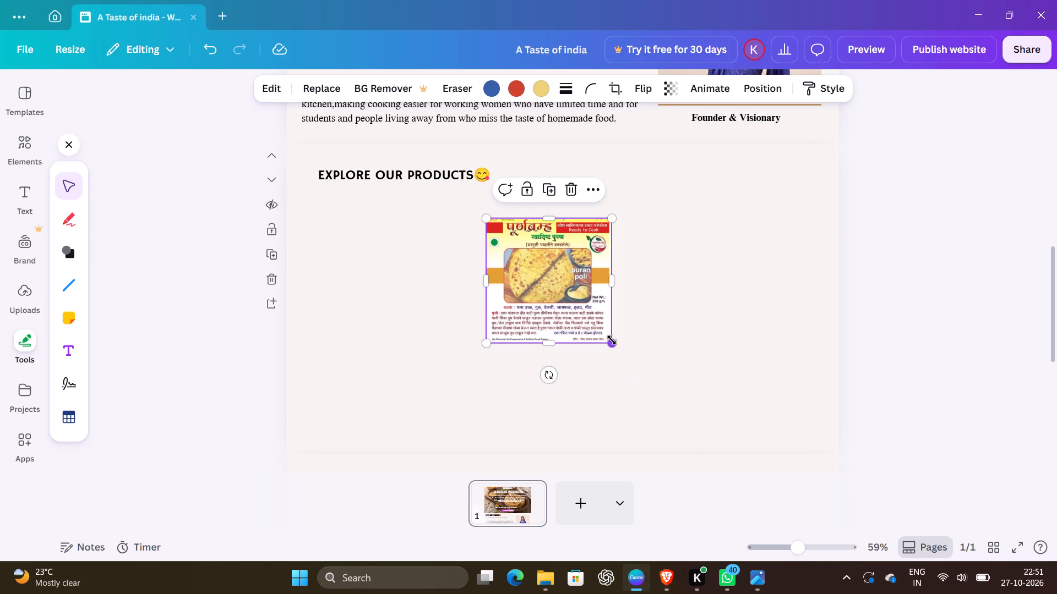
Move the puran image directly below the EXPLORE OUR PRODUCTS heading, near the left edge of the section.
drag(541, 278, 379, 251)
click(916, 274)
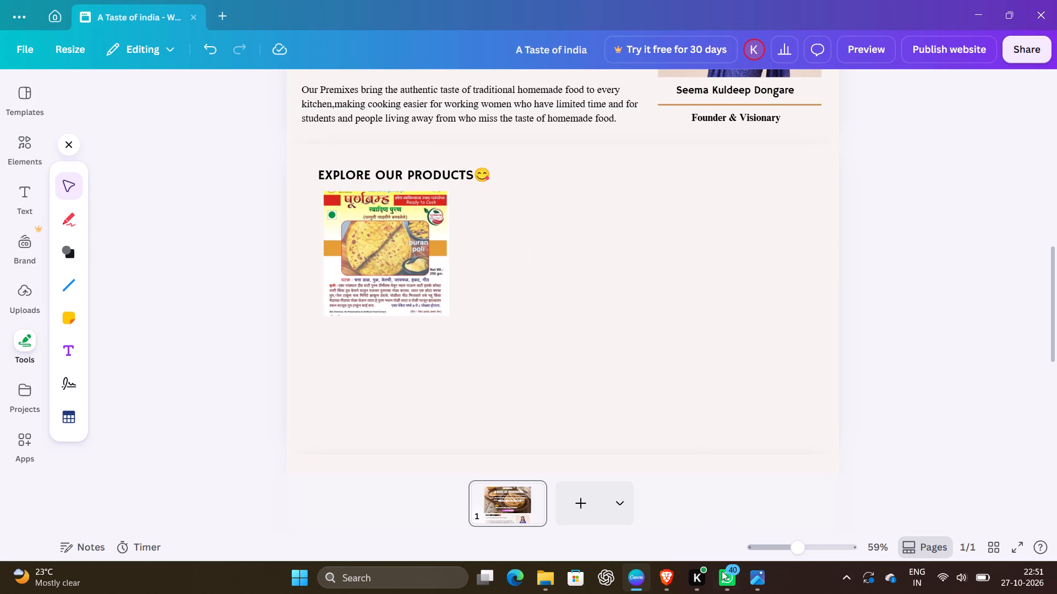
Switch to File Explorer and copy the shengoli image from the pb folder.
click(551, 575)
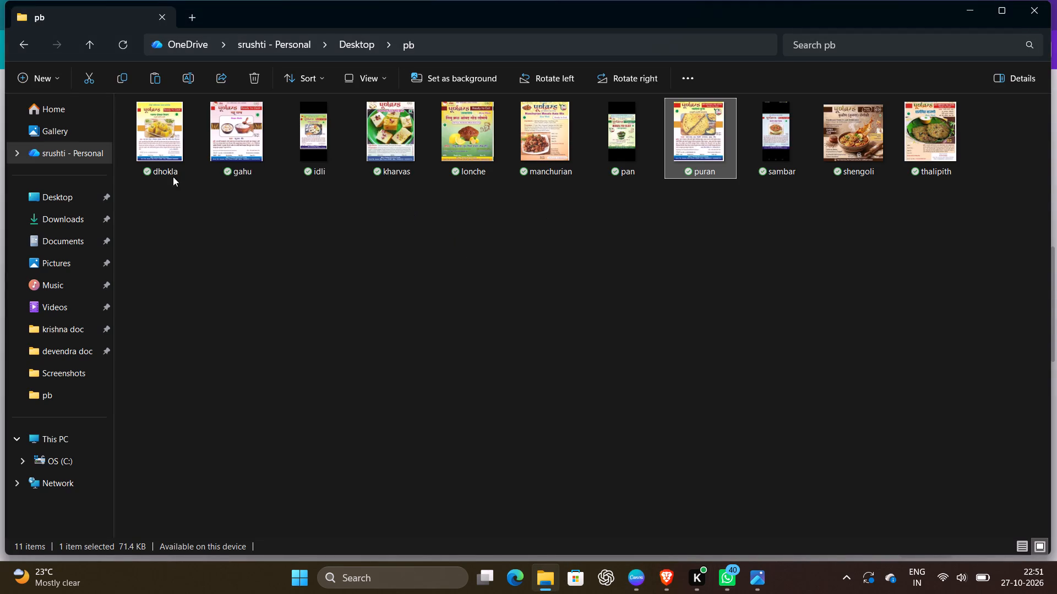
right_click(822, 159)
right_click(822, 159)
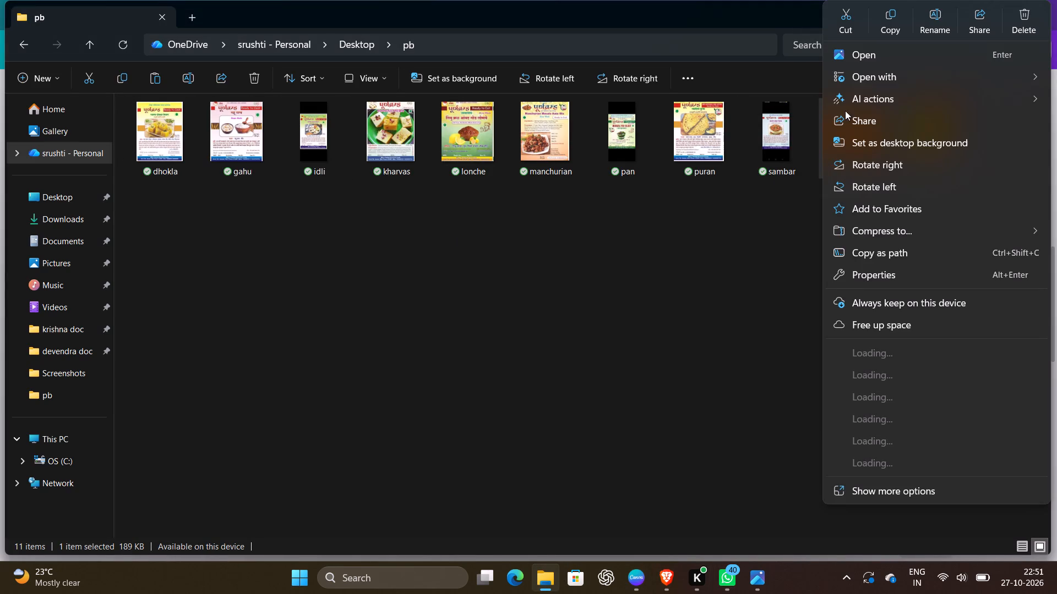
click(877, 7)
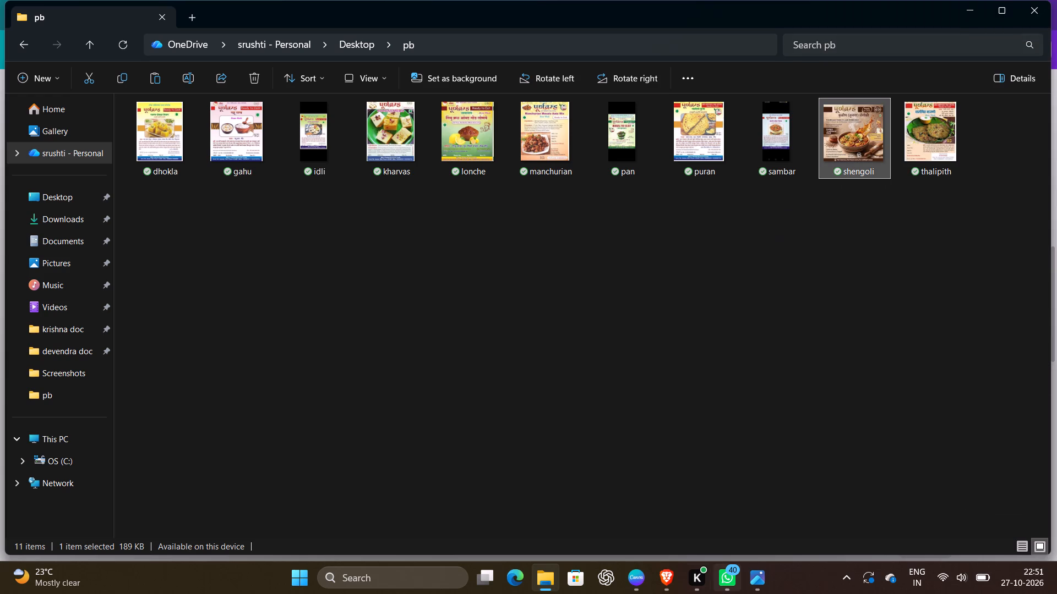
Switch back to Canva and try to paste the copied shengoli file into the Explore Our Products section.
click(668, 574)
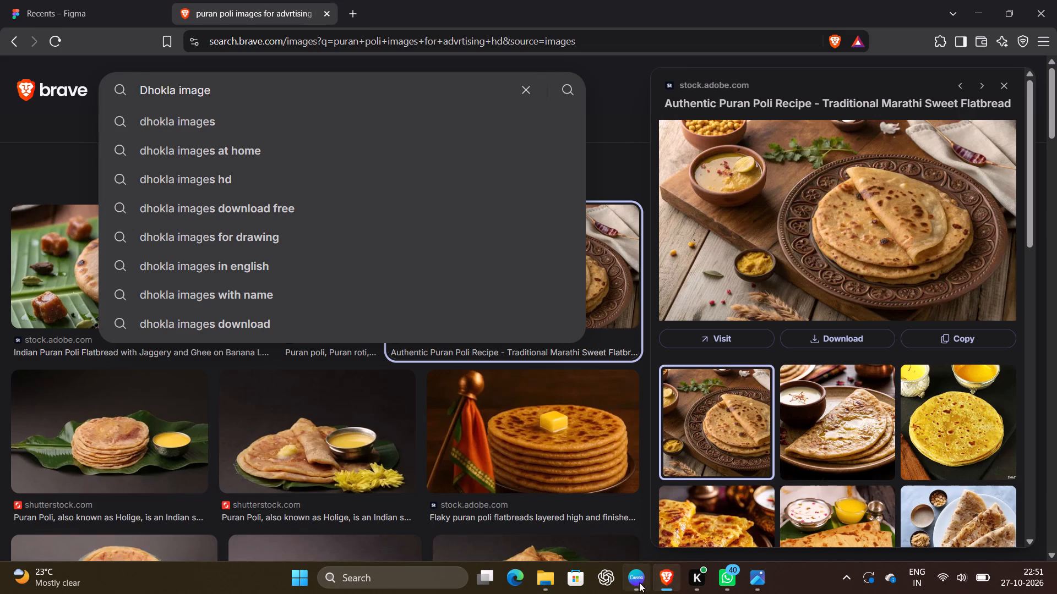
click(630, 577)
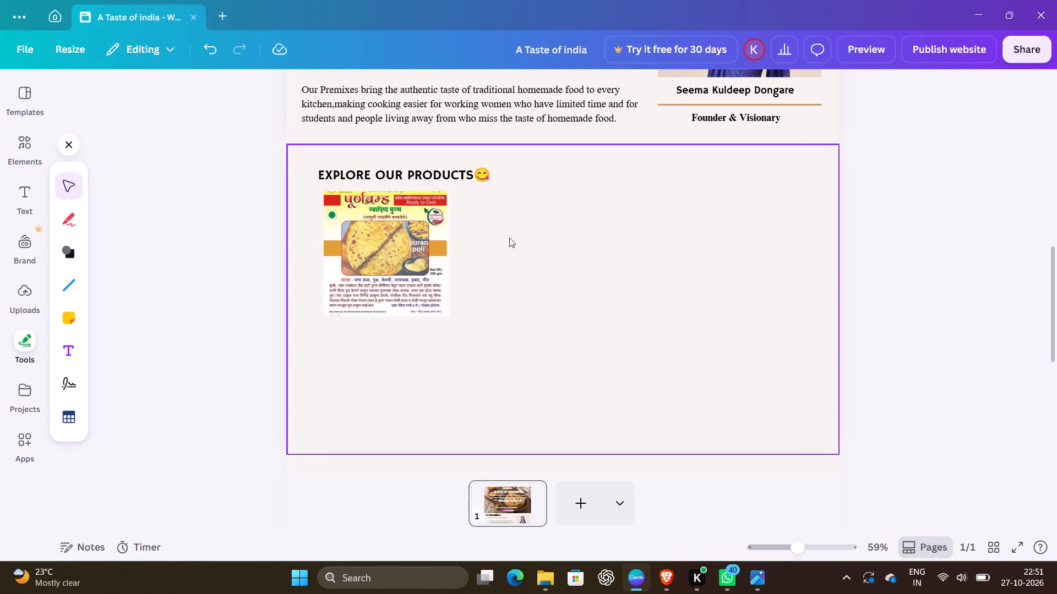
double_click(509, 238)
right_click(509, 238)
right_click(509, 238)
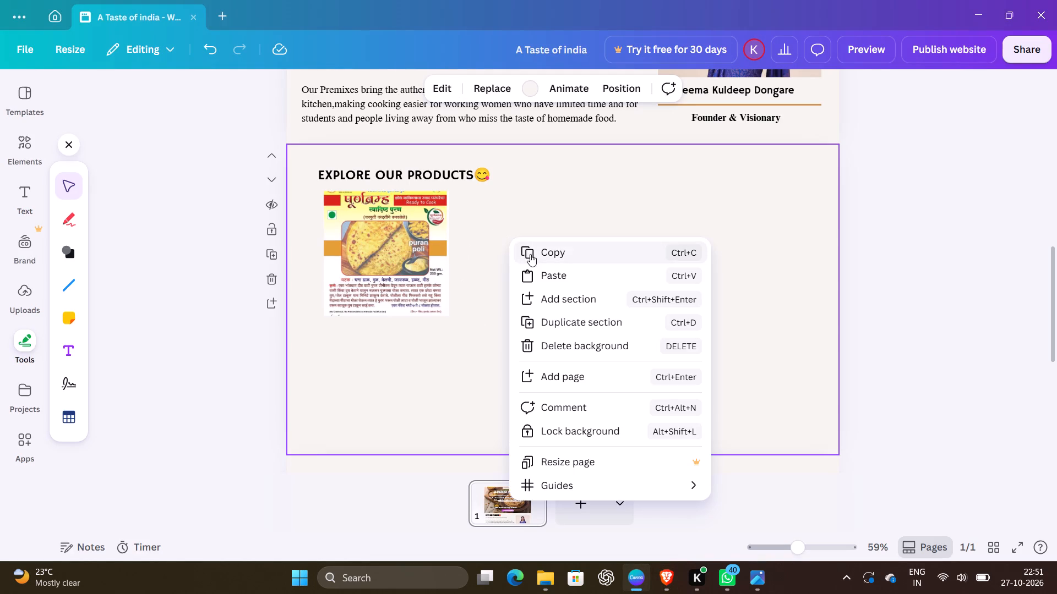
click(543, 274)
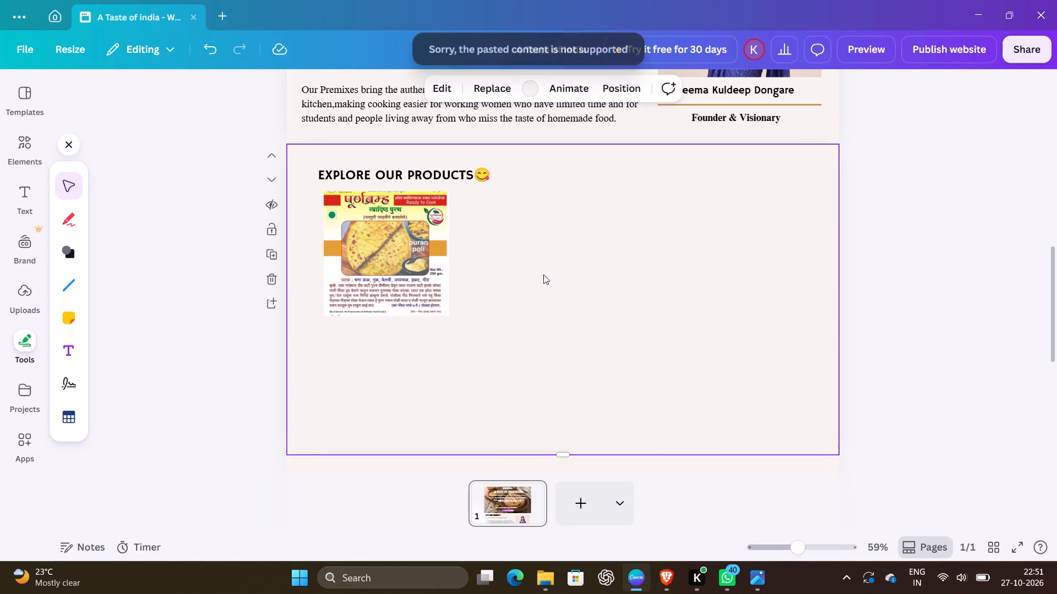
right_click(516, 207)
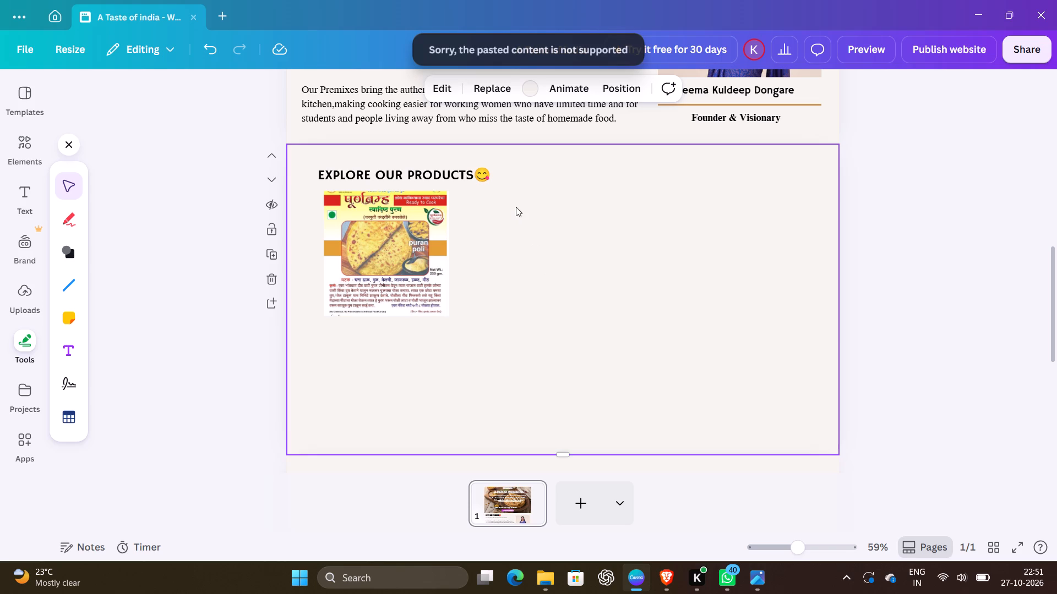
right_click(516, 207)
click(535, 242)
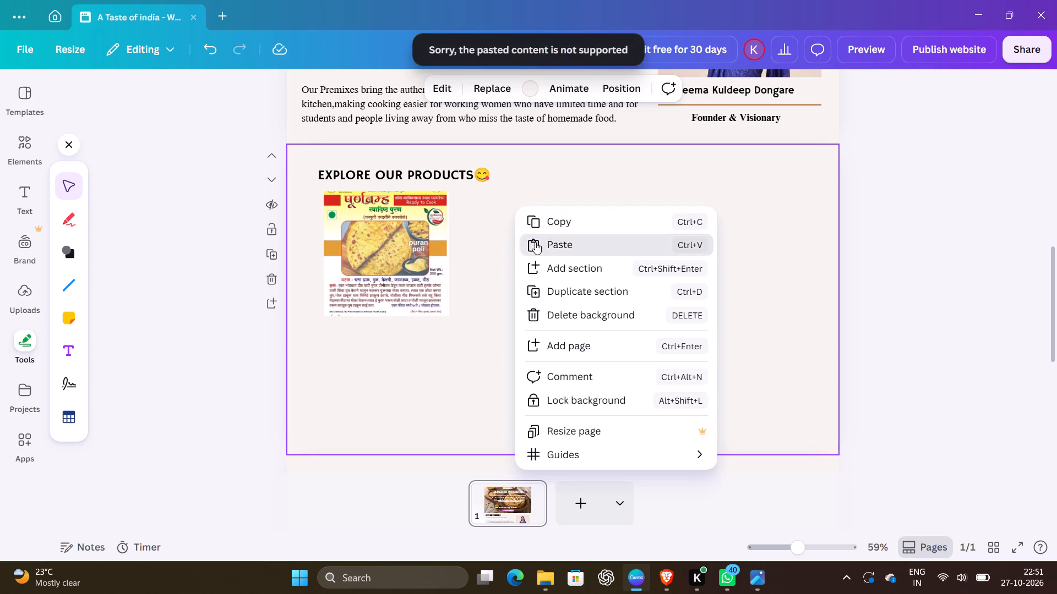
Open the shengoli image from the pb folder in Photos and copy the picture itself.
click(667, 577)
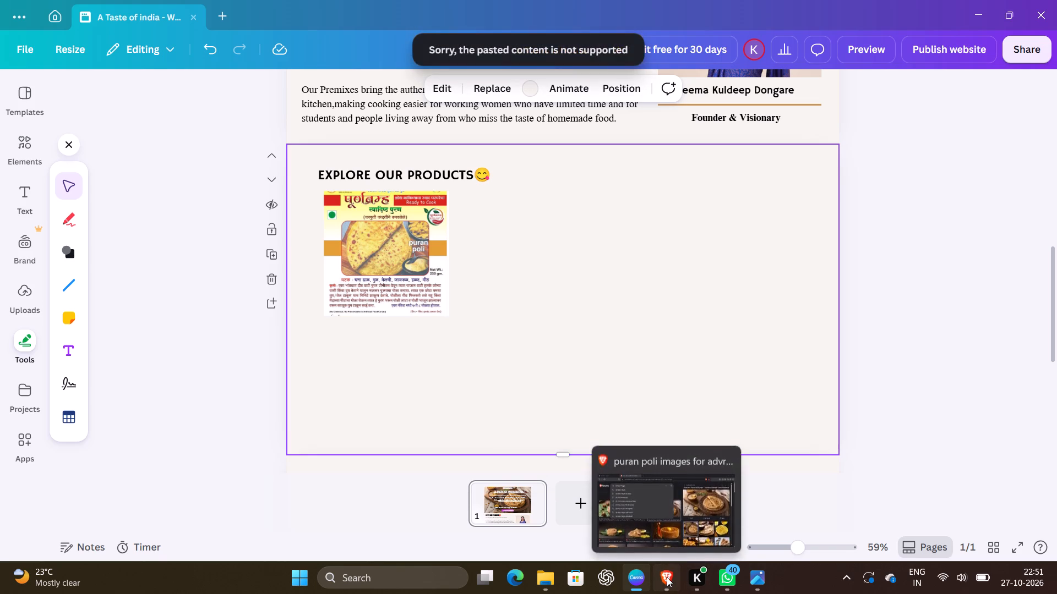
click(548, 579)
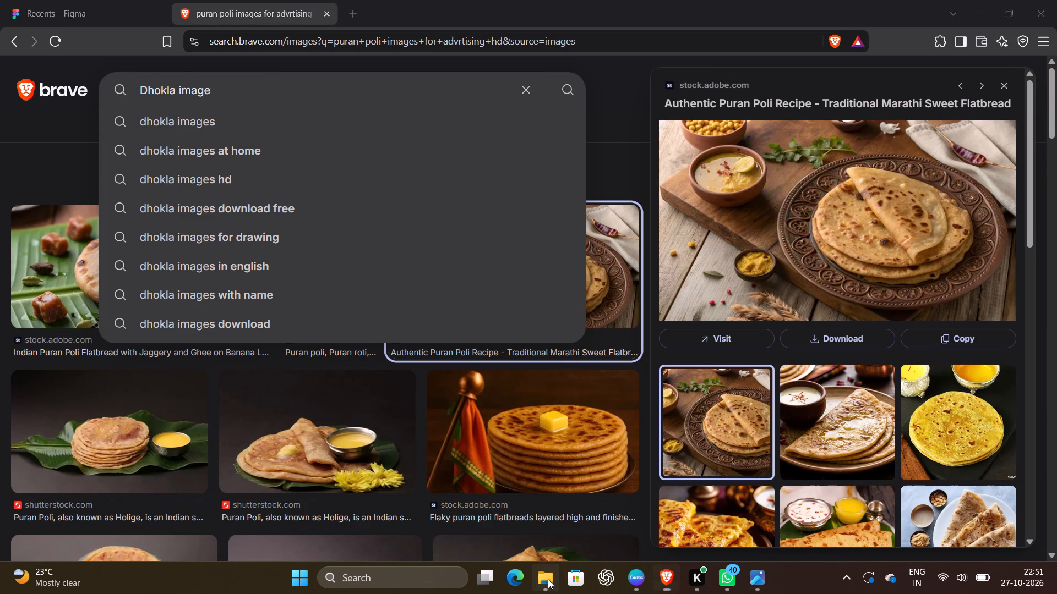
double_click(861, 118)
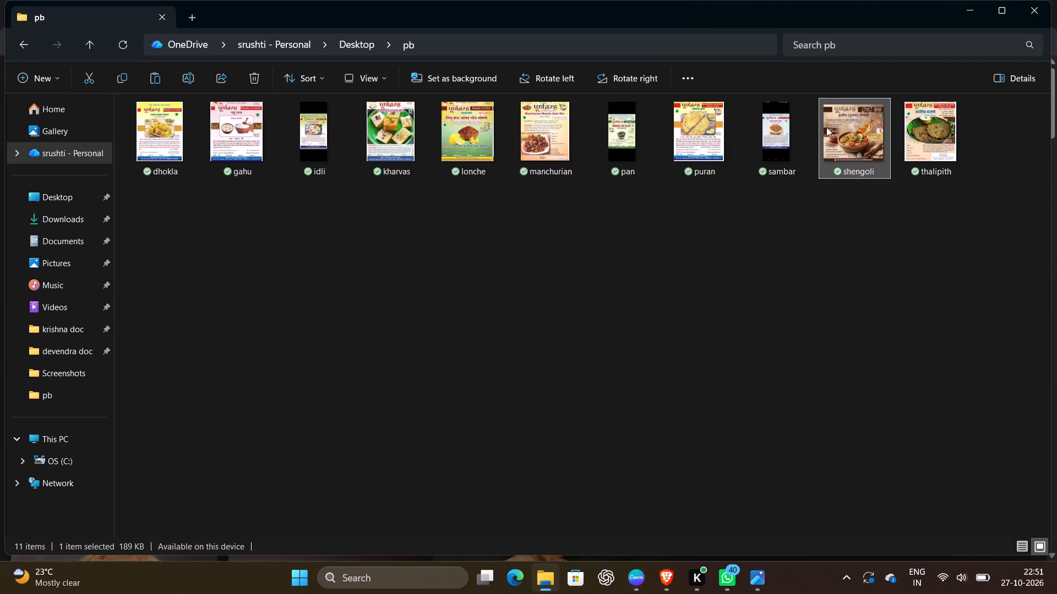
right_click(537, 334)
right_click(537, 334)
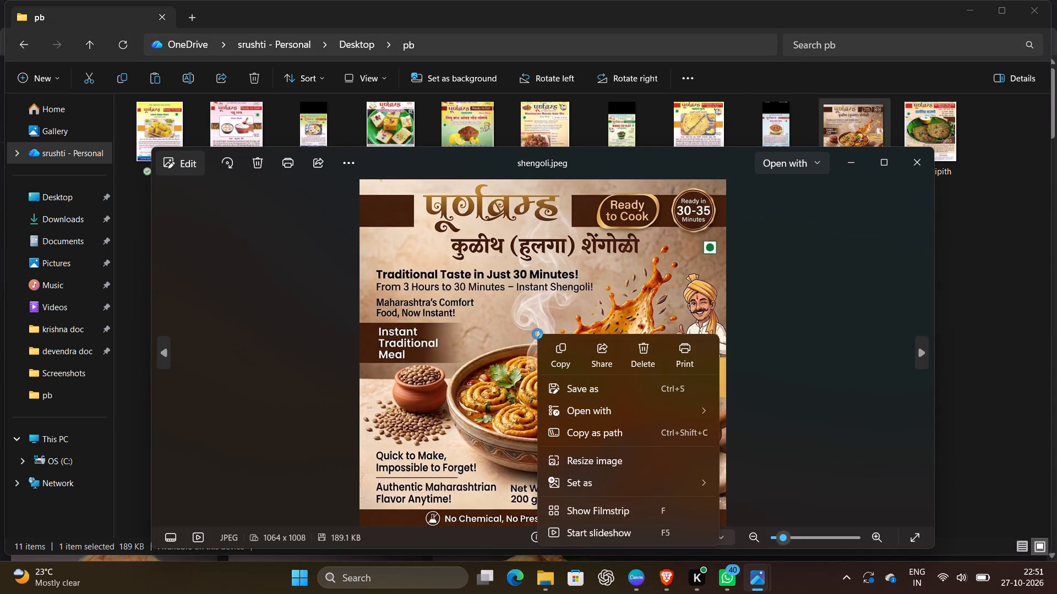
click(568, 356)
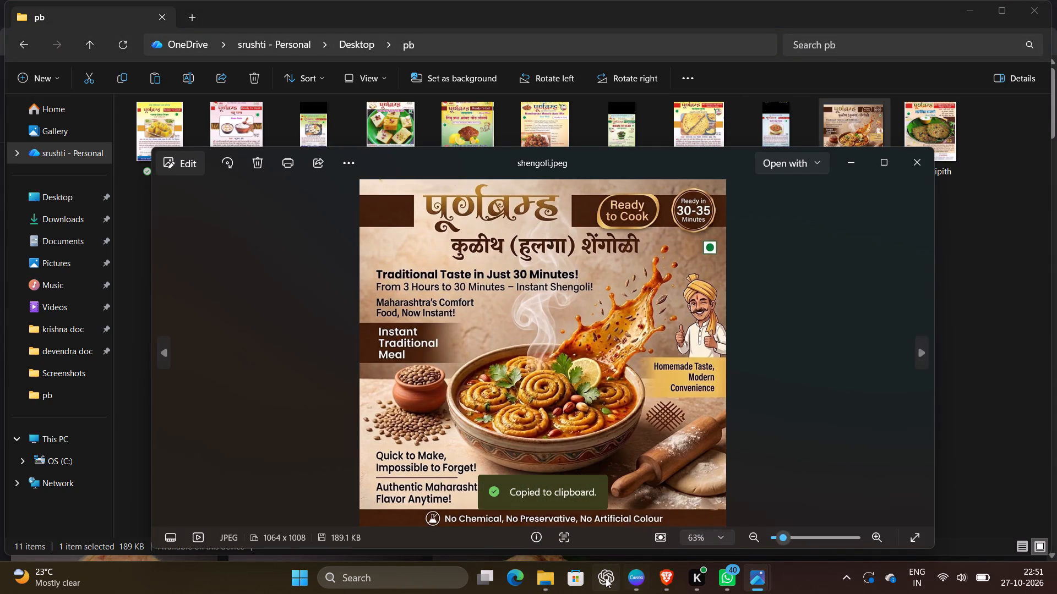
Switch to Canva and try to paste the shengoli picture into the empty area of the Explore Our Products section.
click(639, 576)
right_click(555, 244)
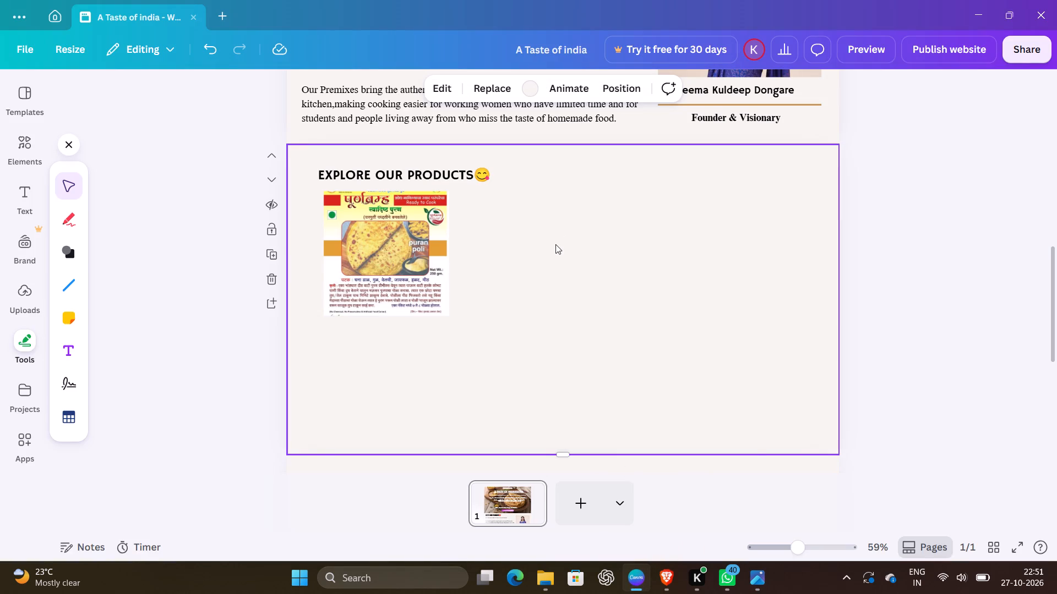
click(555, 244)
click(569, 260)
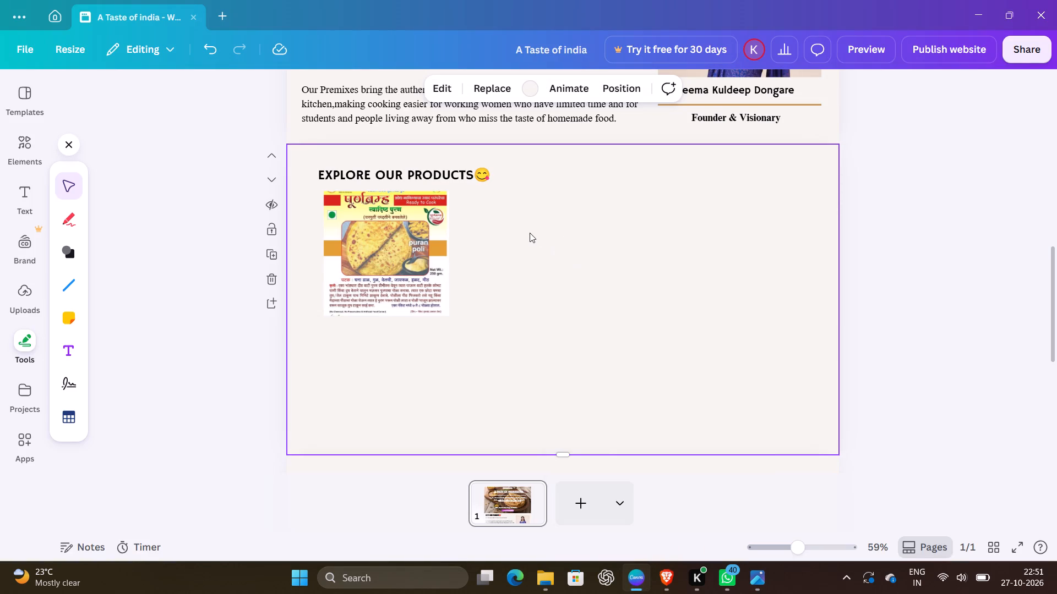
Switch to File Explorer, reopen the shengoli image in Photos and copy it again.
click(543, 569)
double_click(840, 159)
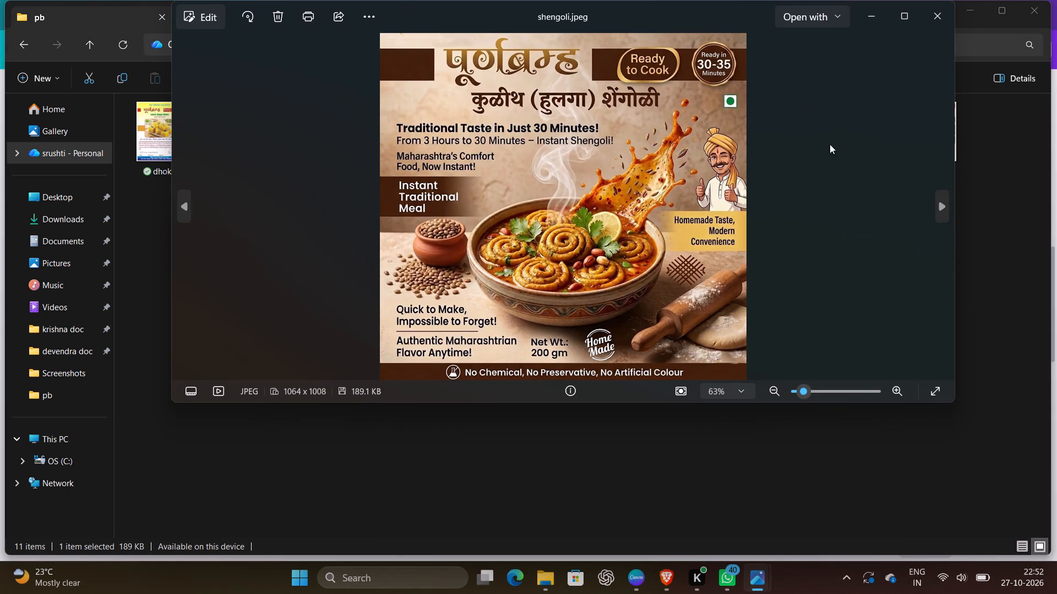
click(365, 25)
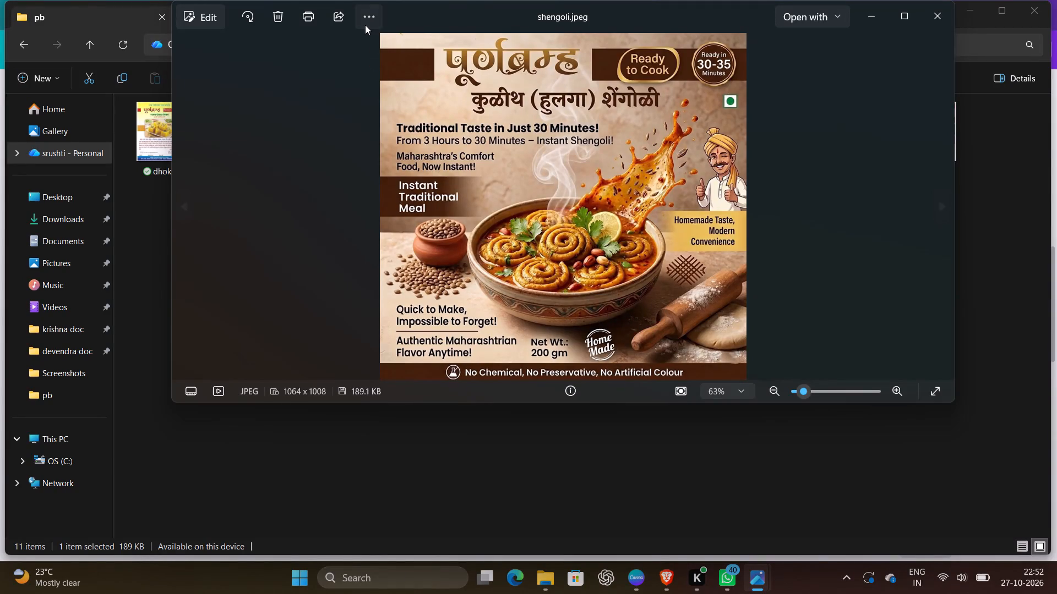
click(296, 75)
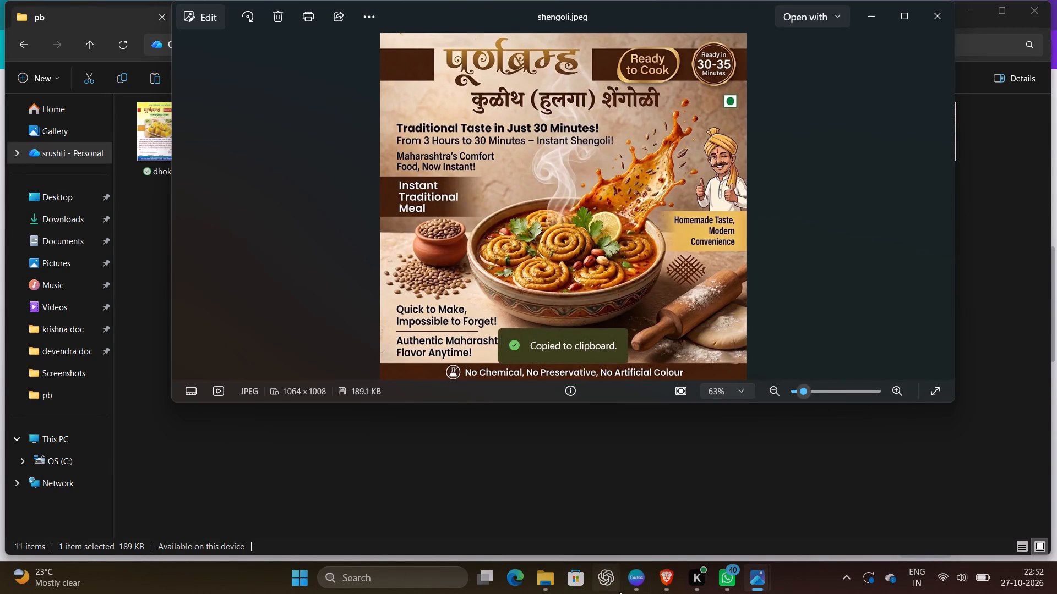
Switch to Canva and paste the shengoli image into the Explore Our Products section.
click(638, 580)
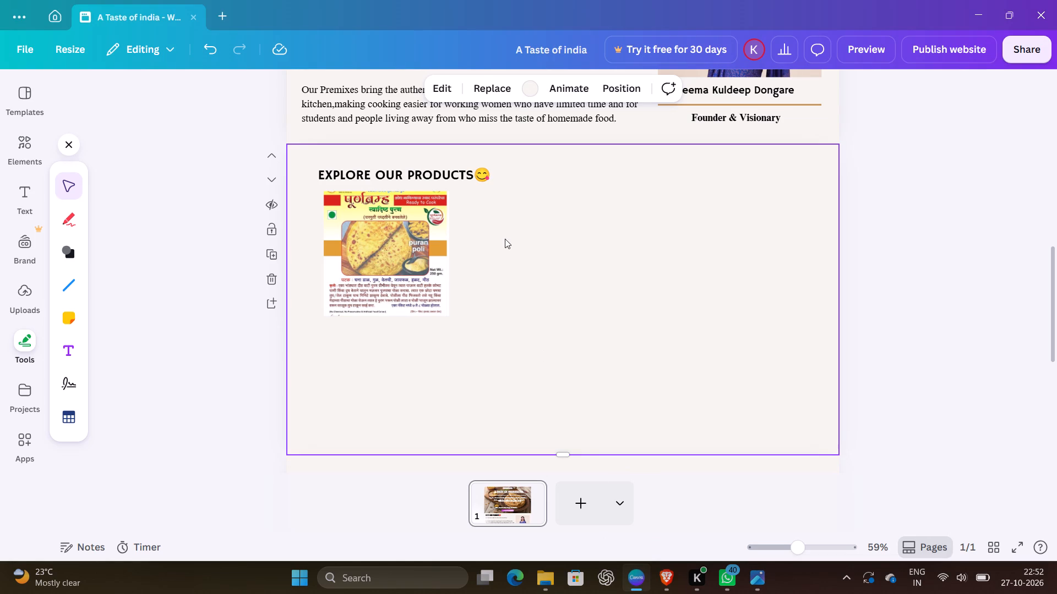
right_click(505, 239)
right_click(505, 239)
click(525, 274)
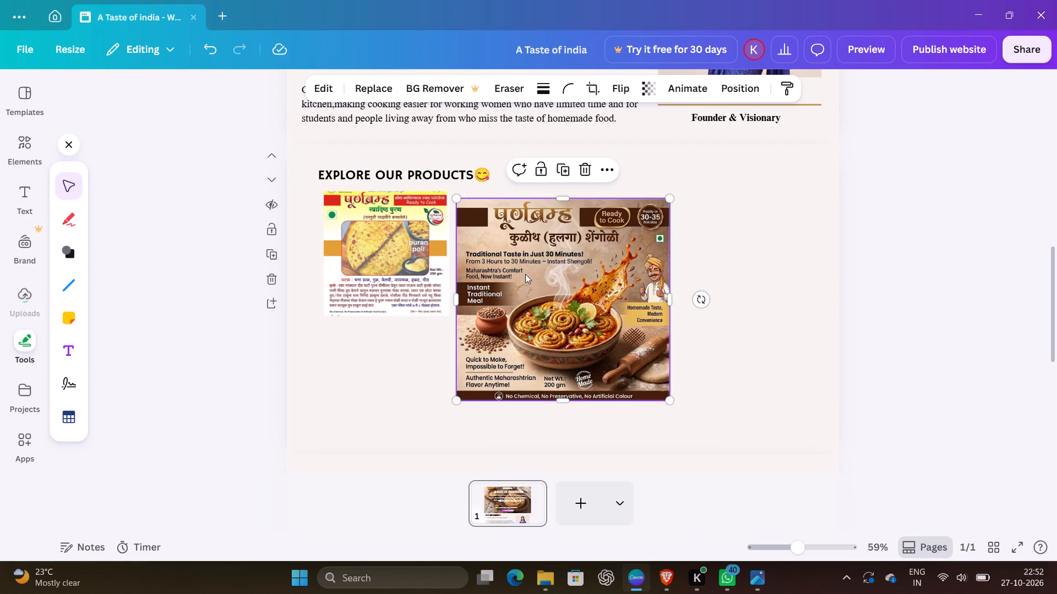
right_click(525, 274)
click(438, 404)
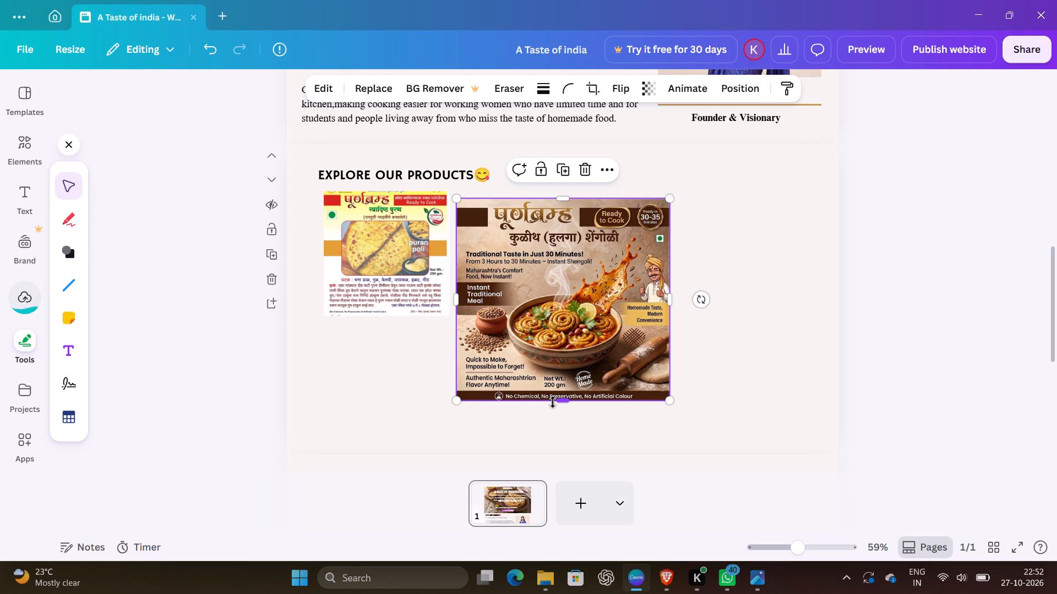
Crop the dark footer strip off the bottom of the shengoli image, keeping its full width.
drag(560, 401, 560, 394)
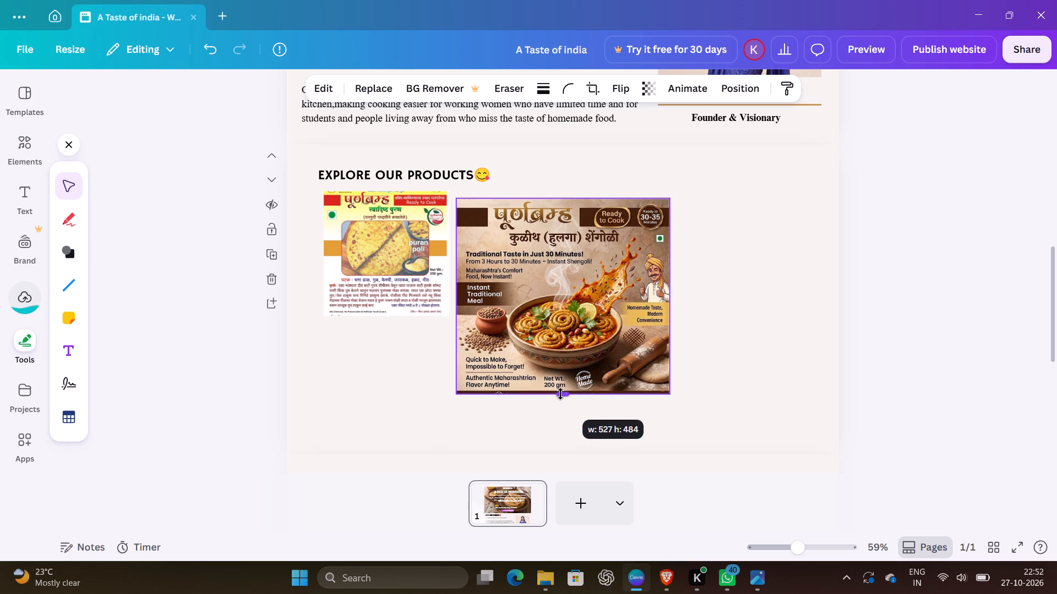
drag(560, 394, 561, 392)
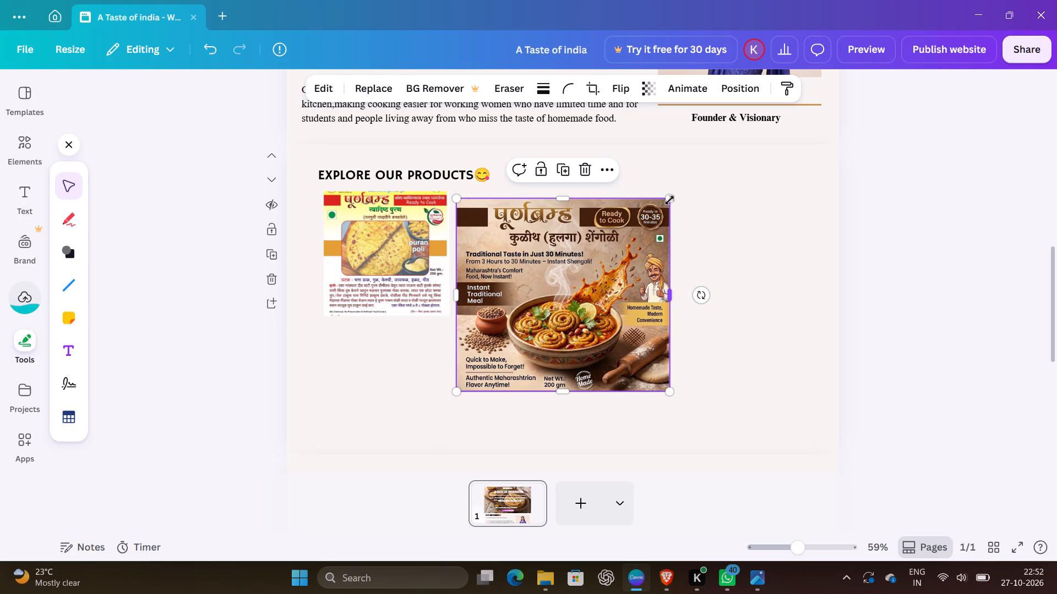
Scale the shengoli image down to about the puran thumbnail's height and place it directly beside it with bottom edges aligned.
drag(669, 200, 623, 222)
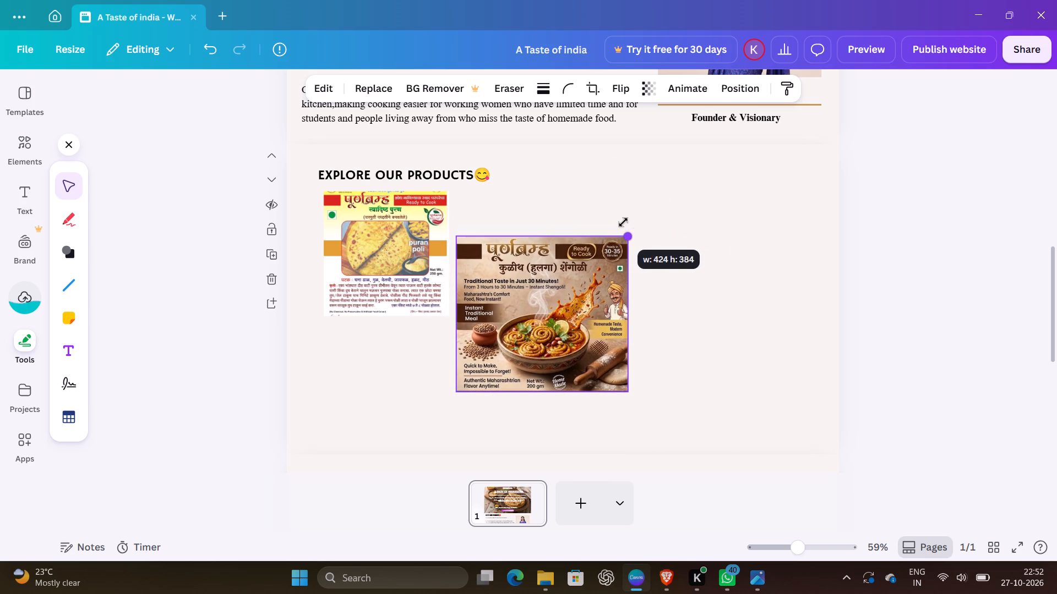
drag(623, 222, 633, 219)
drag(459, 389, 494, 368)
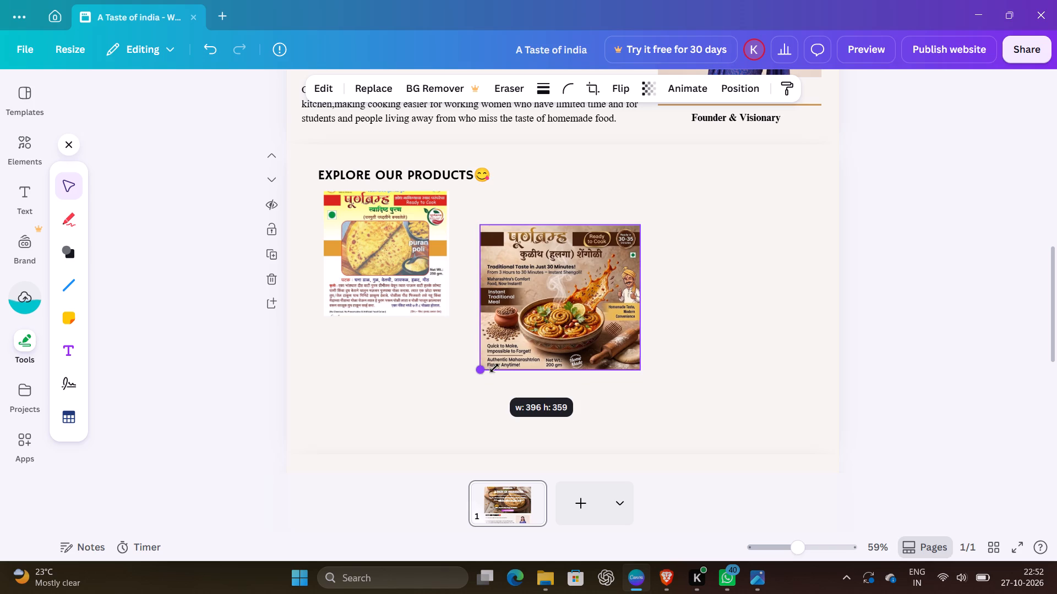
drag(494, 368, 498, 365)
drag(560, 266, 533, 237)
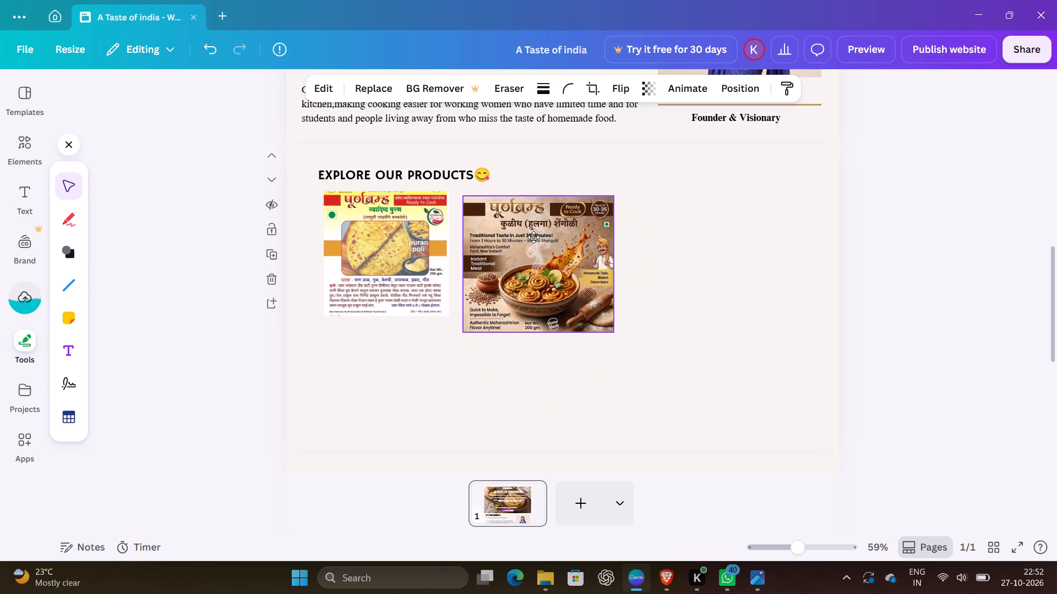
drag(533, 237, 535, 235)
drag(464, 323, 479, 307)
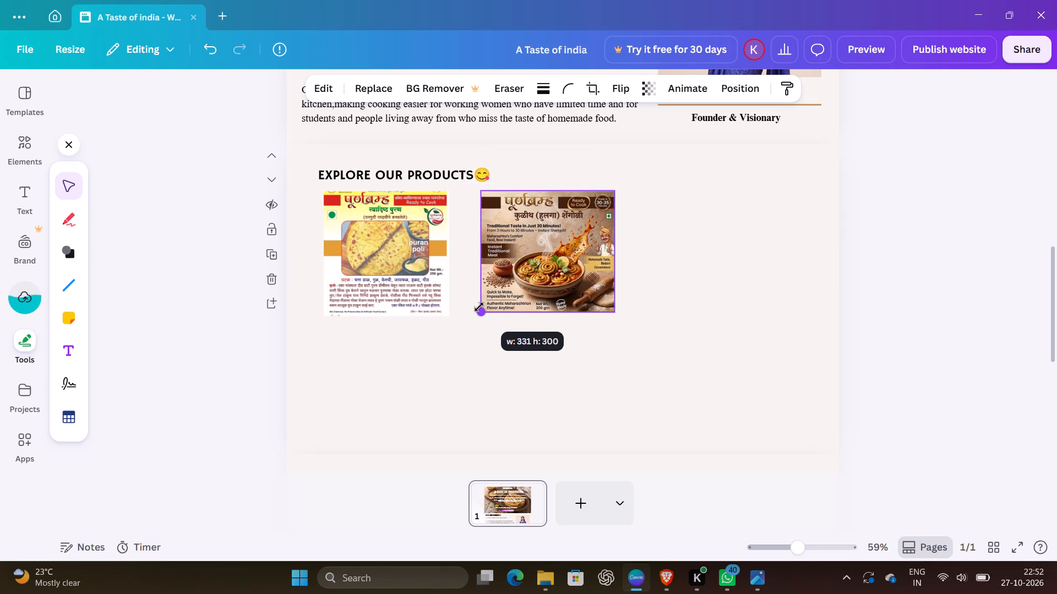
drag(479, 307, 475, 311)
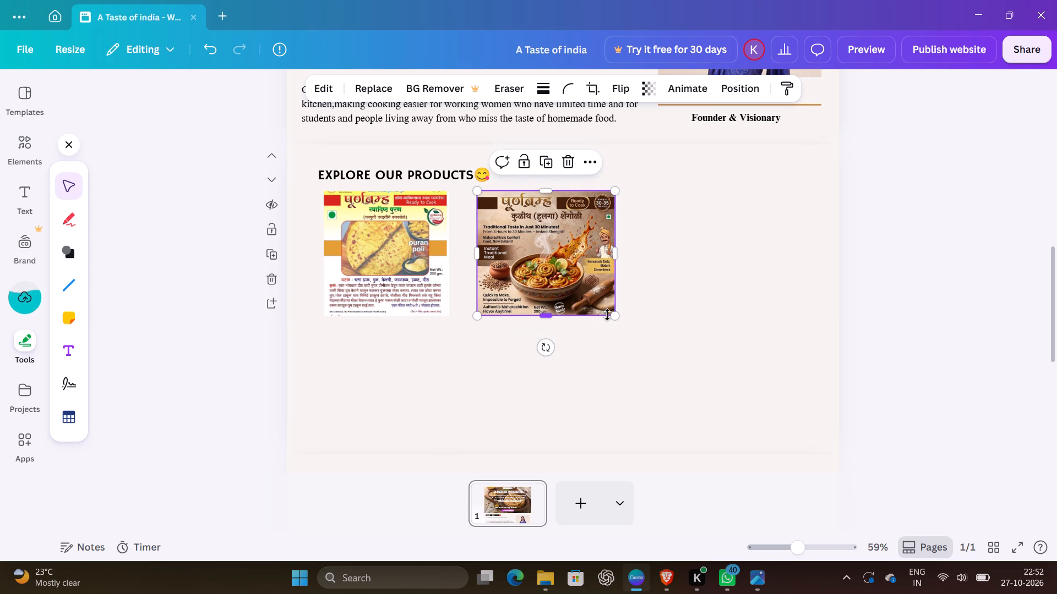
drag(613, 316, 604, 314)
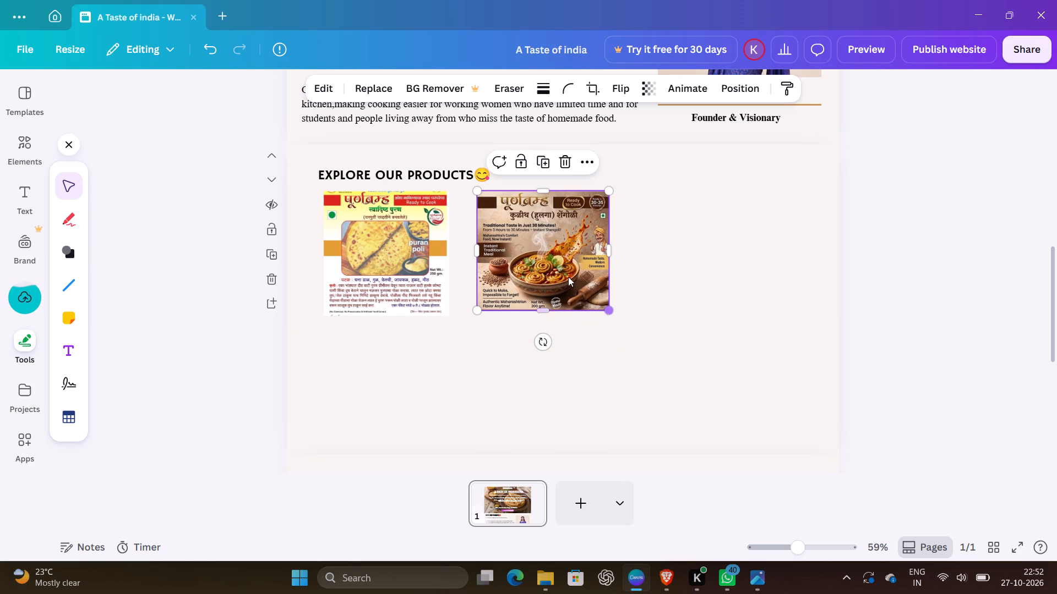
drag(567, 274, 562, 278)
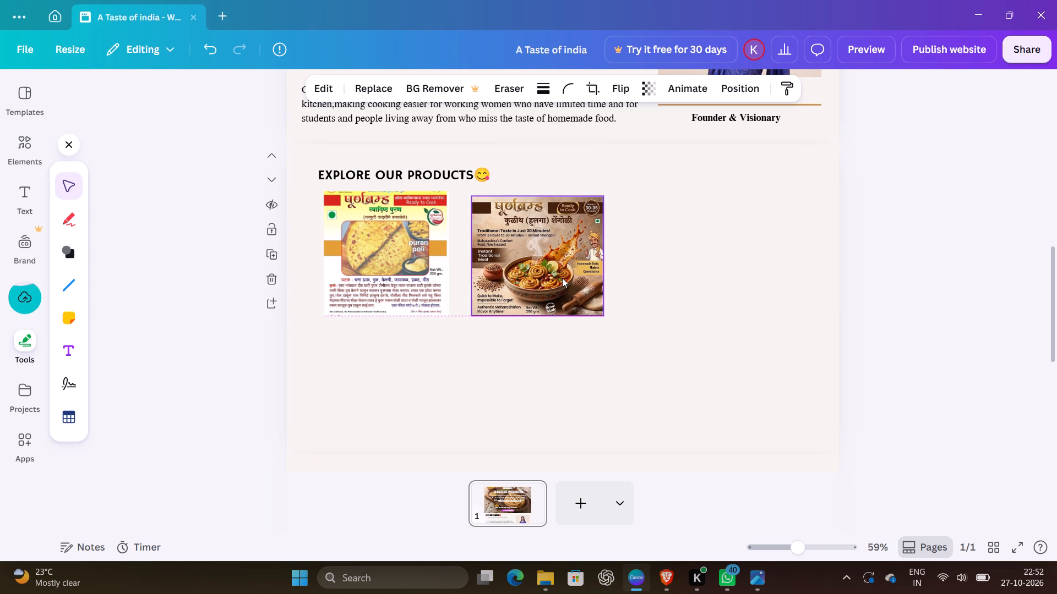
click(472, 196)
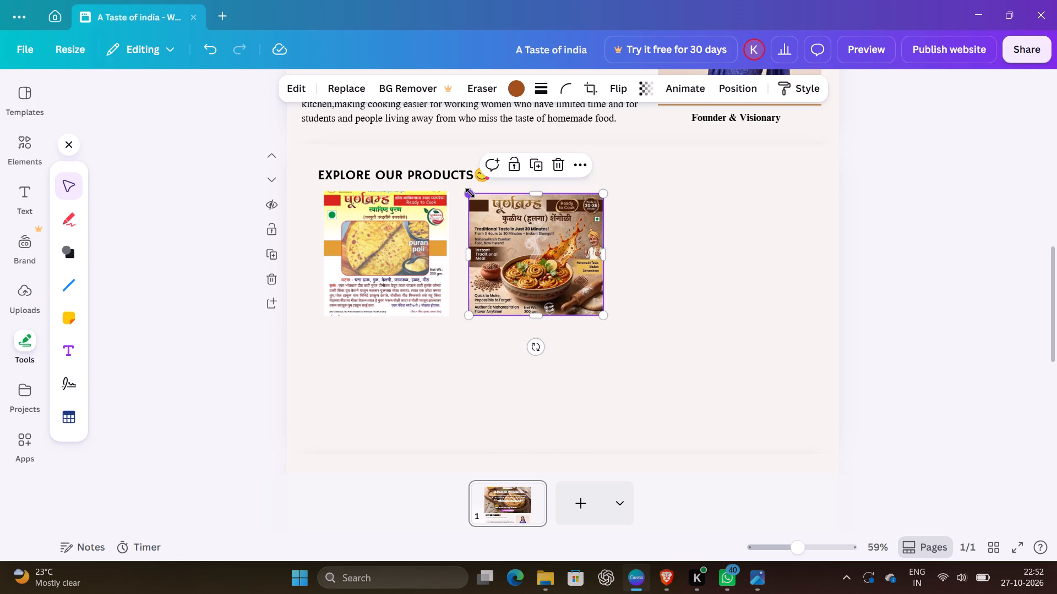
click(882, 325)
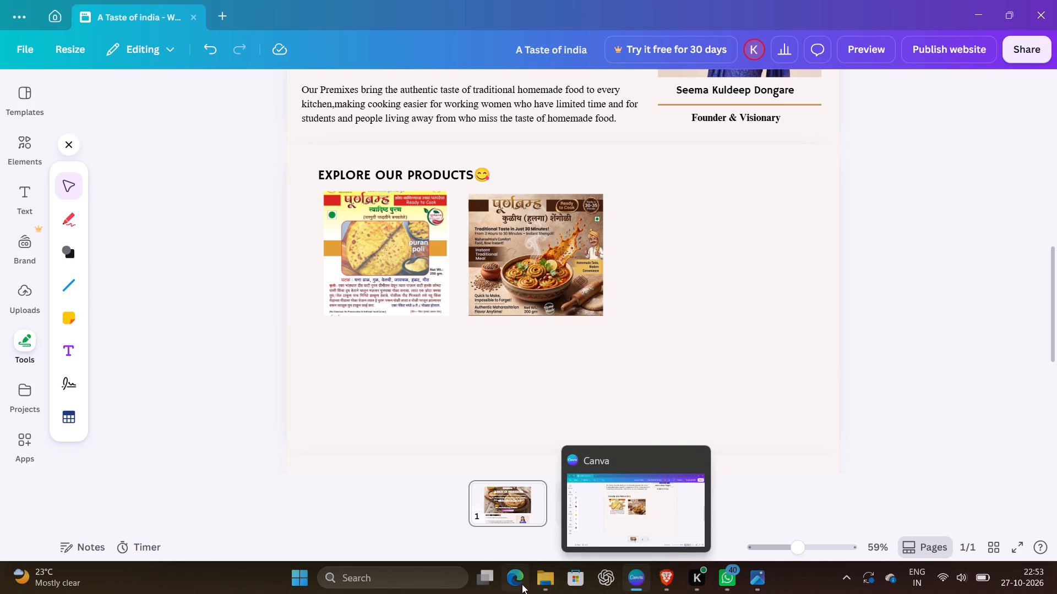
Switch to File Explorer, open the dhokla image from the pb folder in Photos and copy it.
click(548, 580)
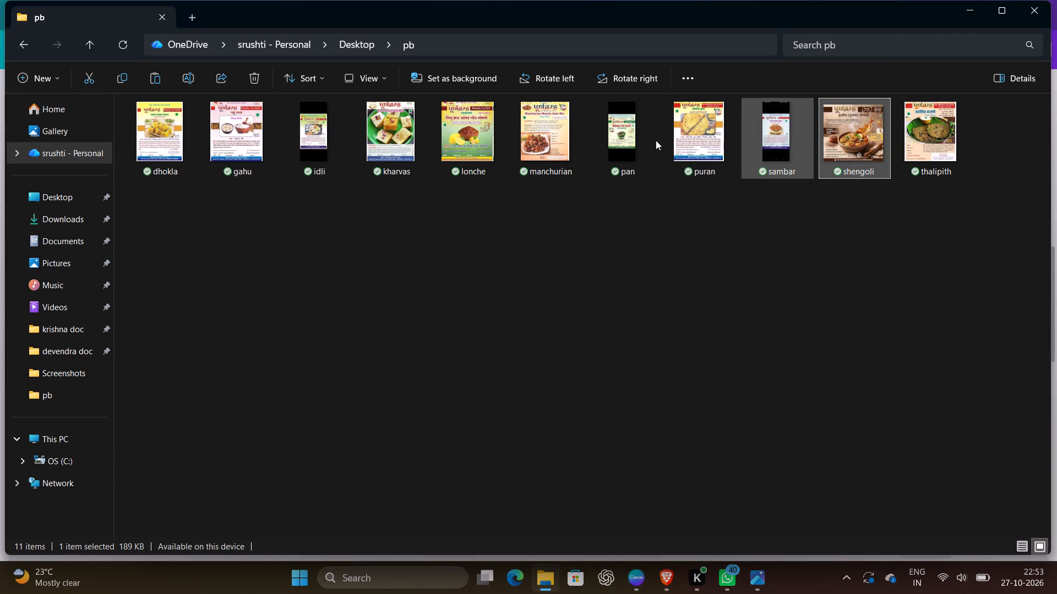
double_click(171, 136)
right_click(603, 256)
right_click(603, 256)
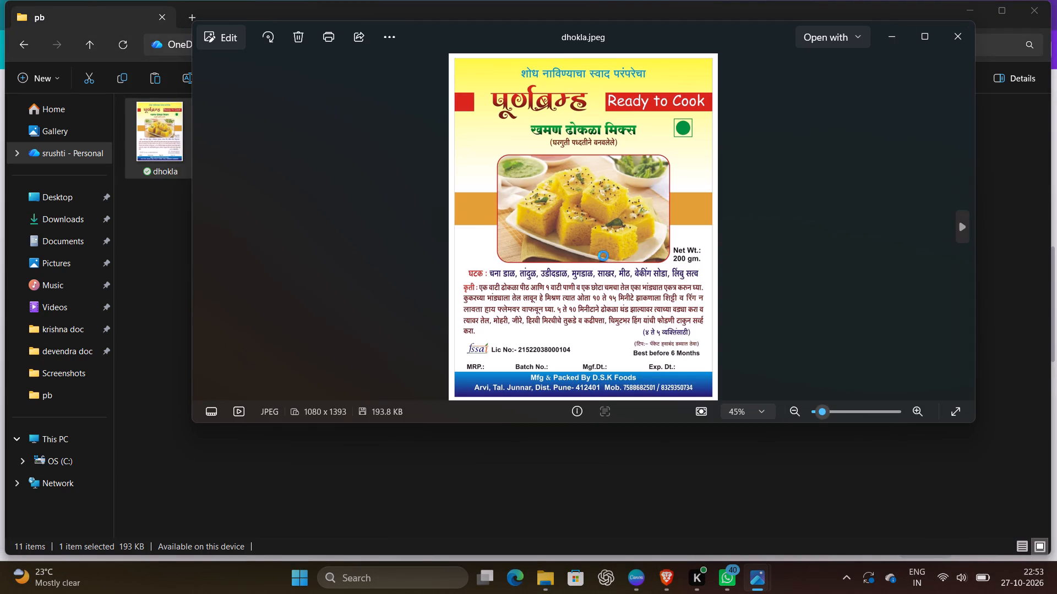
click(624, 280)
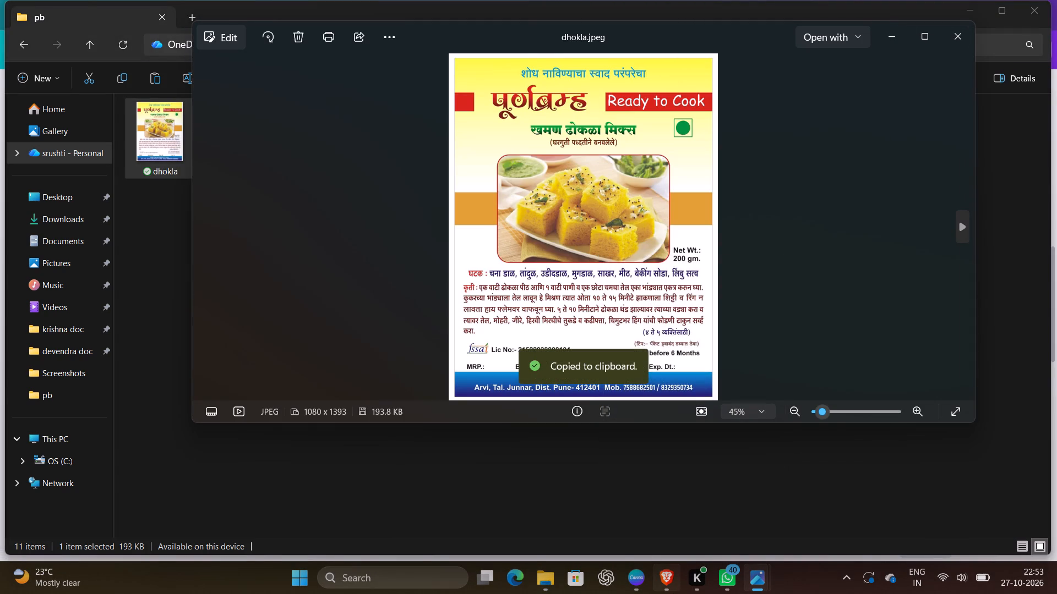
Switch to Canva and paste the dhokla image into the Explore Our Products section.
click(640, 582)
click(682, 252)
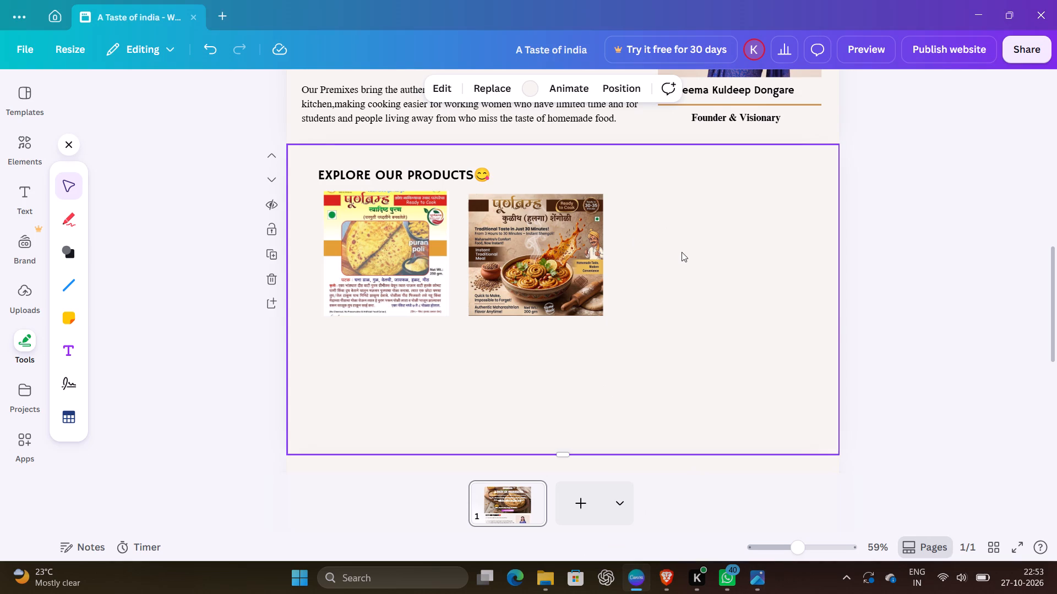
right_click(682, 252)
right_click(682, 252)
click(711, 294)
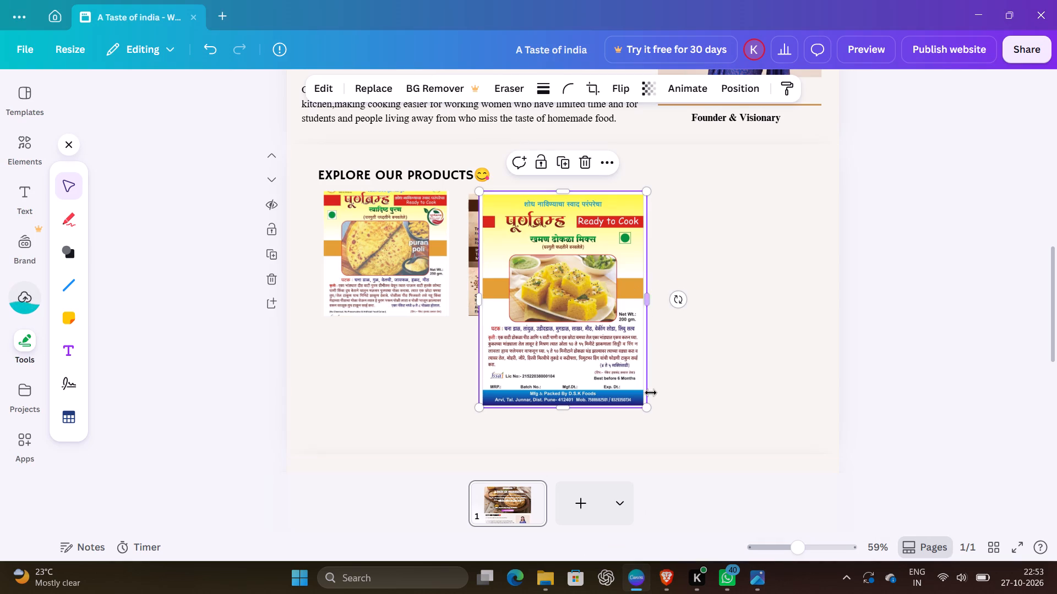
Crop the dhokla image to remove the blue footer with the details line above it, the top tagline and both side borders.
drag(563, 406, 569, 387)
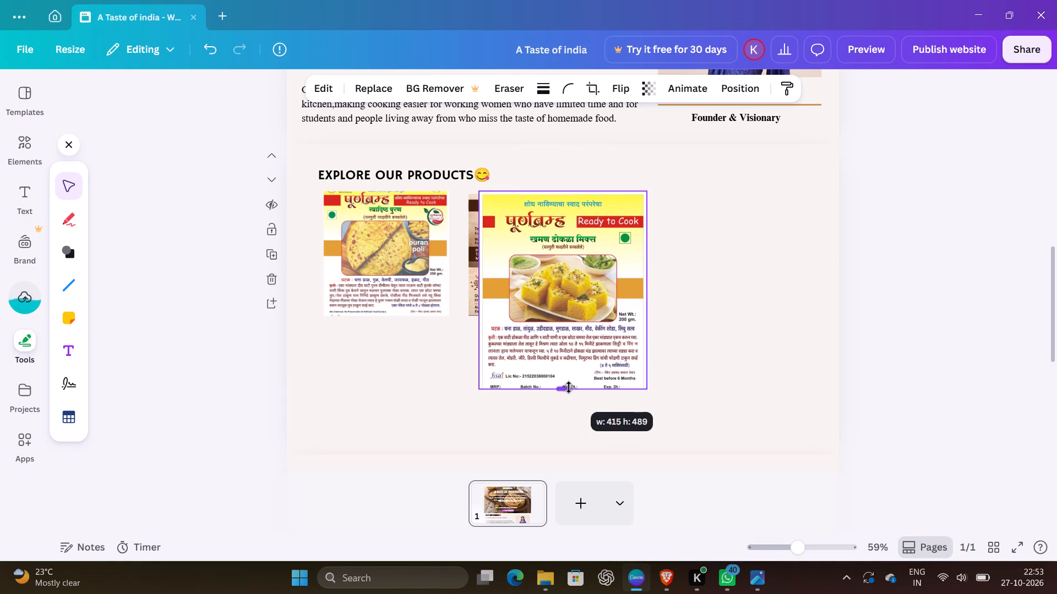
drag(569, 387, 570, 382)
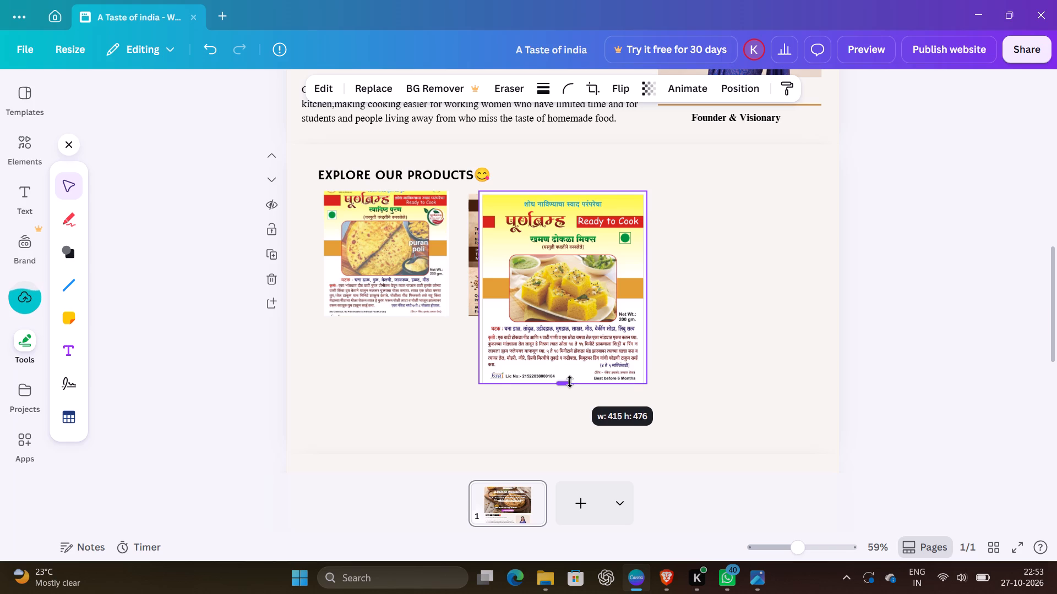
drag(570, 382, 570, 383)
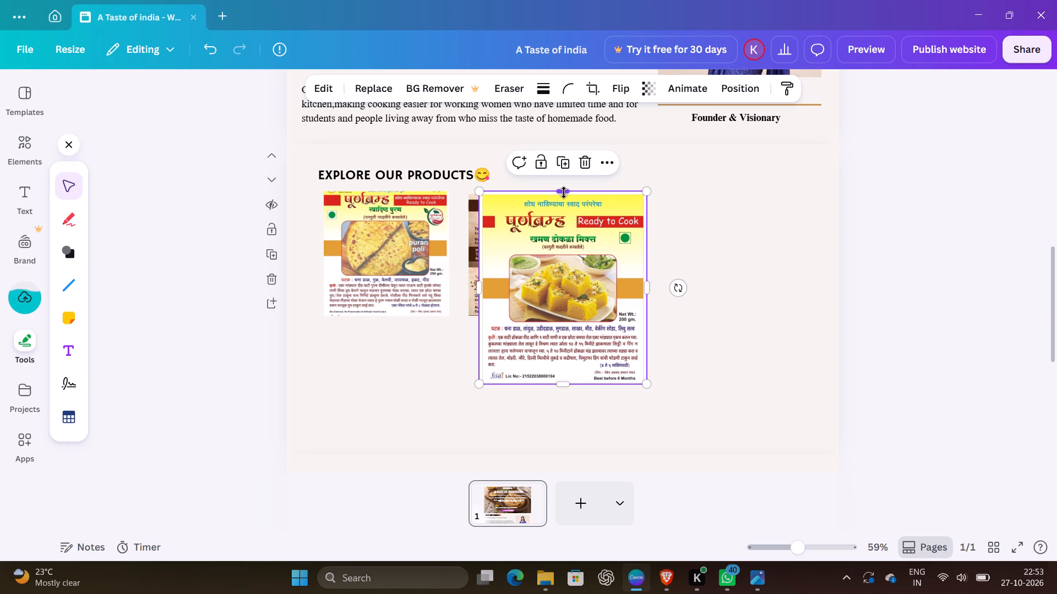
drag(564, 193, 564, 197)
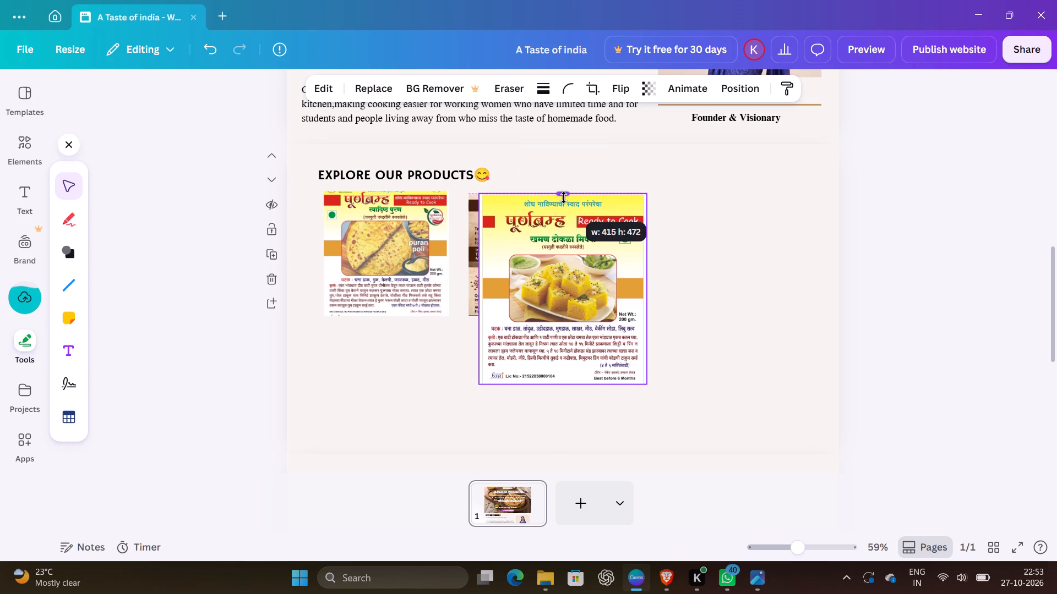
drag(564, 197, 567, 211)
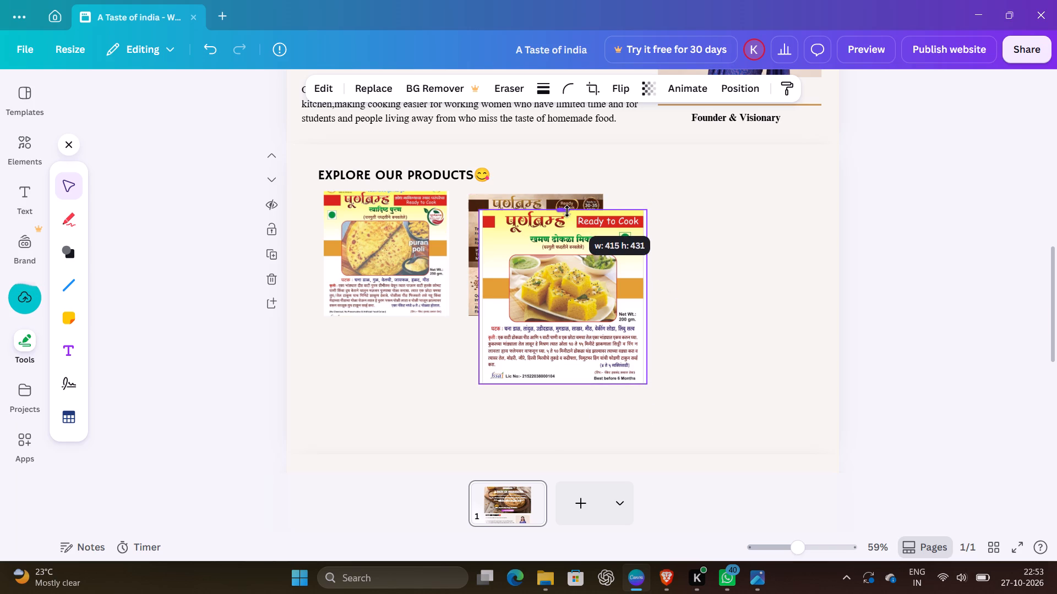
drag(567, 211, 567, 211)
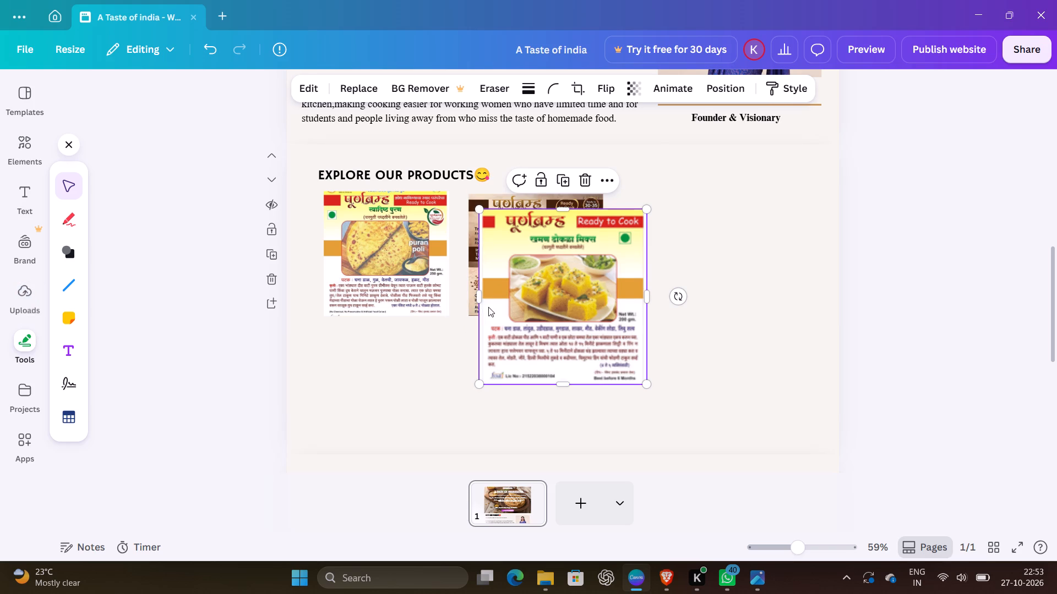
drag(481, 299, 488, 298)
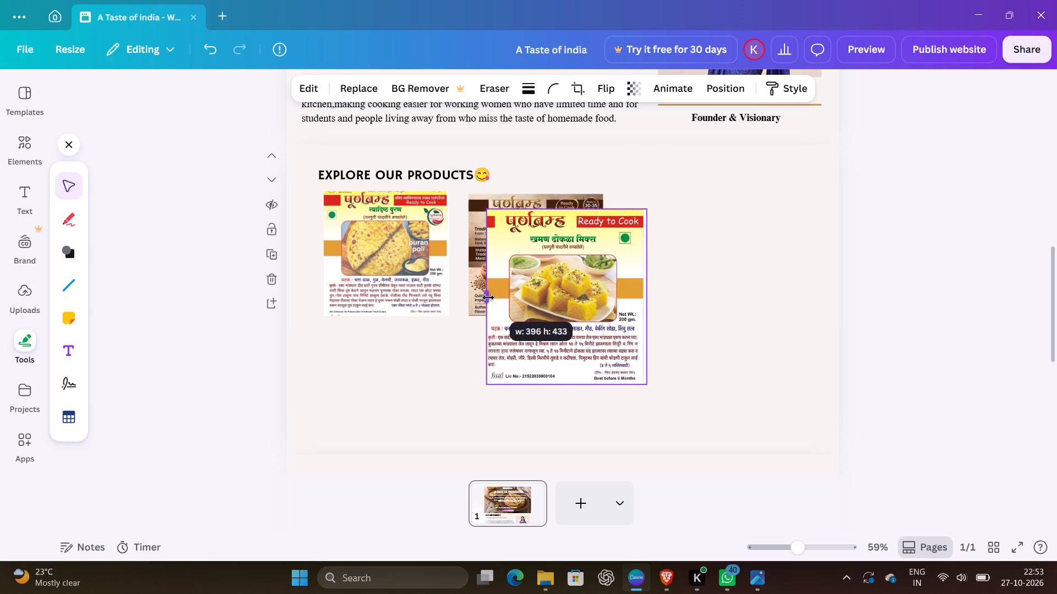
drag(488, 298, 487, 298)
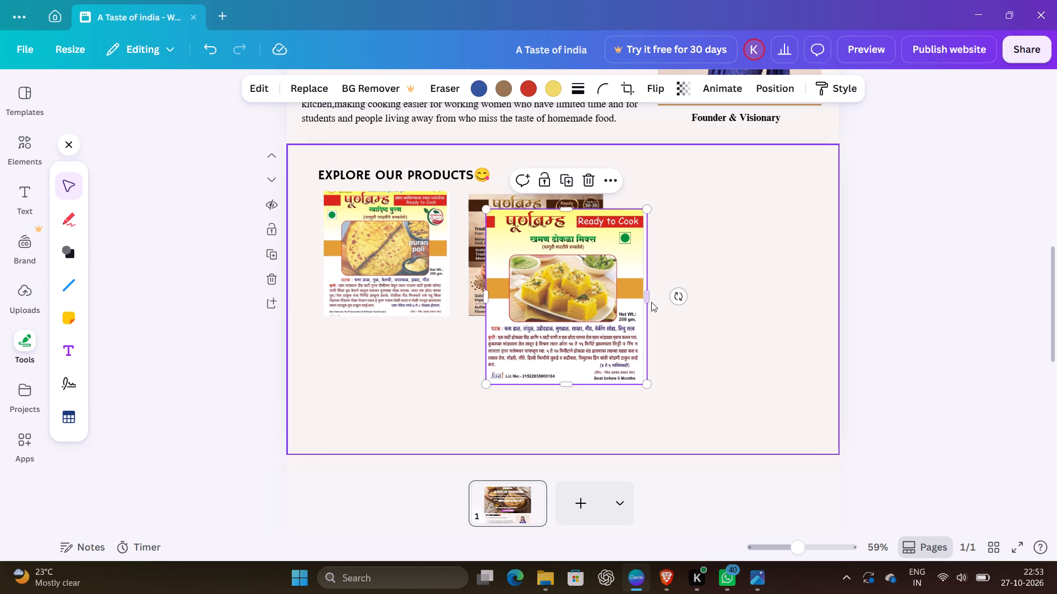
drag(651, 302, 645, 302)
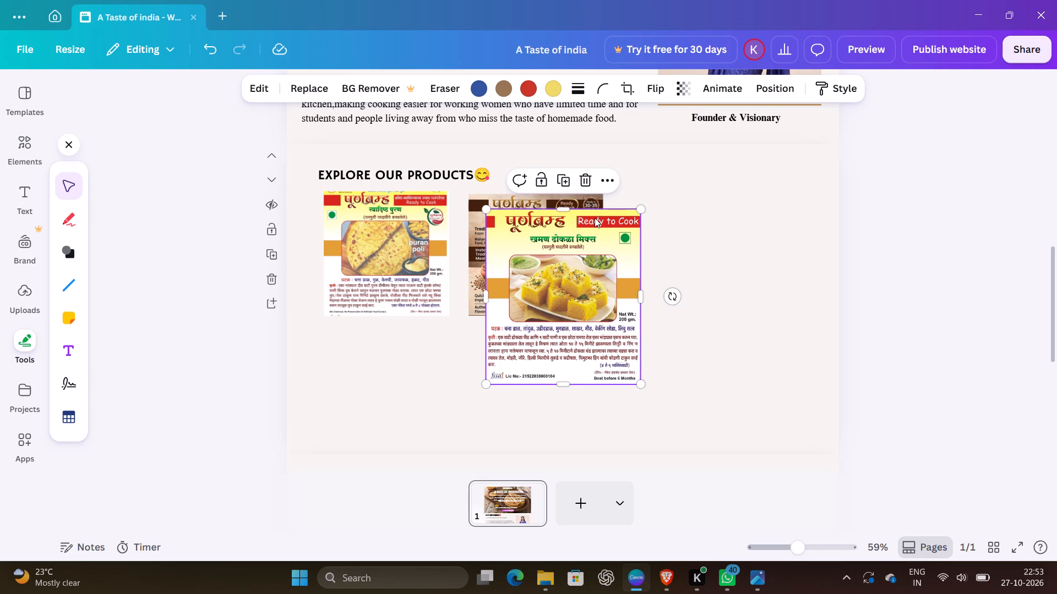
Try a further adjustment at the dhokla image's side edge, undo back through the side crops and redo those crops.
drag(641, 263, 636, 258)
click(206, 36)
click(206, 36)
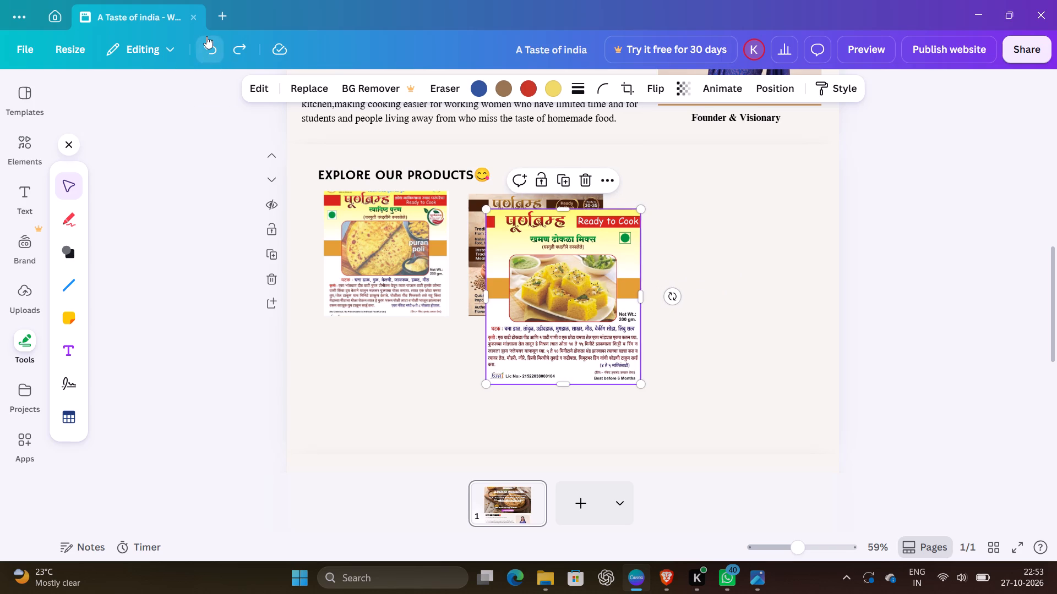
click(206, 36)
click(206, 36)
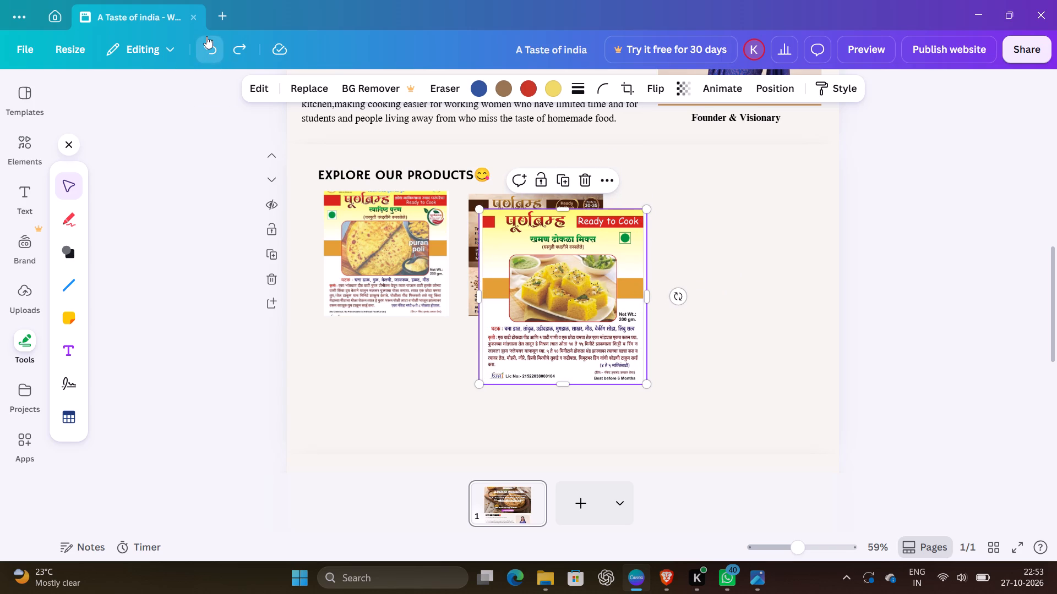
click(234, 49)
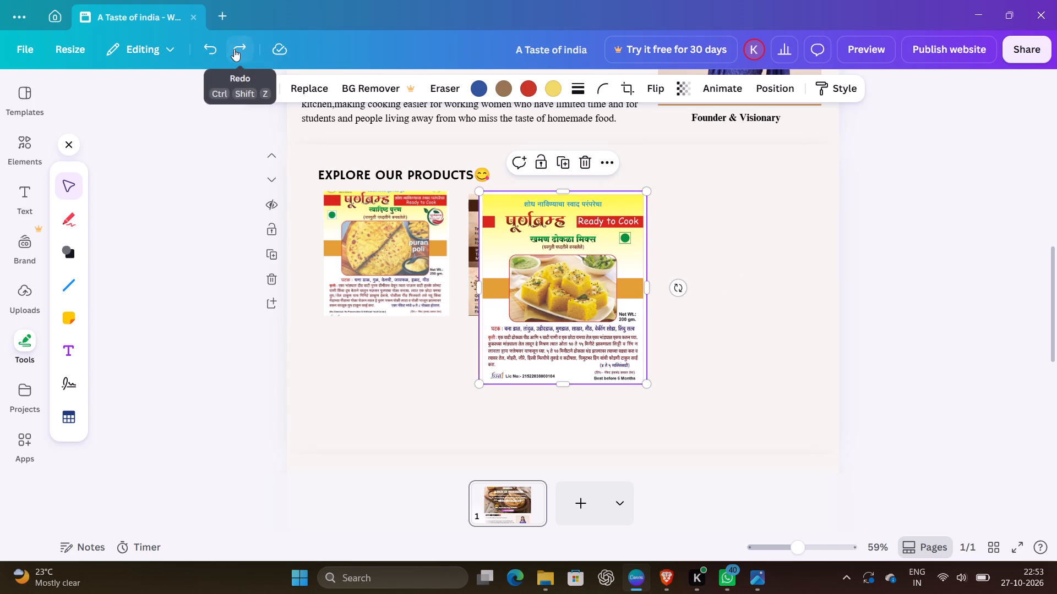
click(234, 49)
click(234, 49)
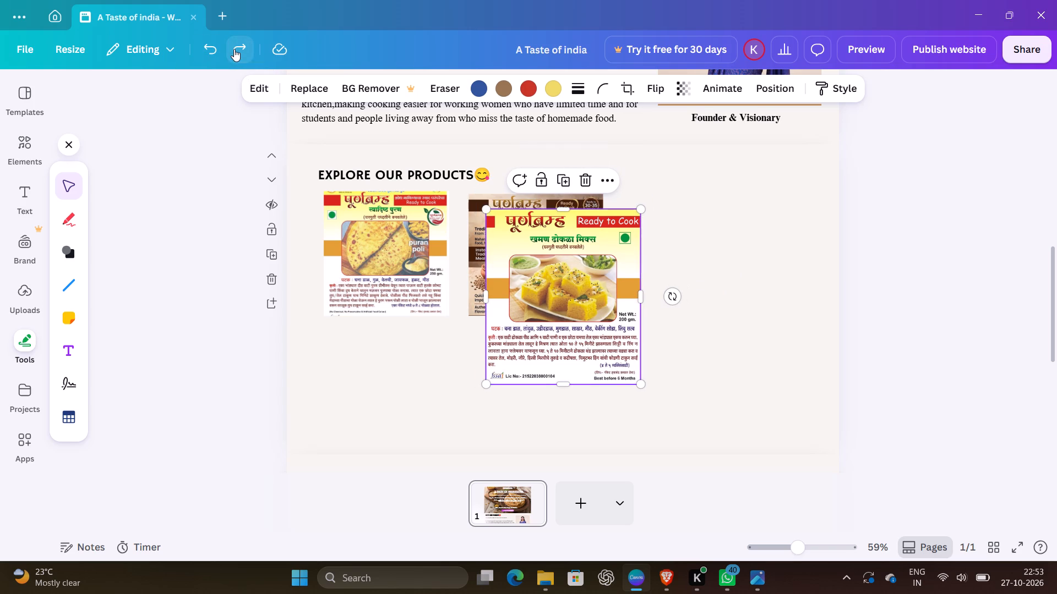
Scale the dhokla image down to about 267 by 302 and place it beside the shengoli image with top and bottom edges aligned.
drag(484, 383, 485, 382)
drag(485, 382, 518, 362)
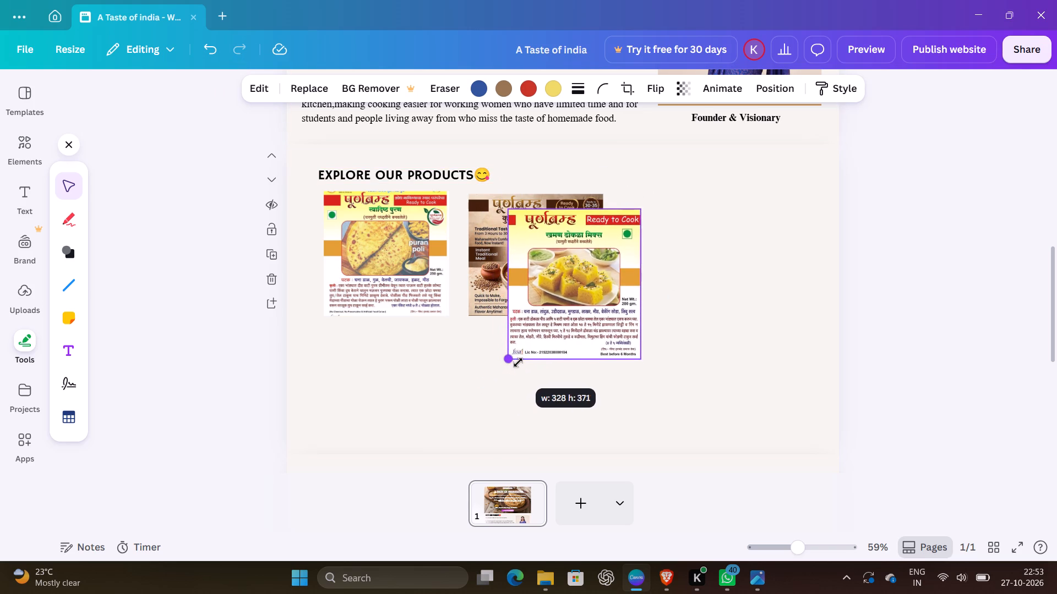
drag(518, 362, 522, 359)
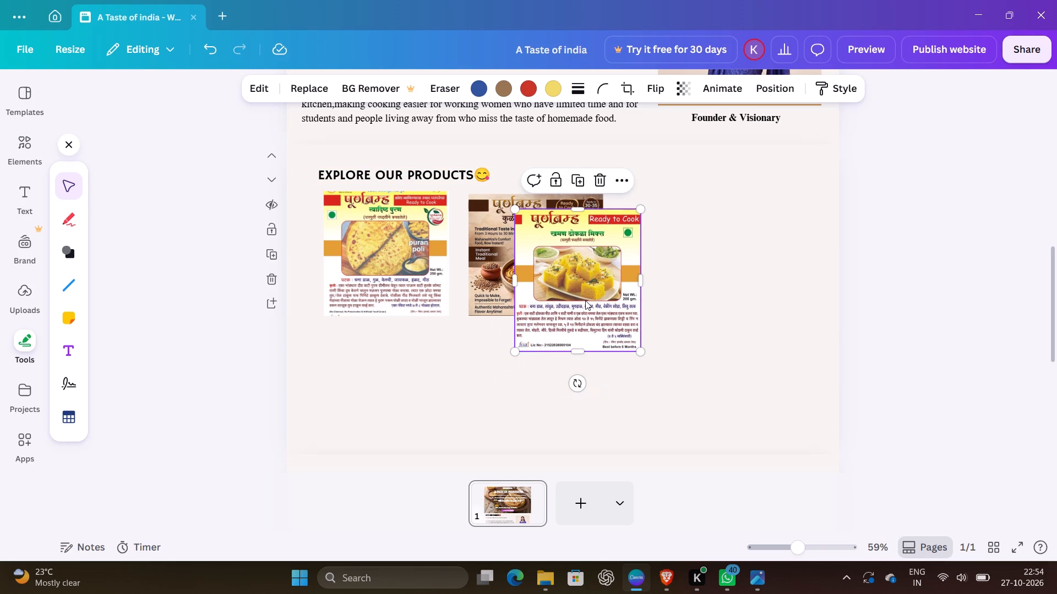
drag(585, 300, 688, 278)
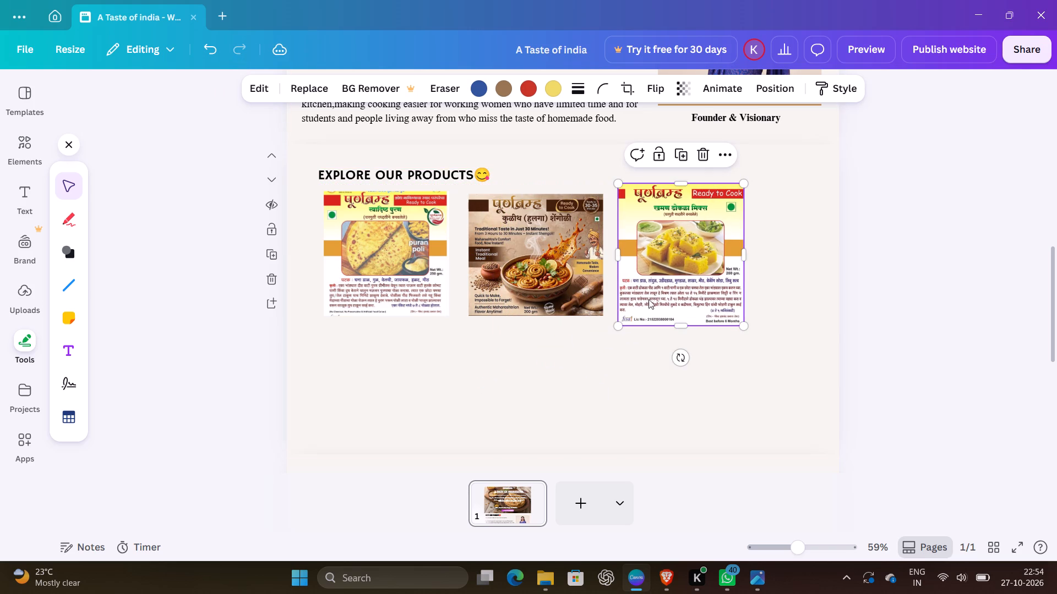
drag(617, 323, 634, 311)
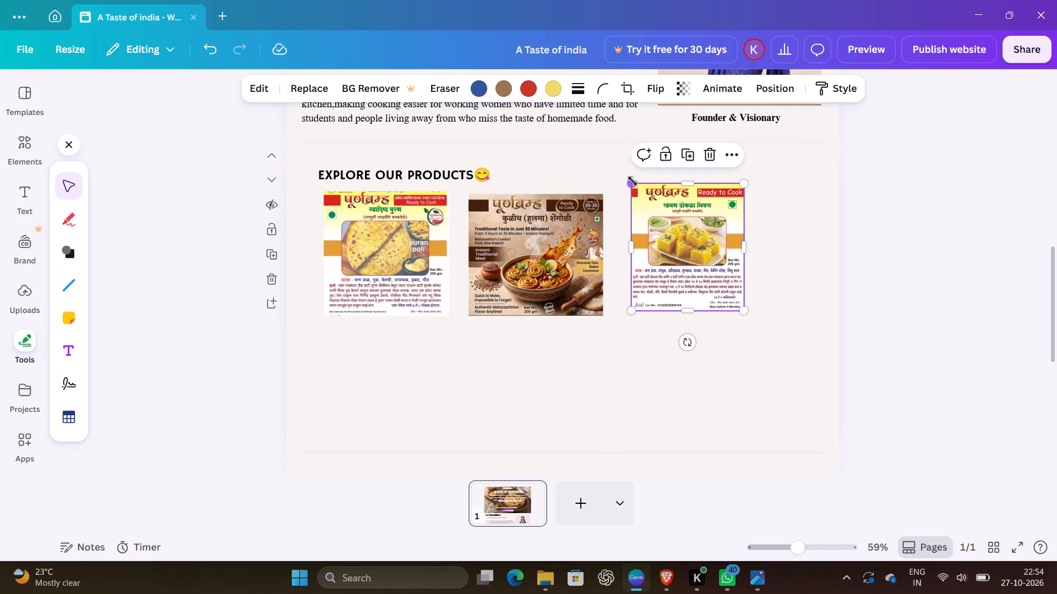
drag(633, 181, 626, 196)
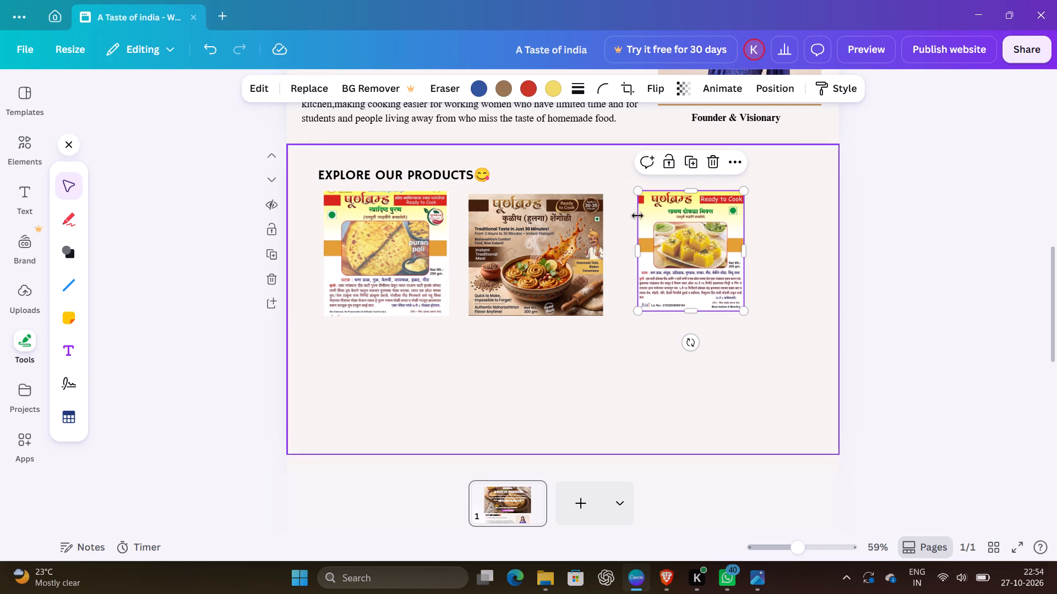
drag(649, 251, 646, 258)
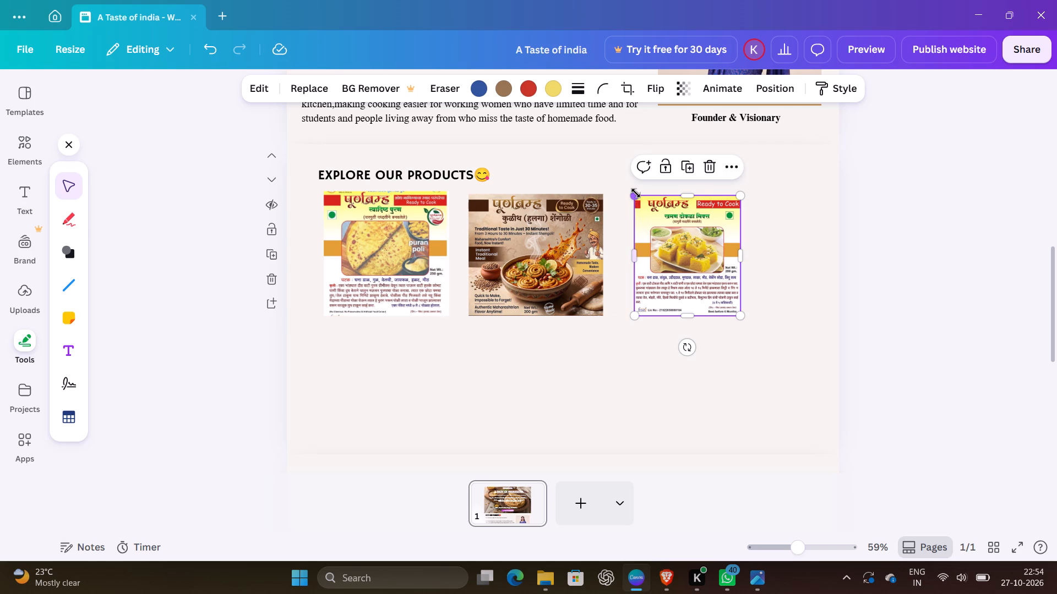
click(636, 193)
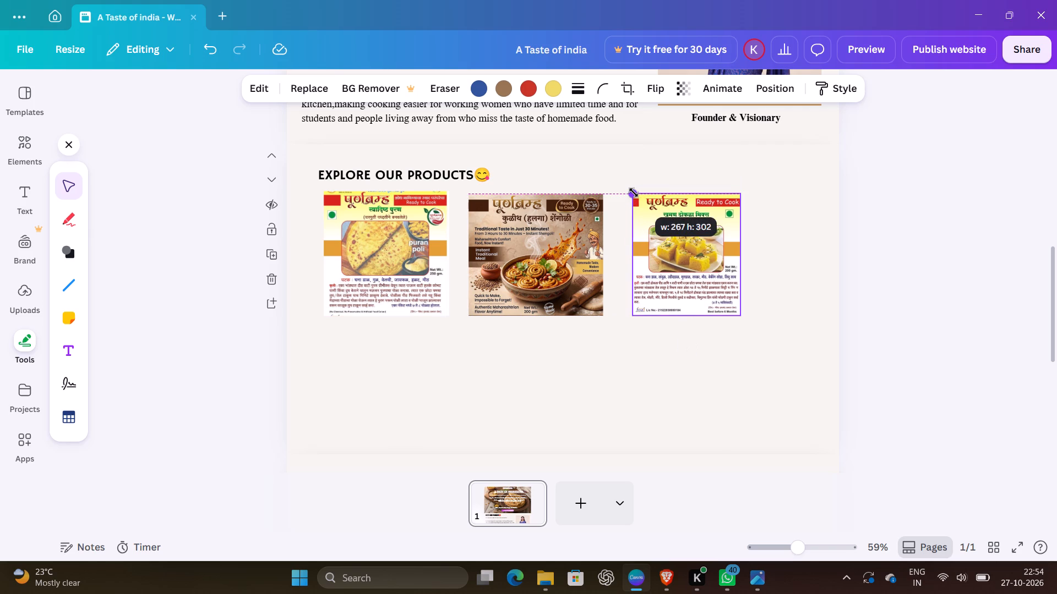
drag(652, 222, 650, 228)
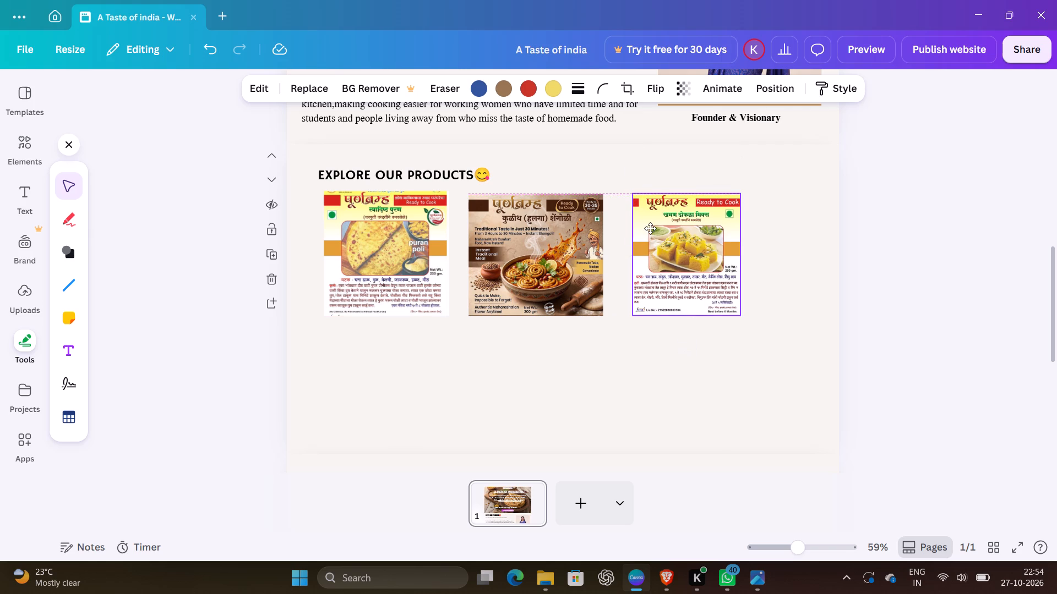
drag(650, 228, 647, 226)
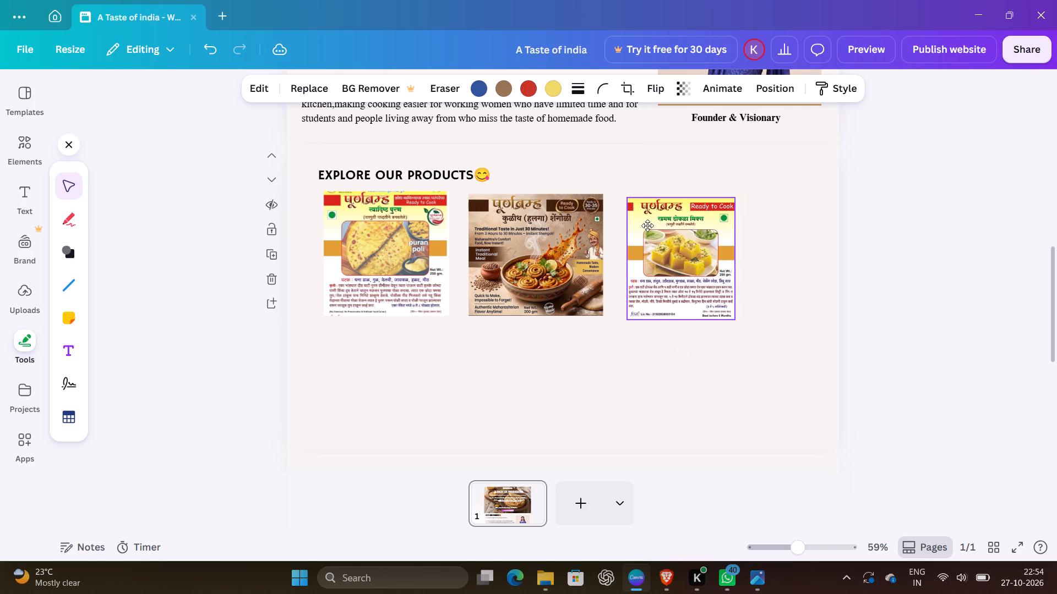
drag(647, 226, 646, 223)
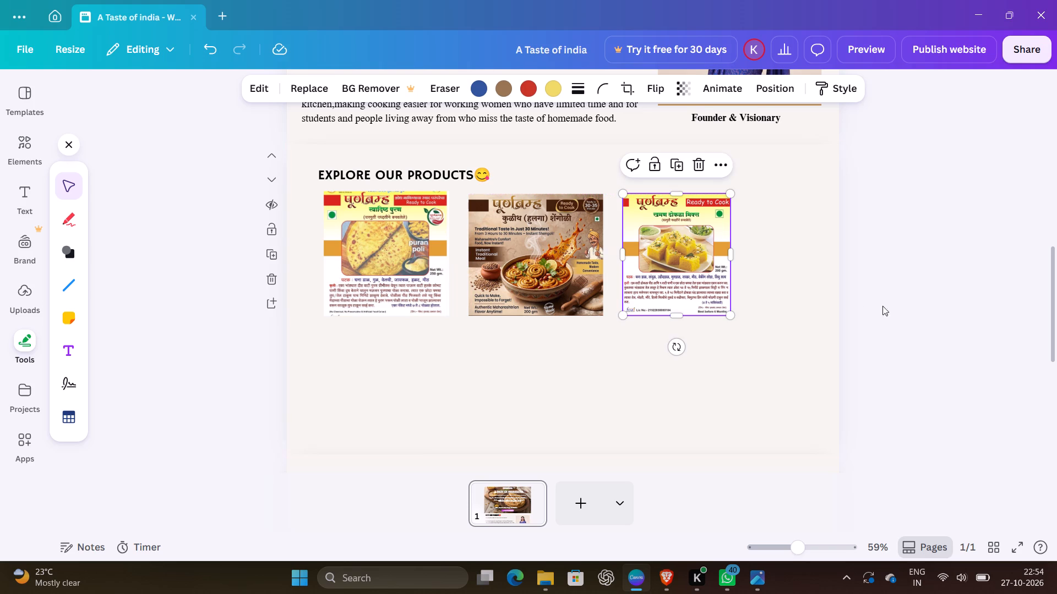
click(916, 295)
Shift the puran, shengoli and dhokla images toward the section's left edge, keeping them in one row with roughly even gaps.
drag(400, 263, 393, 263)
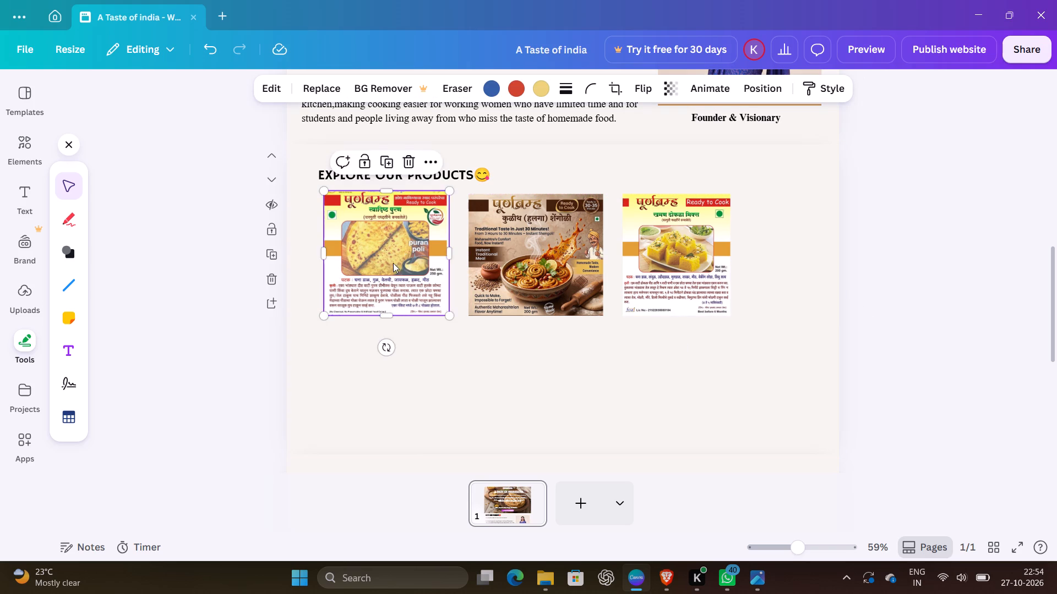
drag(393, 263, 382, 263)
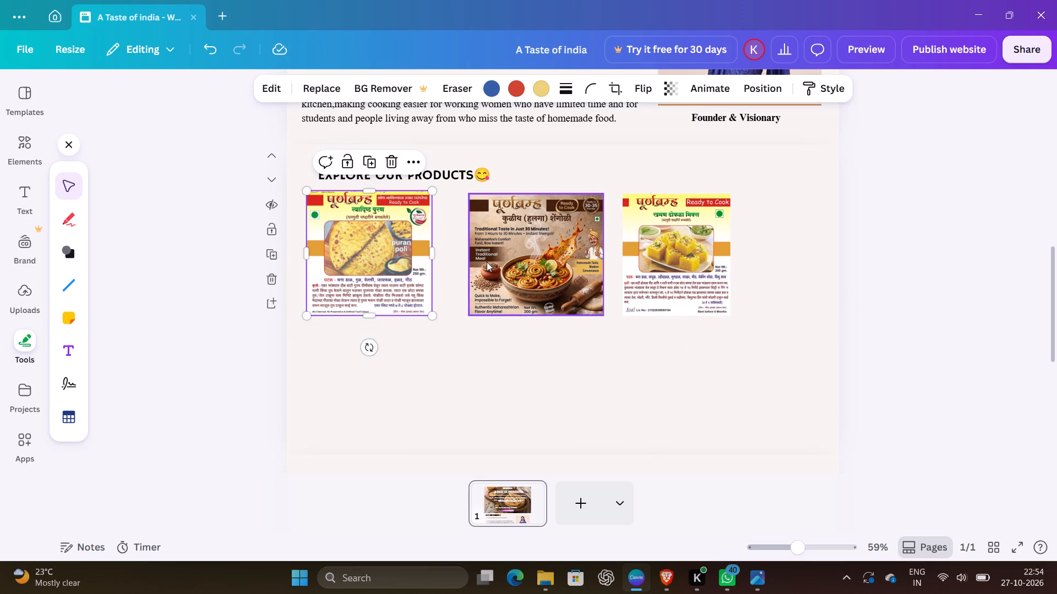
drag(487, 262, 472, 261)
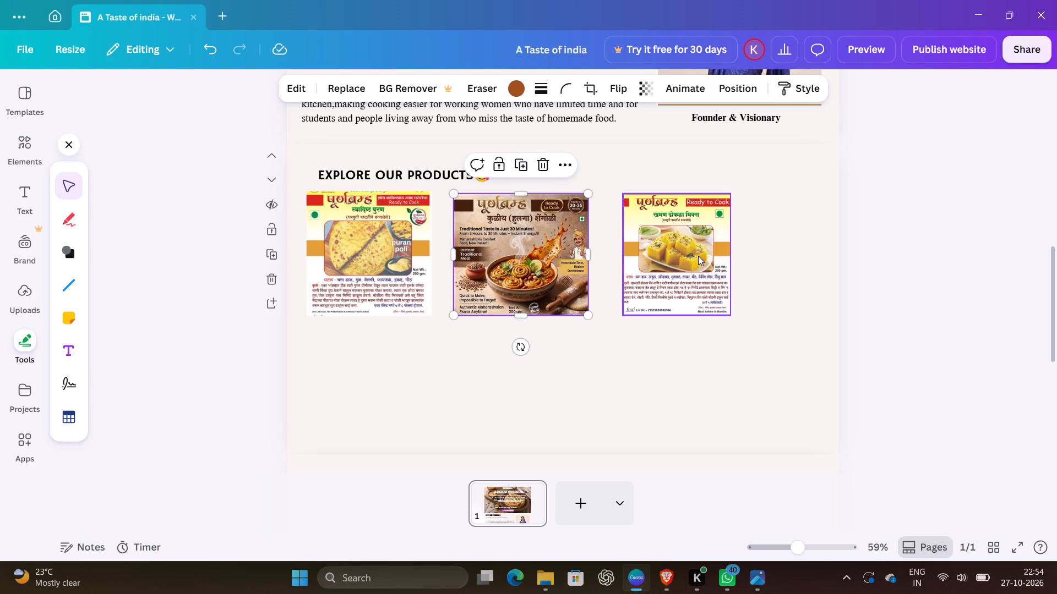
drag(698, 256, 682, 257)
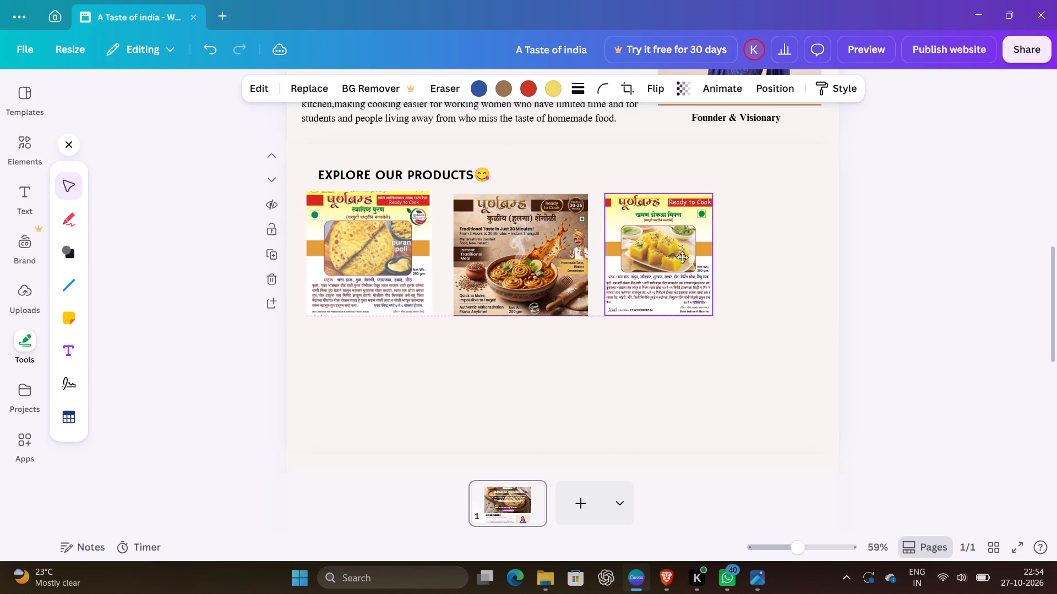
drag(682, 257, 684, 259)
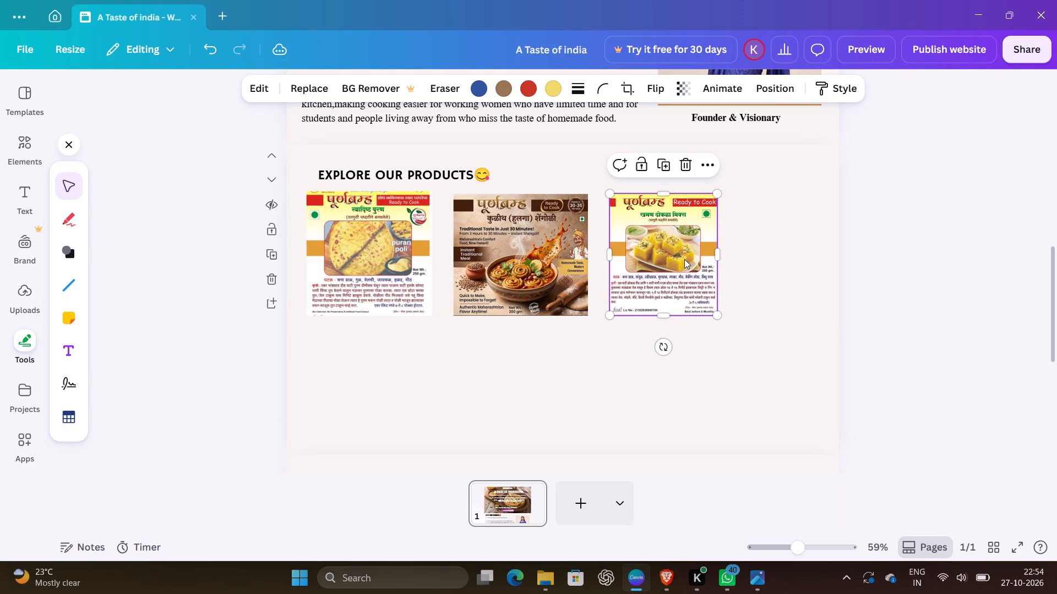
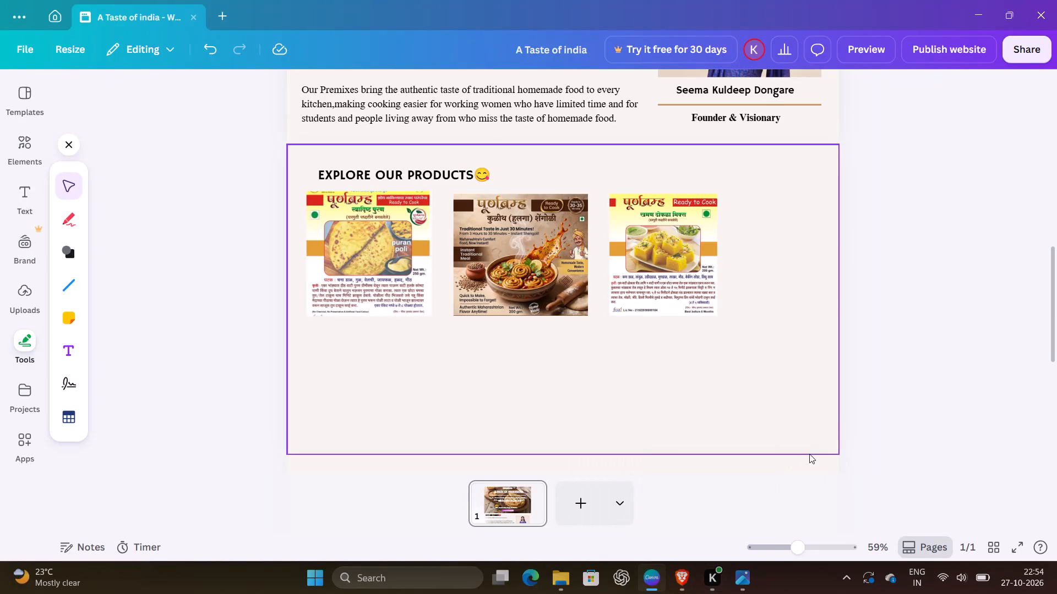
Copy the gahu image from the pb folder and paste it into the Explore Our Products section in Canva.
click(554, 579)
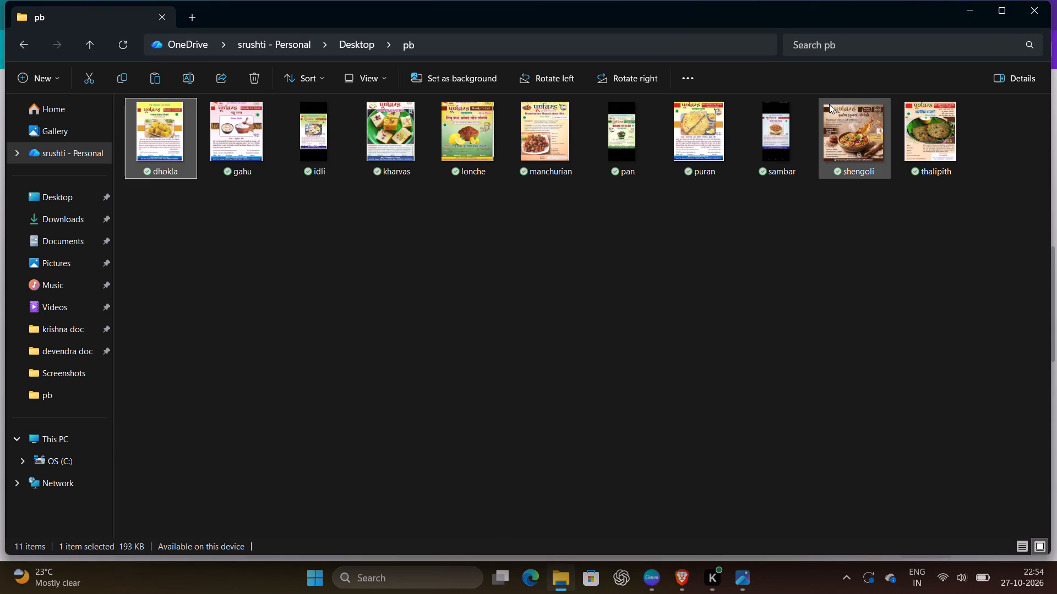
double_click(257, 125)
right_click(636, 277)
right_click(636, 277)
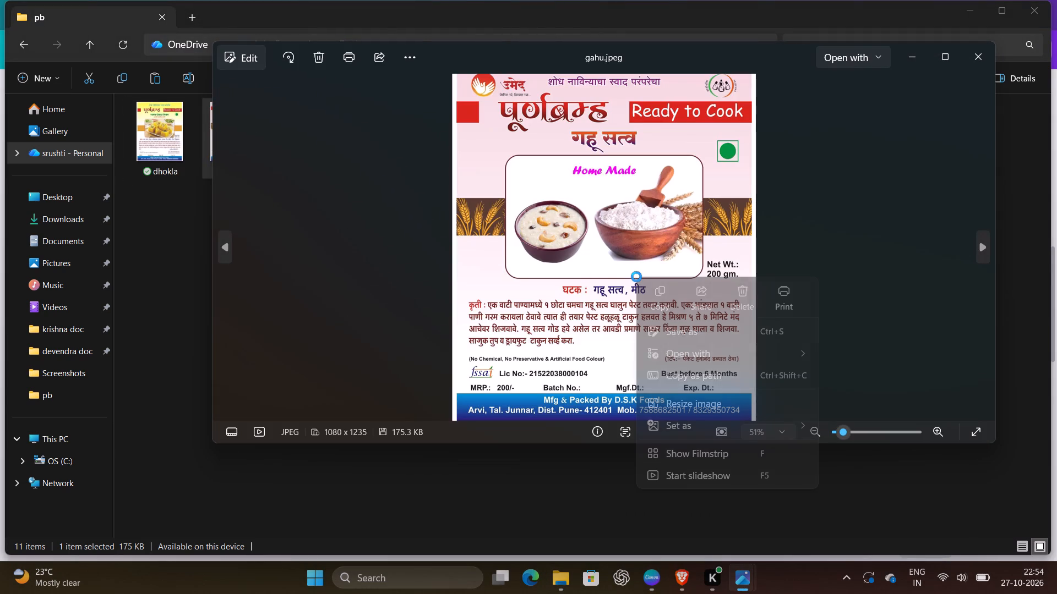
click(669, 301)
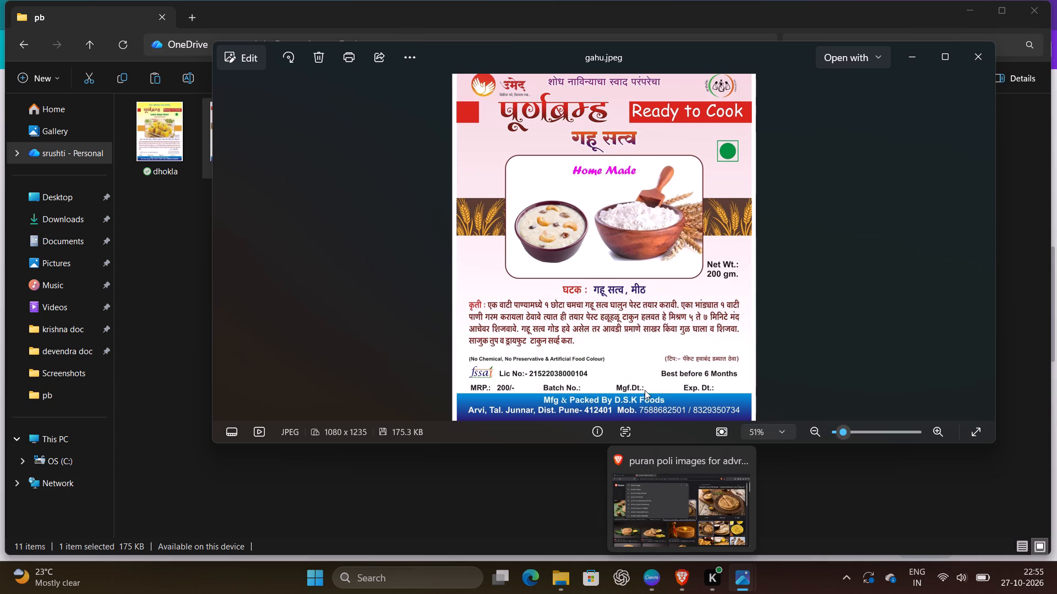
click(646, 581)
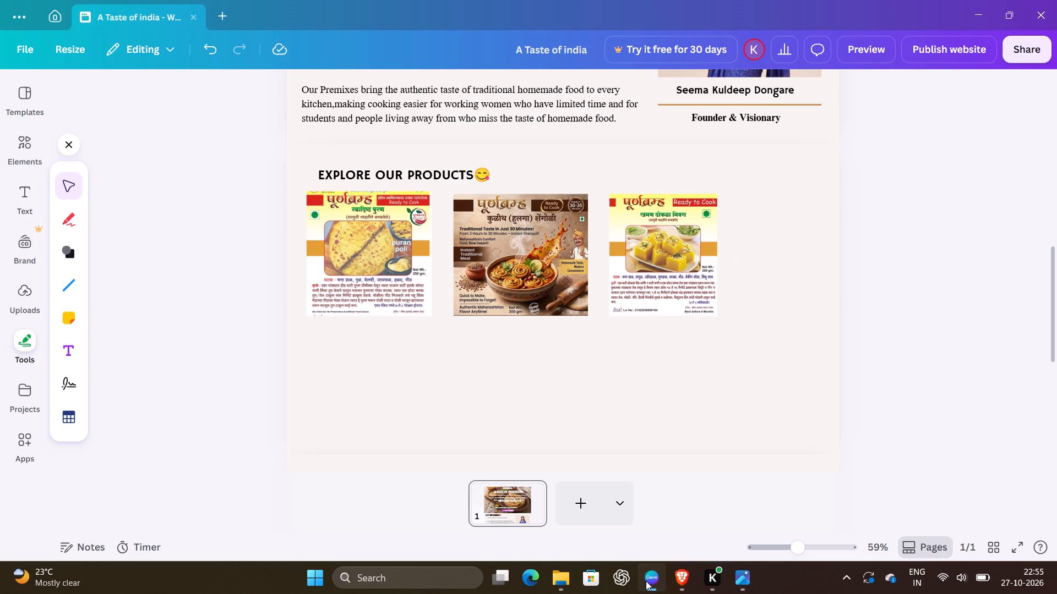
double_click(765, 260)
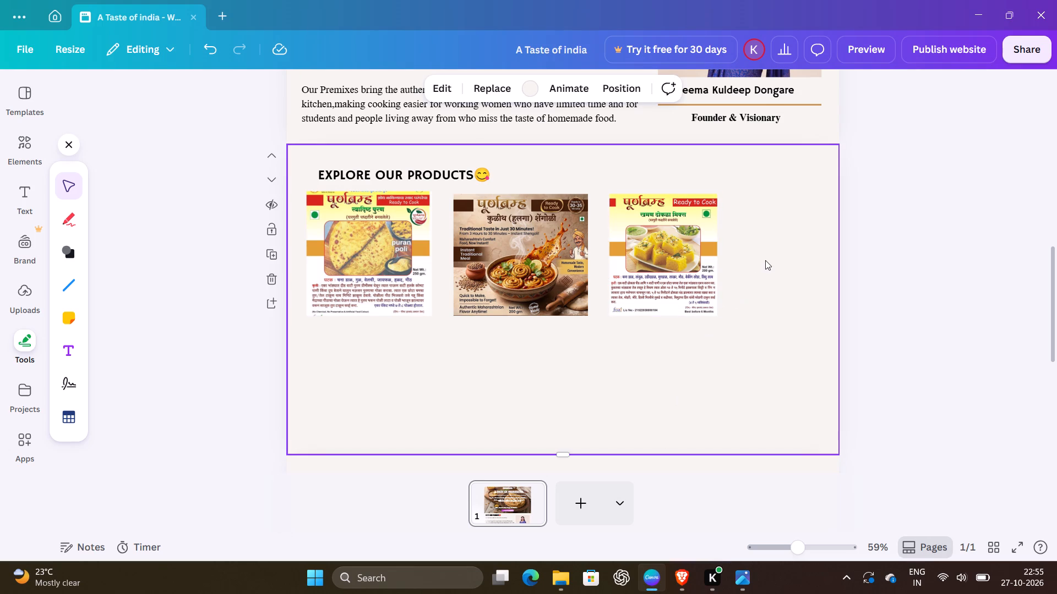
right_click(765, 260)
right_click(765, 260)
click(800, 301)
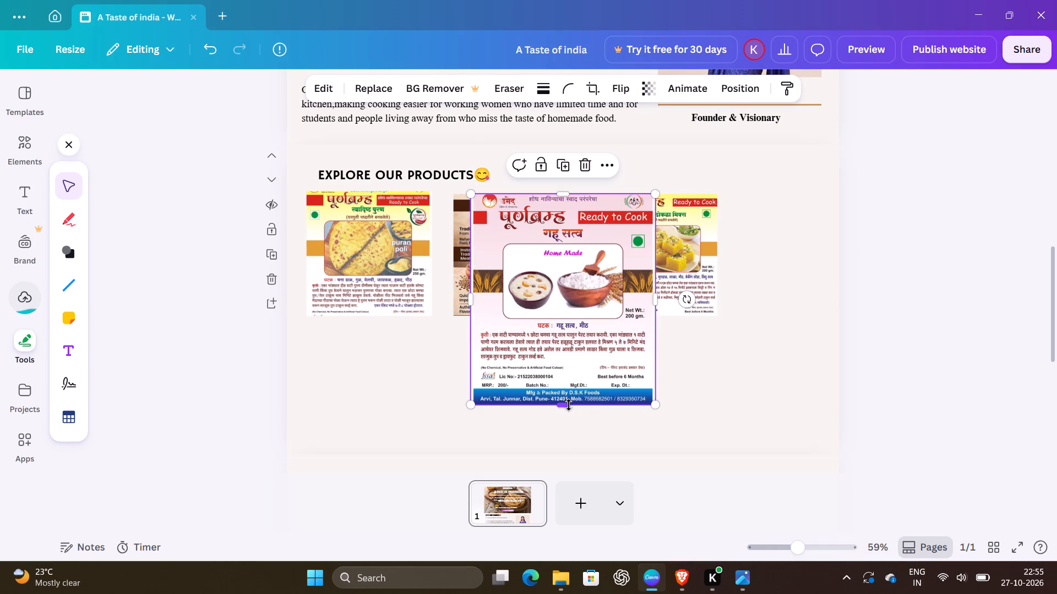
Crop the gahu image to remove the blue footer with the details line above it, the top tagline and both side borders.
drag(564, 404, 564, 381)
drag(554, 195, 556, 207)
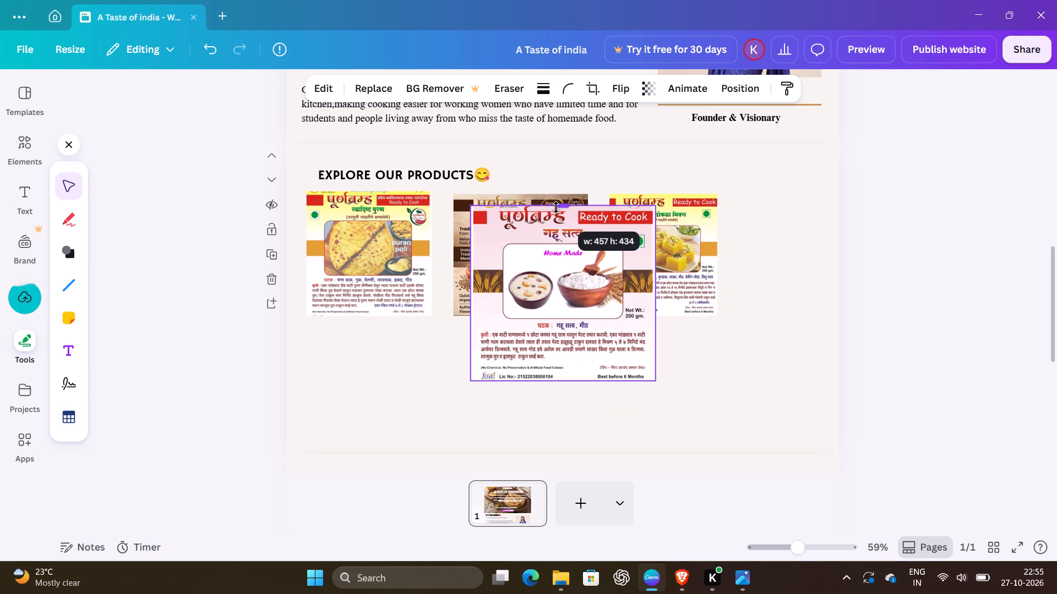
drag(556, 207, 556, 206)
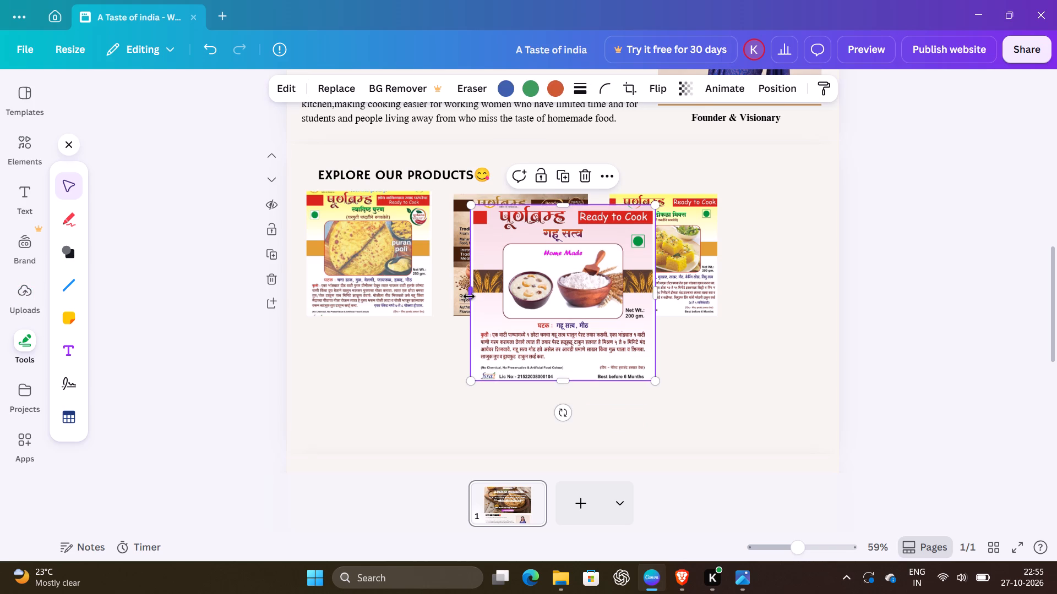
drag(469, 296, 474, 297)
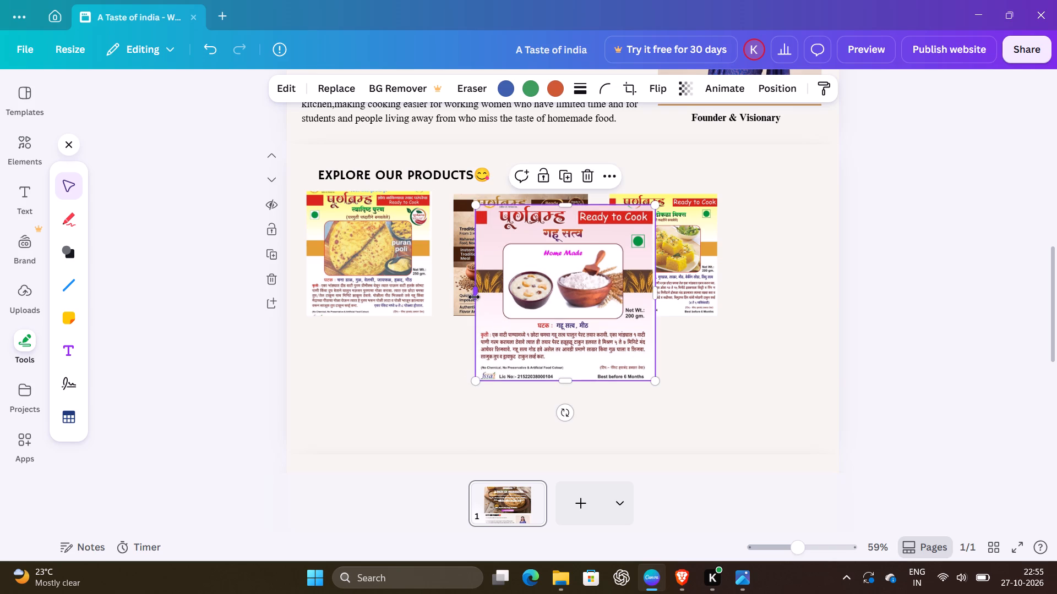
drag(654, 289, 651, 289)
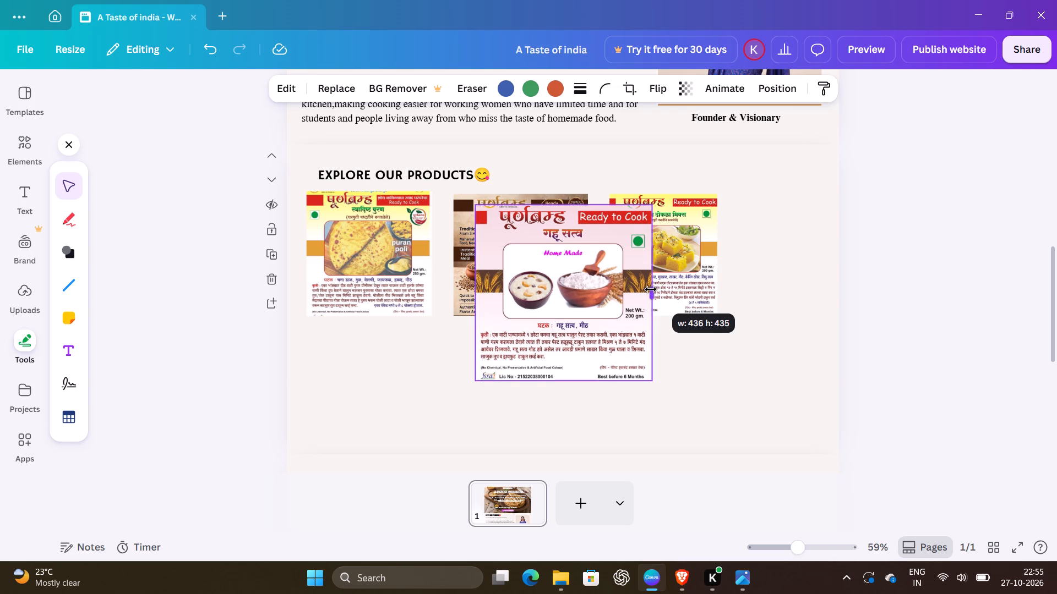
drag(651, 289, 646, 289)
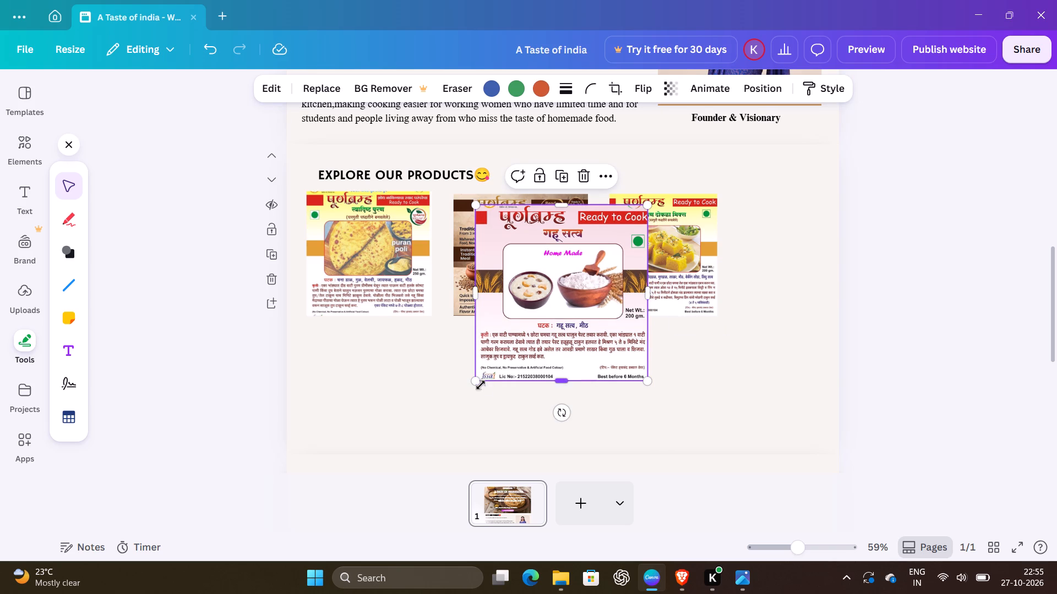
Scale the gahu image down to about 310 by 316 and place it below the puran image with left edges aligned.
drag(476, 381, 509, 366)
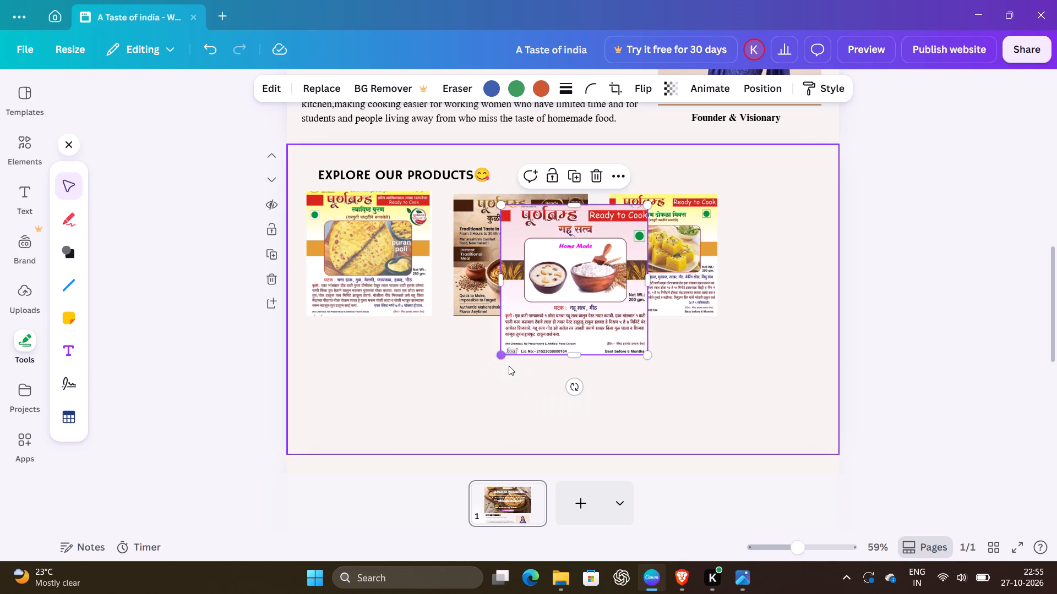
drag(560, 285, 360, 404)
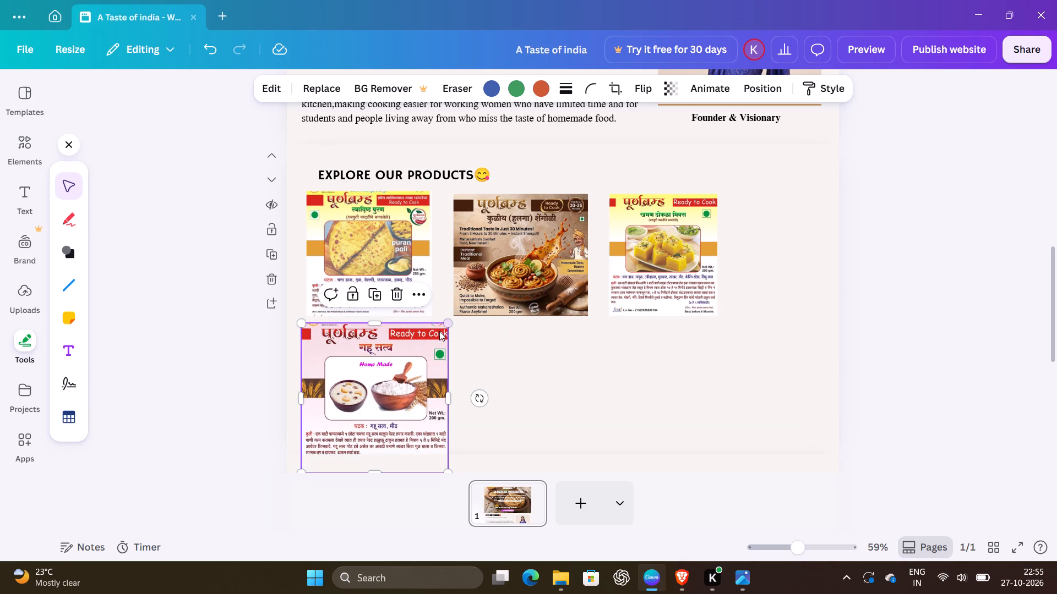
drag(446, 324, 422, 335)
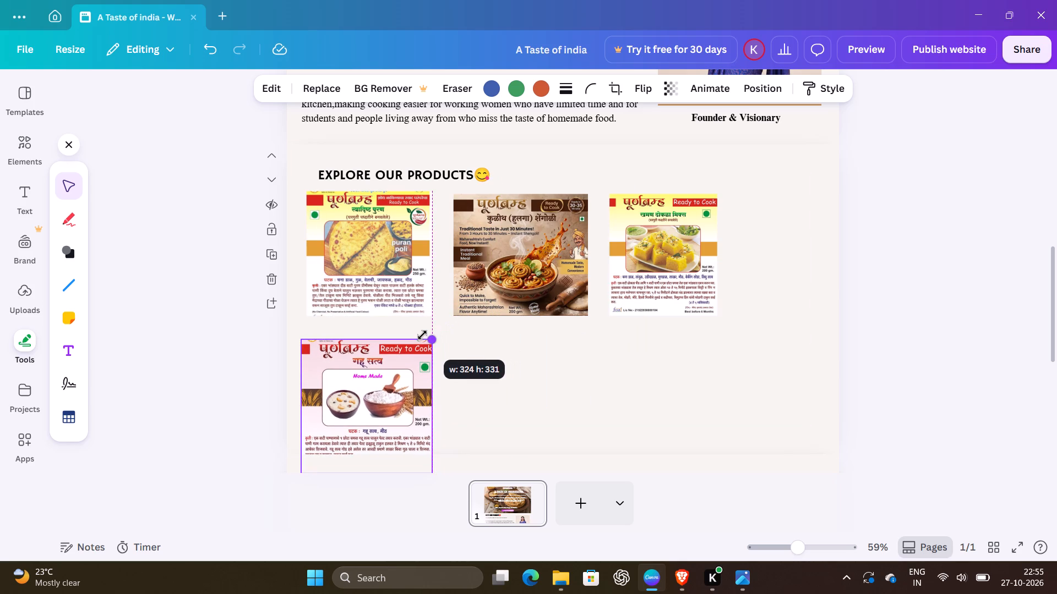
drag(422, 335, 417, 339)
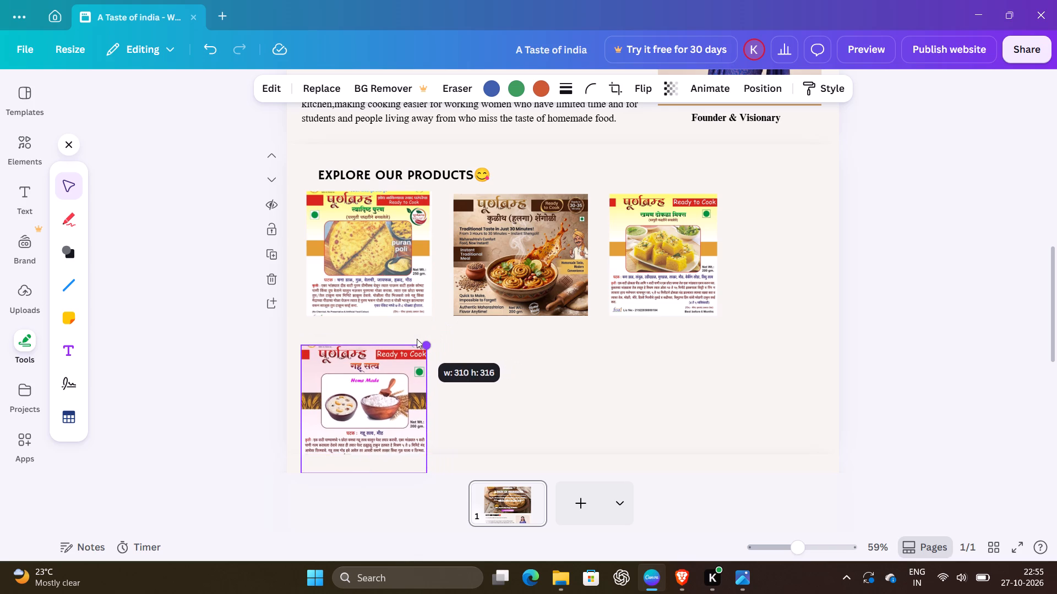
drag(374, 391, 385, 372)
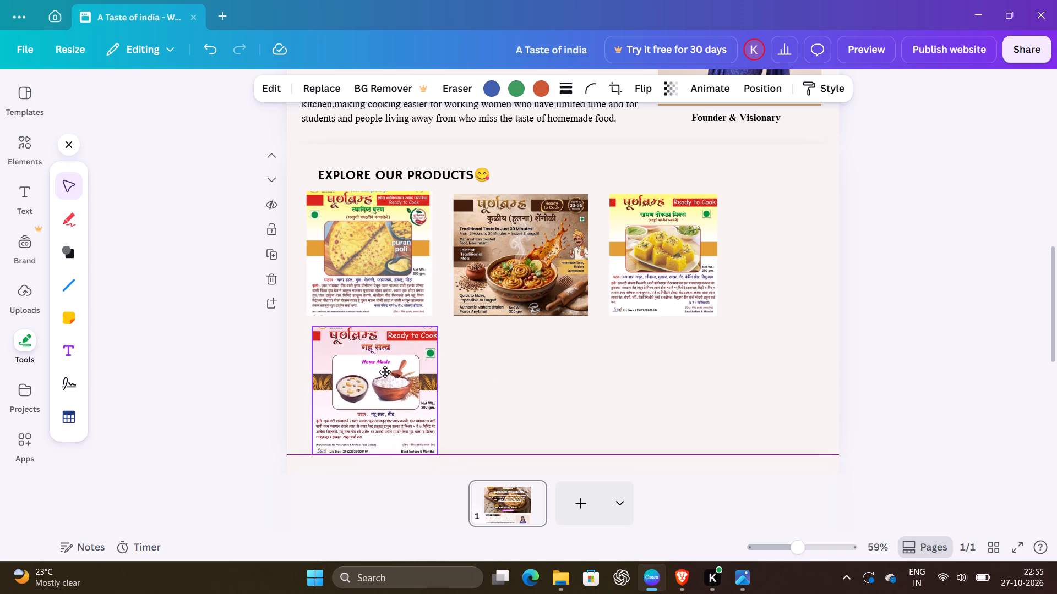
drag(385, 372, 381, 370)
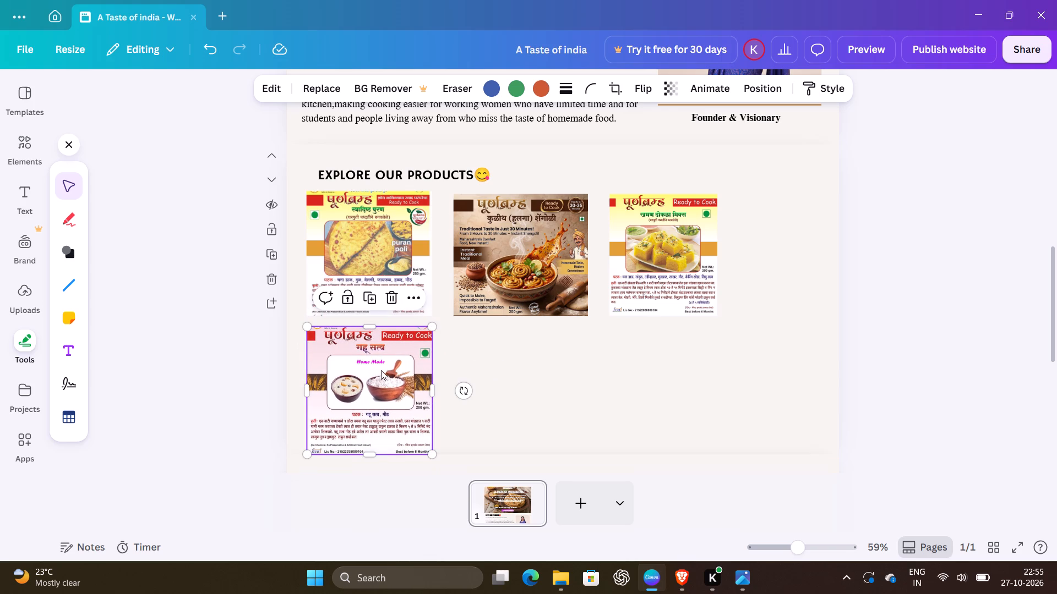
Move the EXPLORE OUR PRODUCTS heading slightly up and toward the section's left edge.
drag(368, 177, 363, 165)
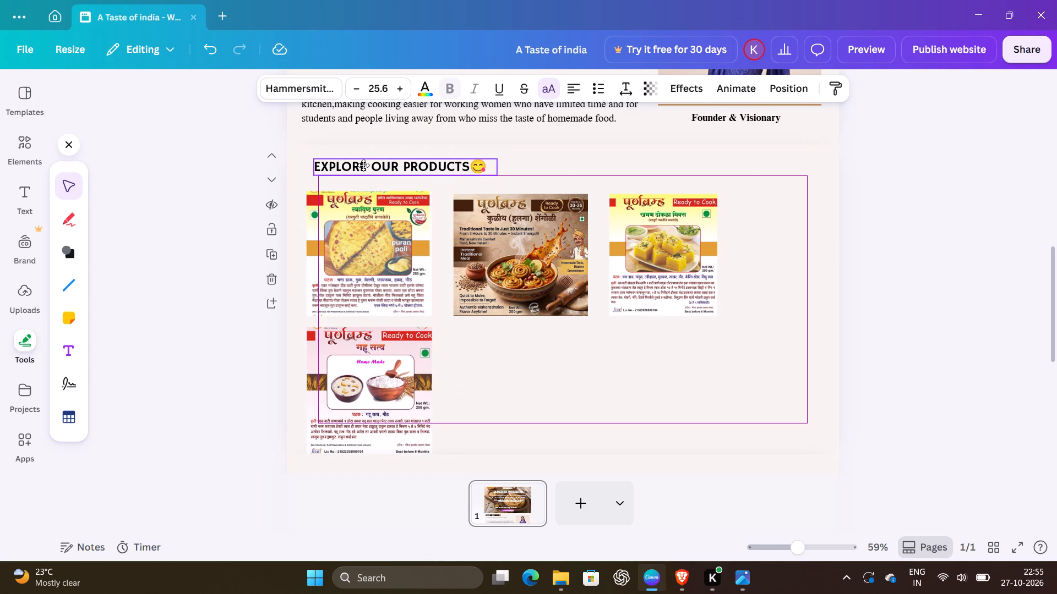
drag(363, 165, 363, 166)
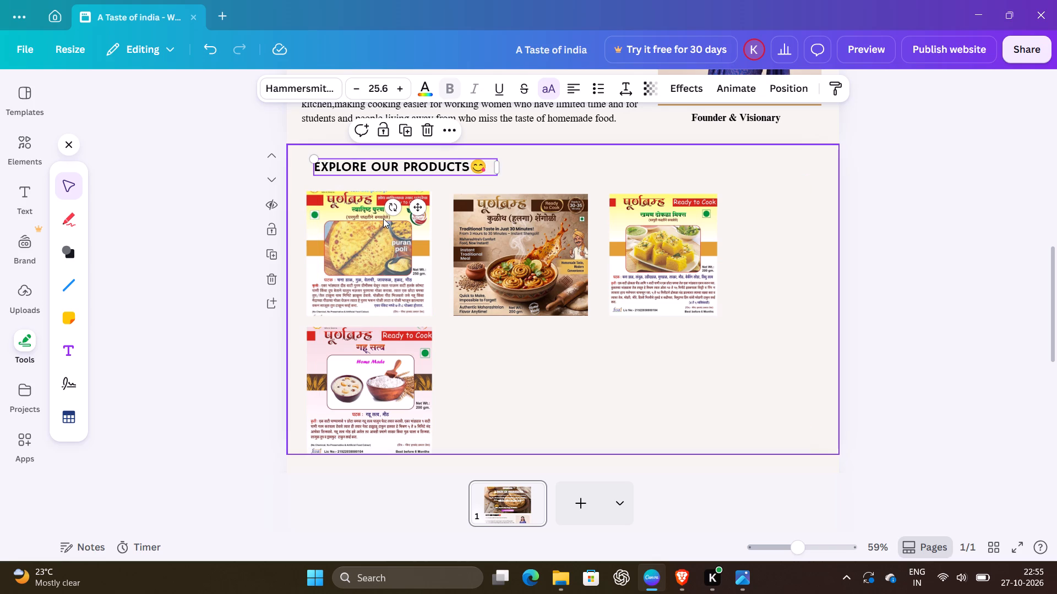
click(412, 205)
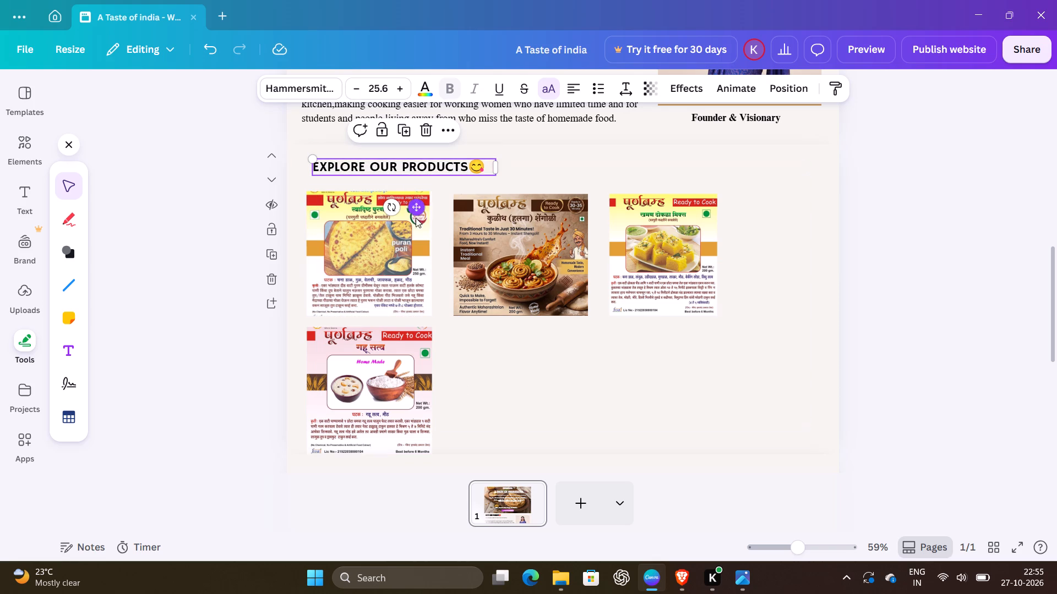
double_click(416, 207)
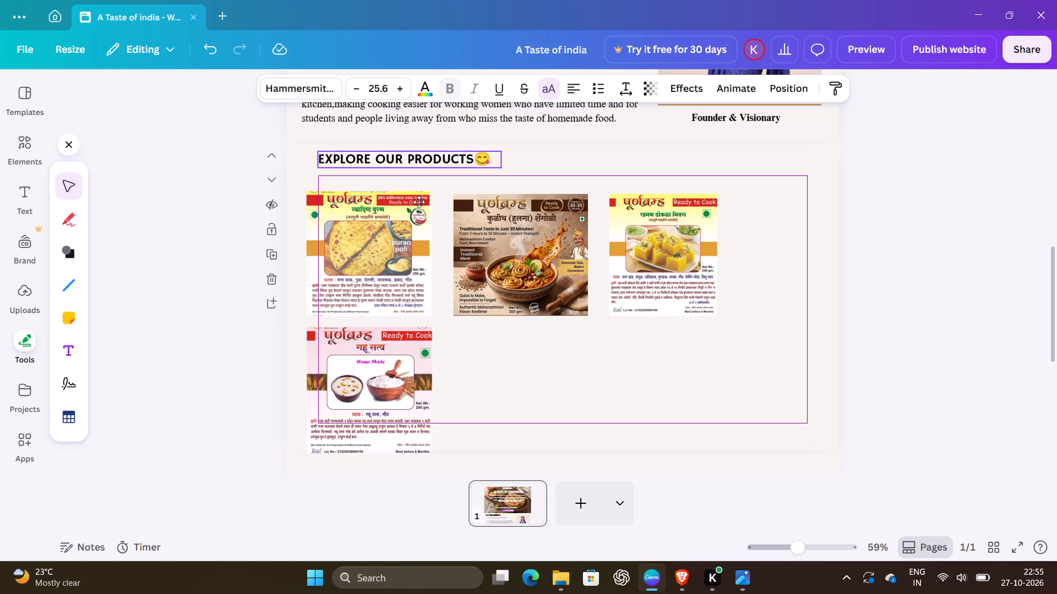
Raise the puran, shengoli and dhokla images closer to the heading and left-align the puran and gahu images with it.
click(380, 255)
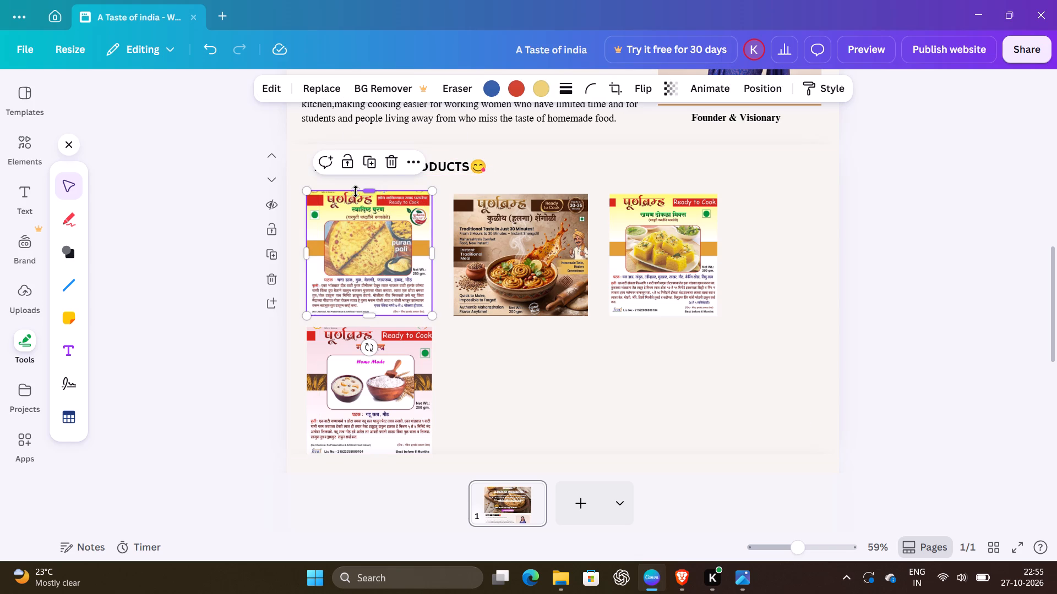
drag(350, 252, 355, 243)
drag(502, 241, 501, 232)
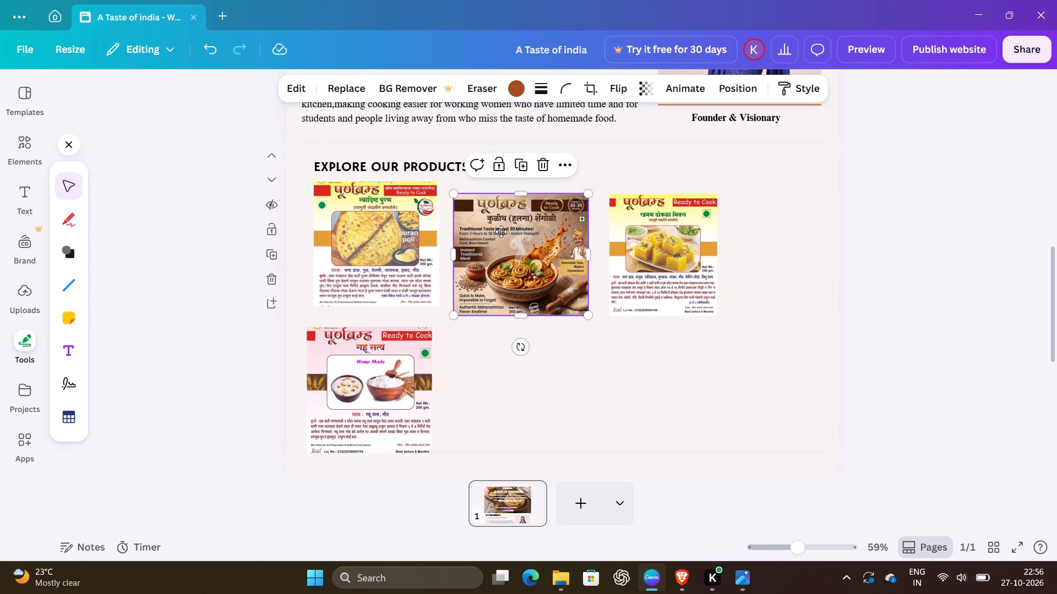
drag(501, 232, 501, 231)
drag(644, 247, 634, 239)
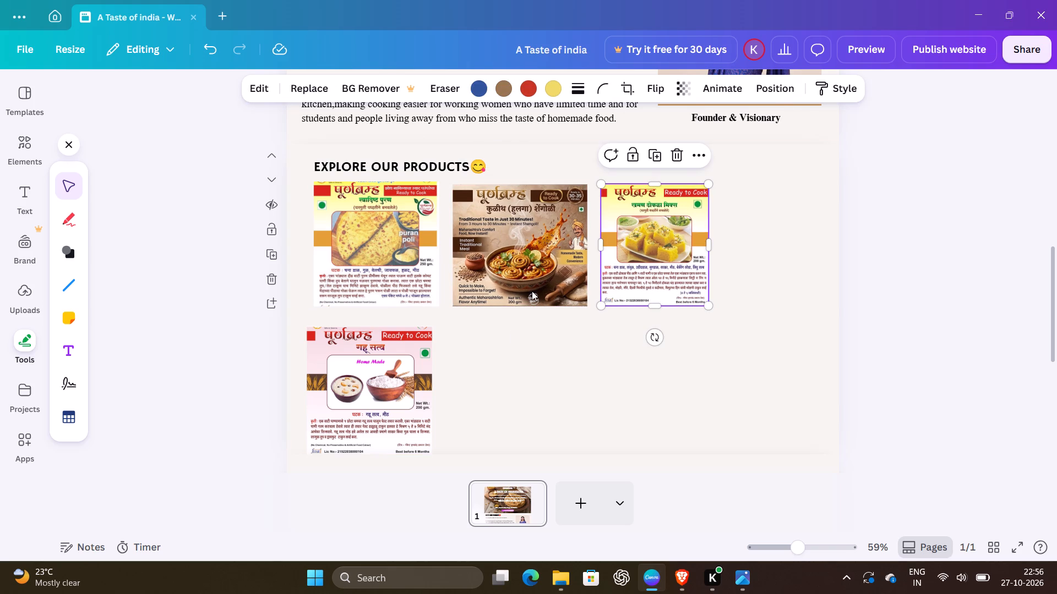
drag(373, 377, 383, 371)
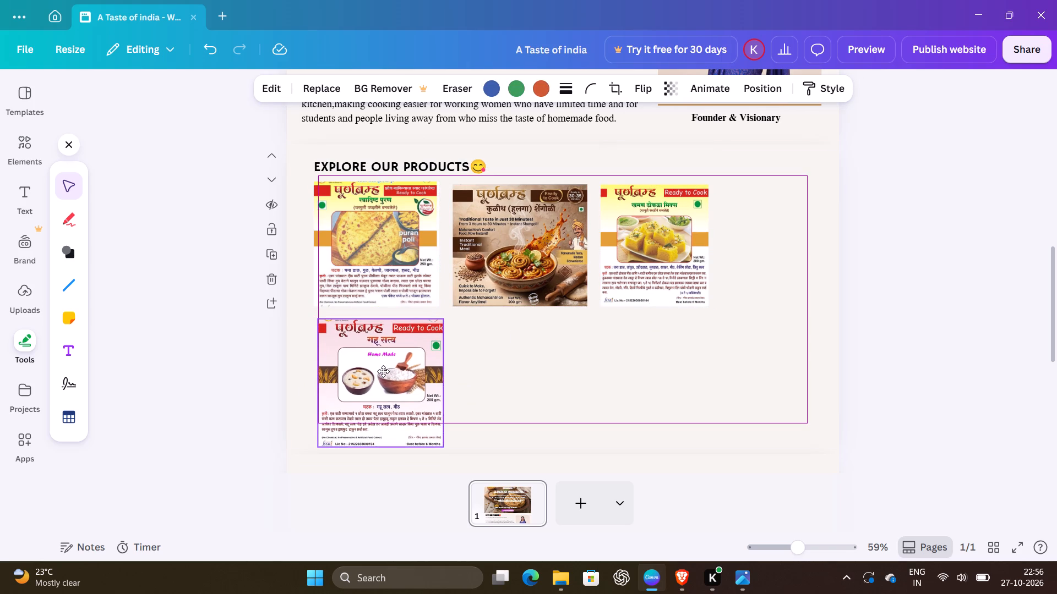
drag(383, 371, 379, 369)
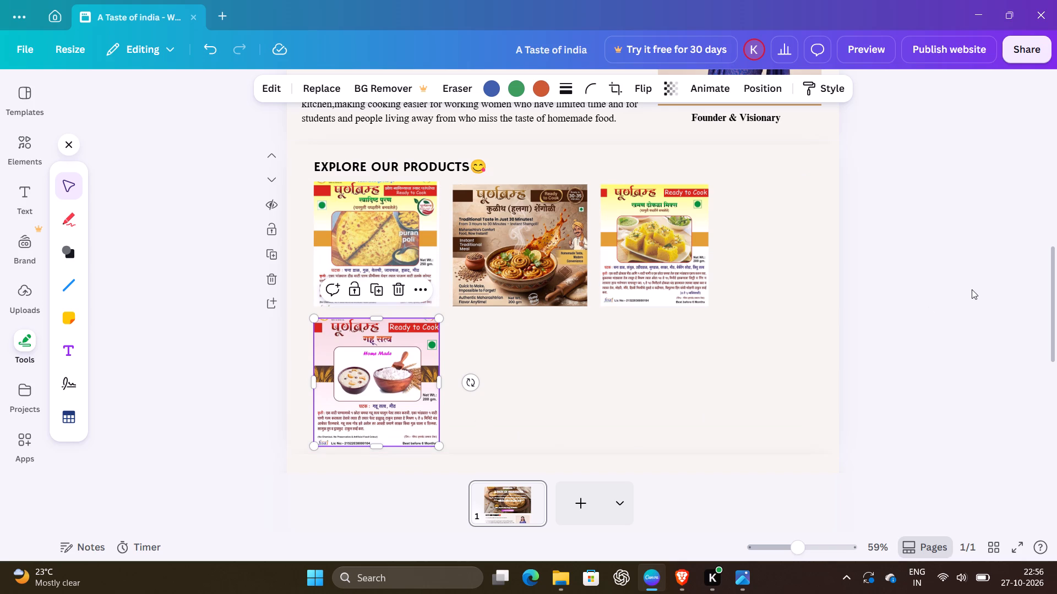
click(972, 289)
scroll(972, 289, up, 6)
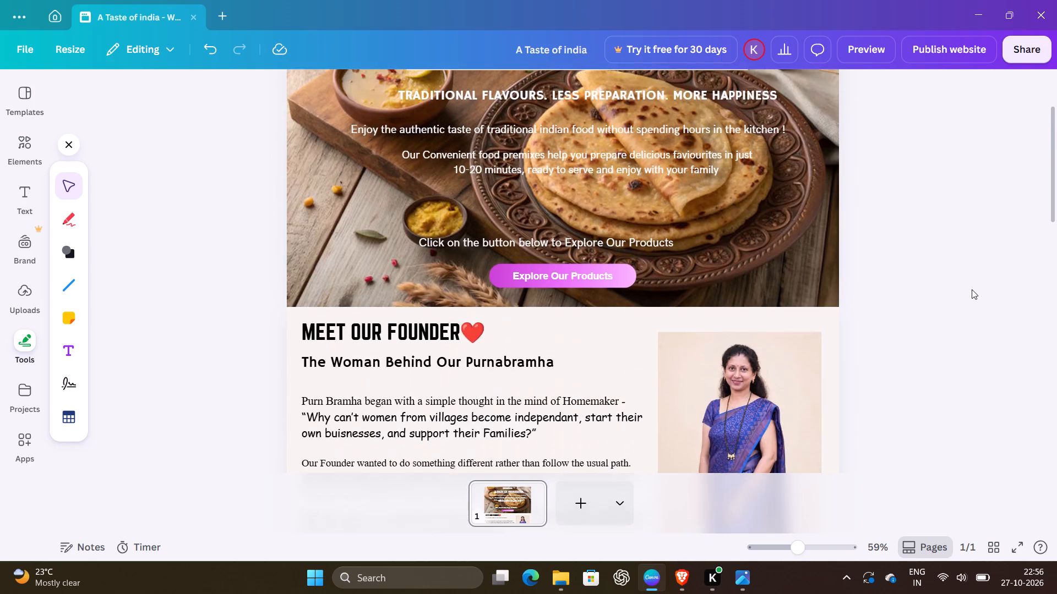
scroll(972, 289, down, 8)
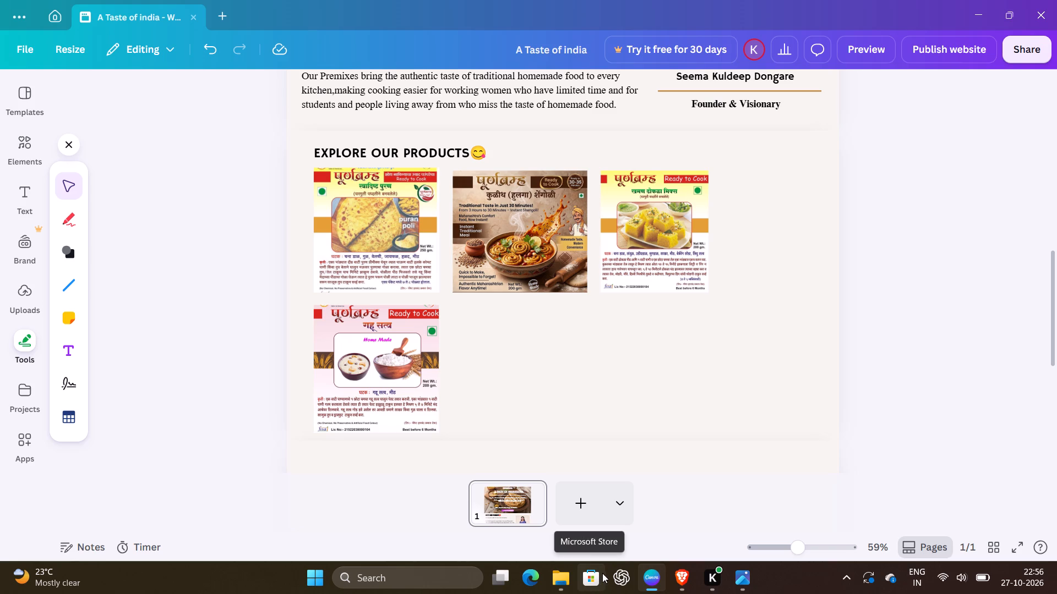
Switch to the Brave browser and search images for "puran poli images for advertising".
click(691, 578)
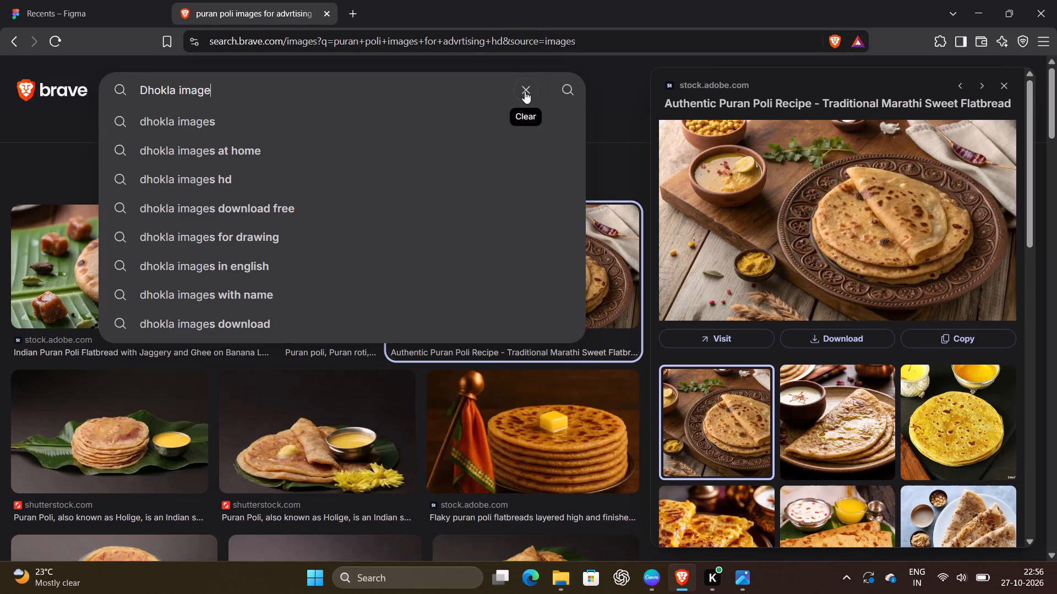
click(525, 91)
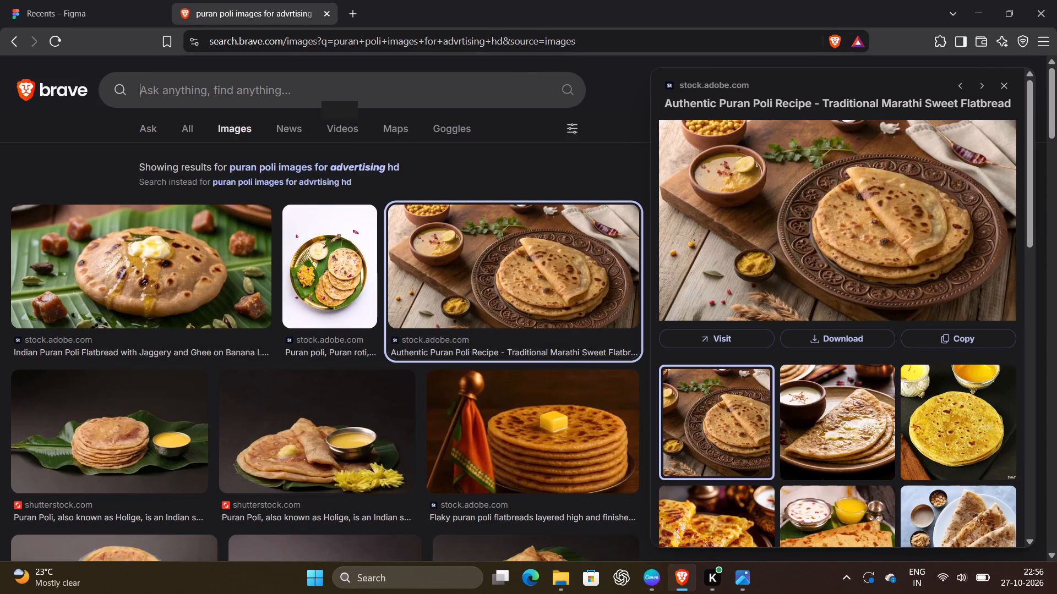
text(puran poli)
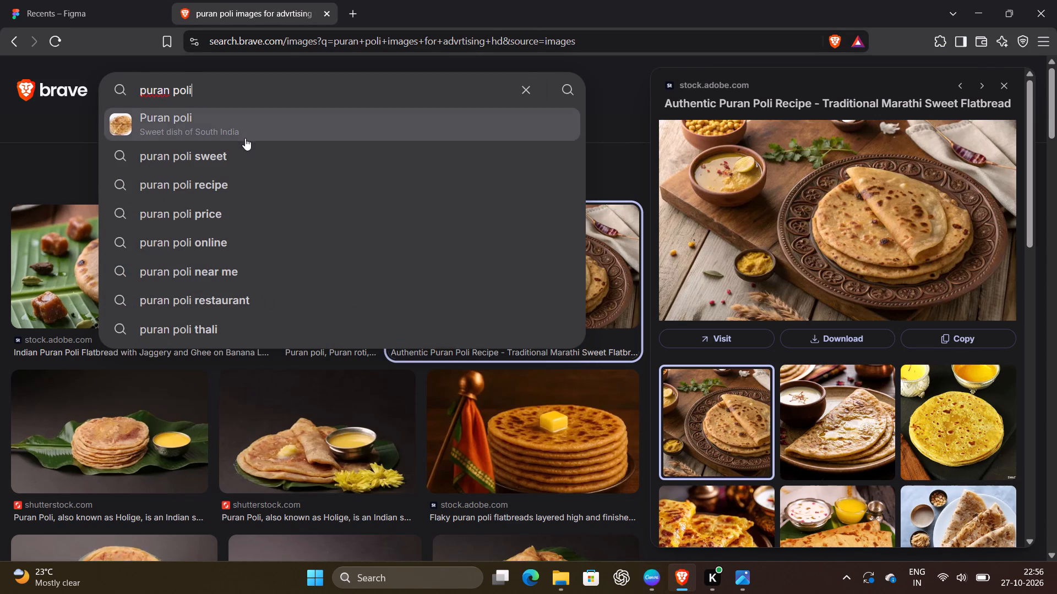
key(space)
text(images for)
key(space)
text(advertising)
key(Return)
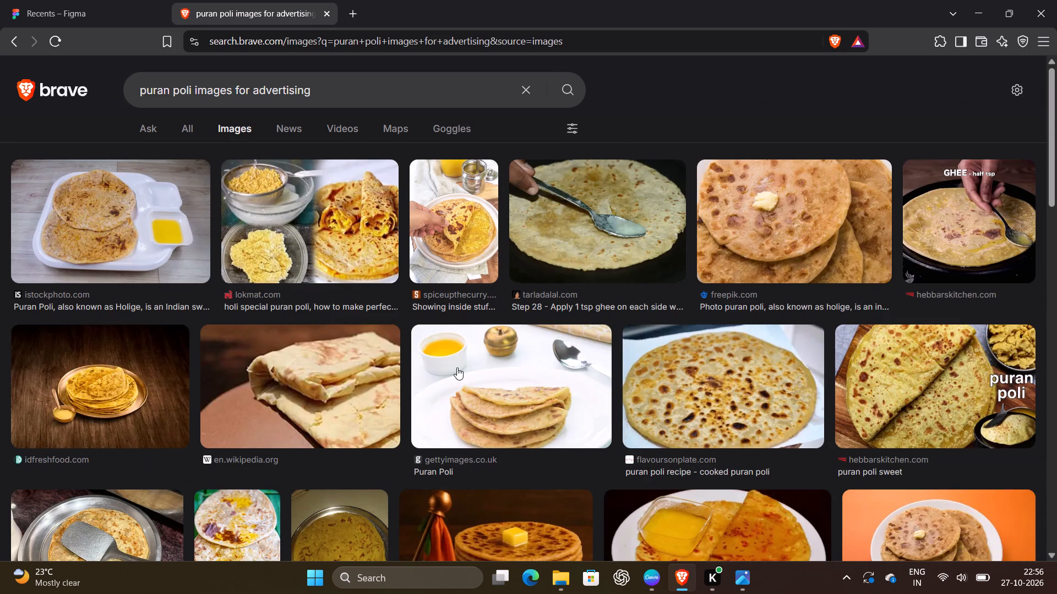
Copy the hebbarskitchen.com image captioned "puran poli sweet" from the image results.
scroll(457, 367, right, 1)
right_click(1009, 337)
right_click(1009, 337)
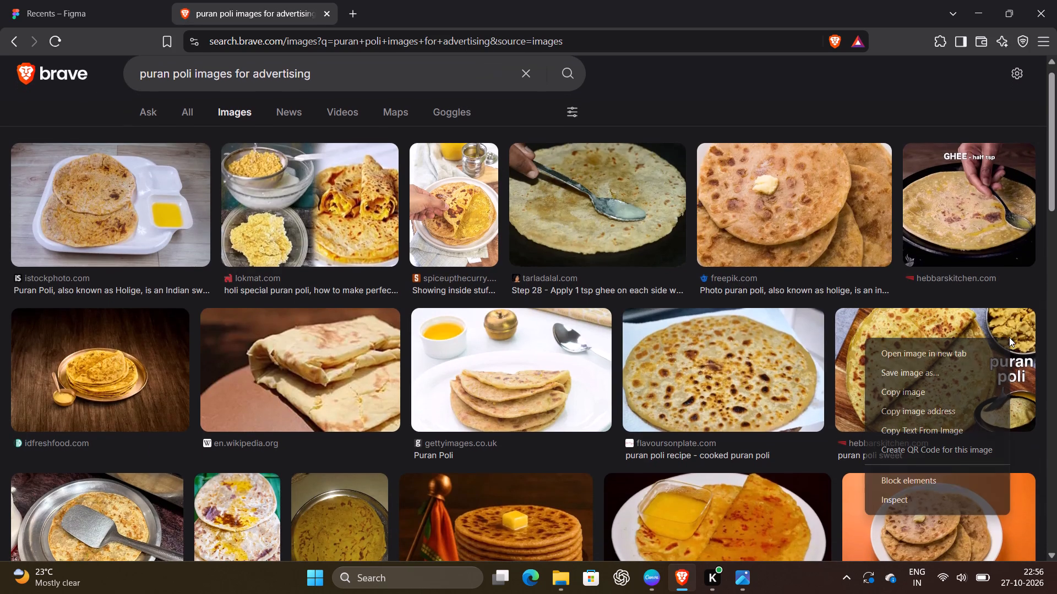
click(921, 393)
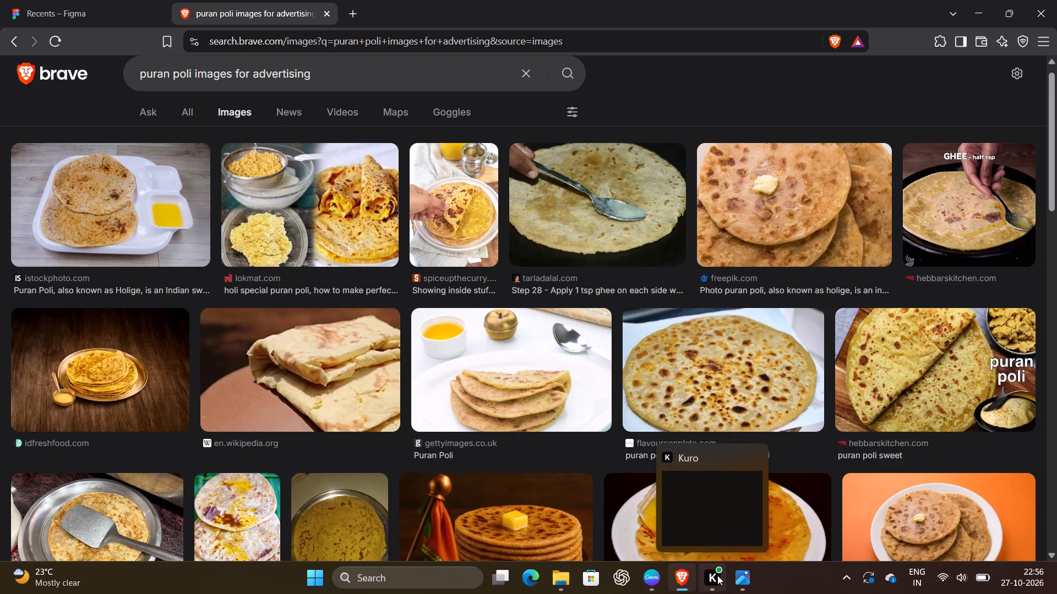
Switch to Canva and delete the puran, shengoli, dhokla and gahu images from the Explore Our Products section.
click(653, 578)
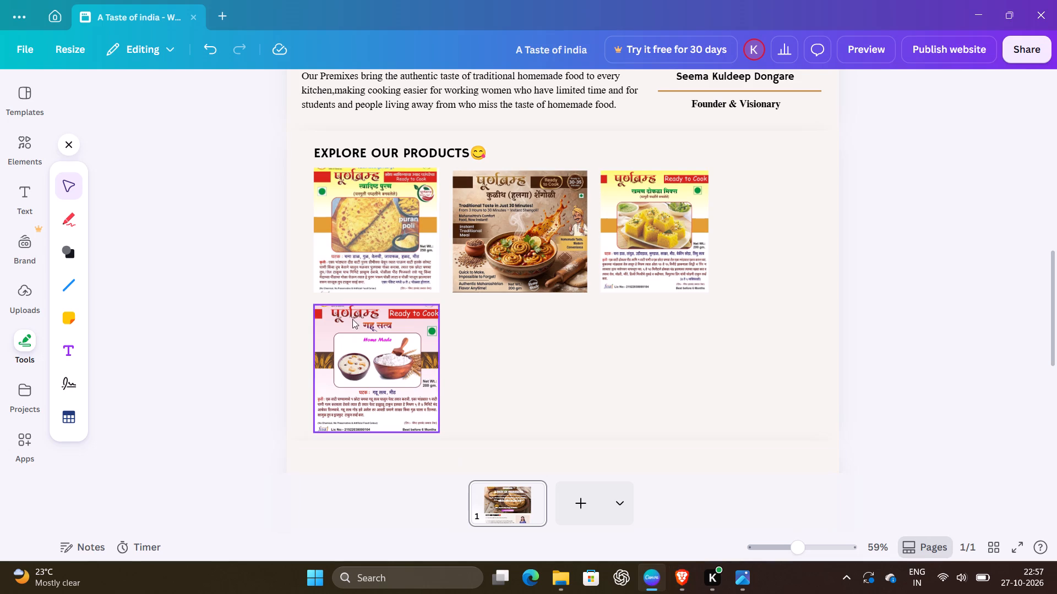
triple_click(378, 255)
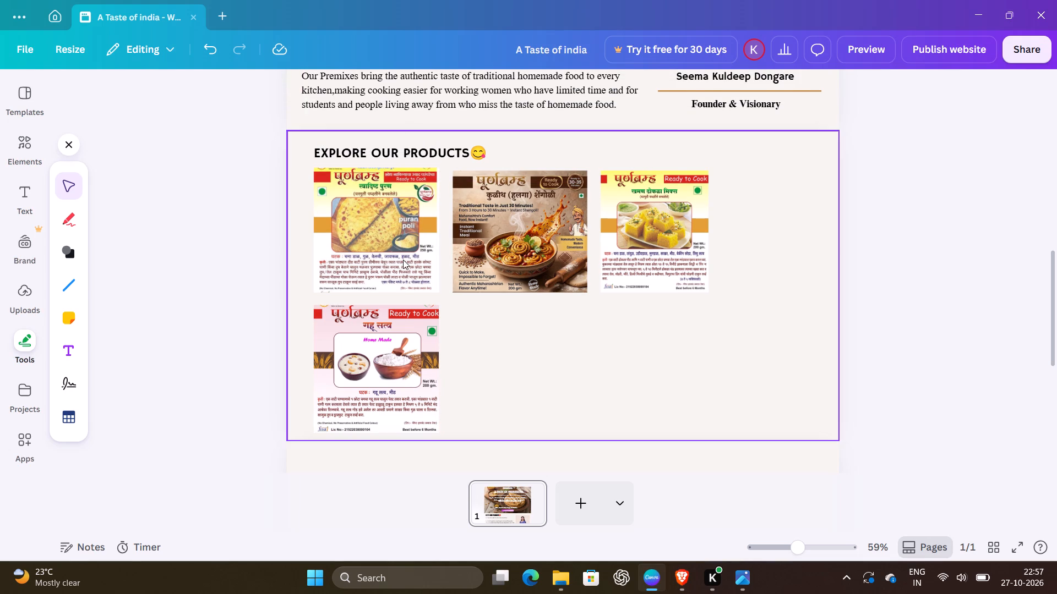
click(403, 260)
click(394, 141)
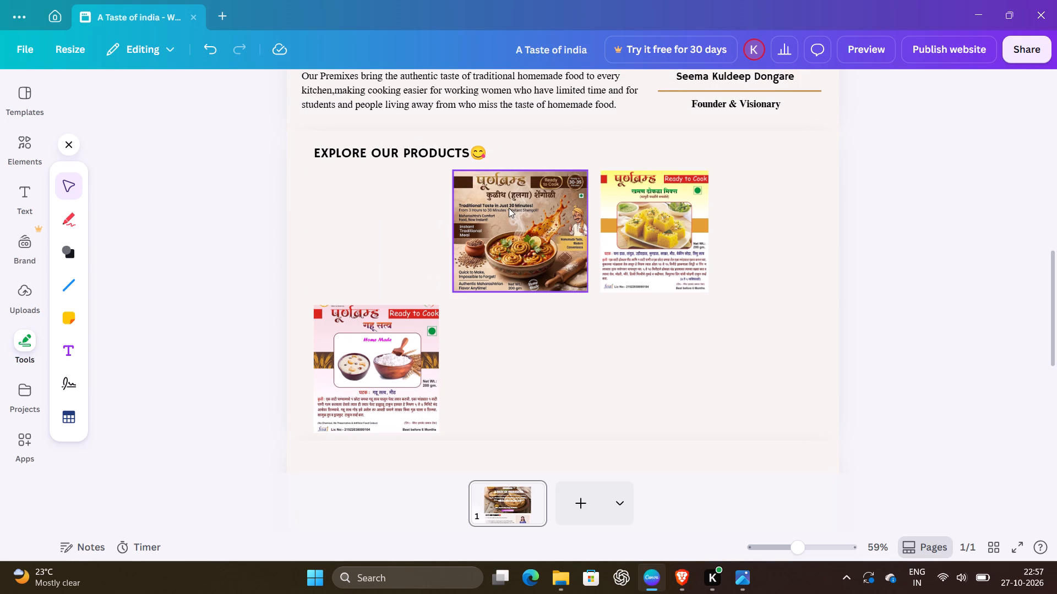
click(509, 208)
click(544, 142)
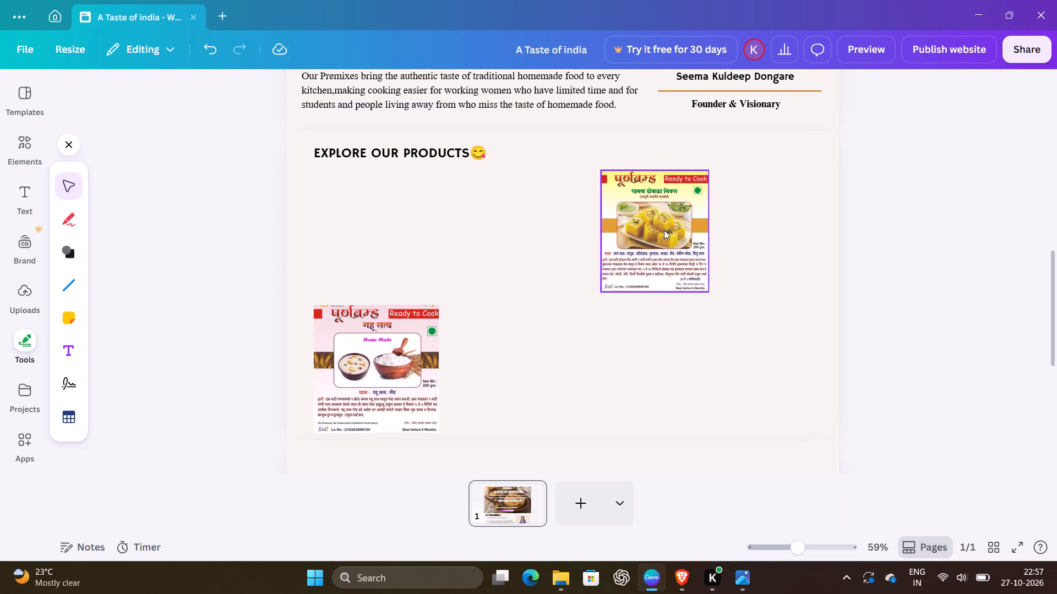
click(664, 230)
click(677, 148)
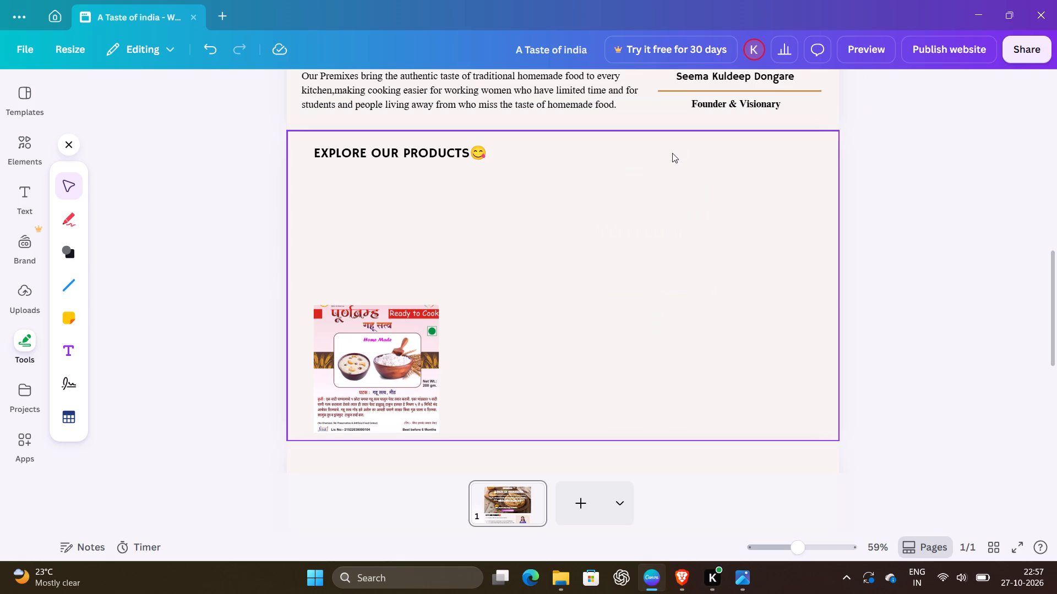
click(363, 391)
click(397, 279)
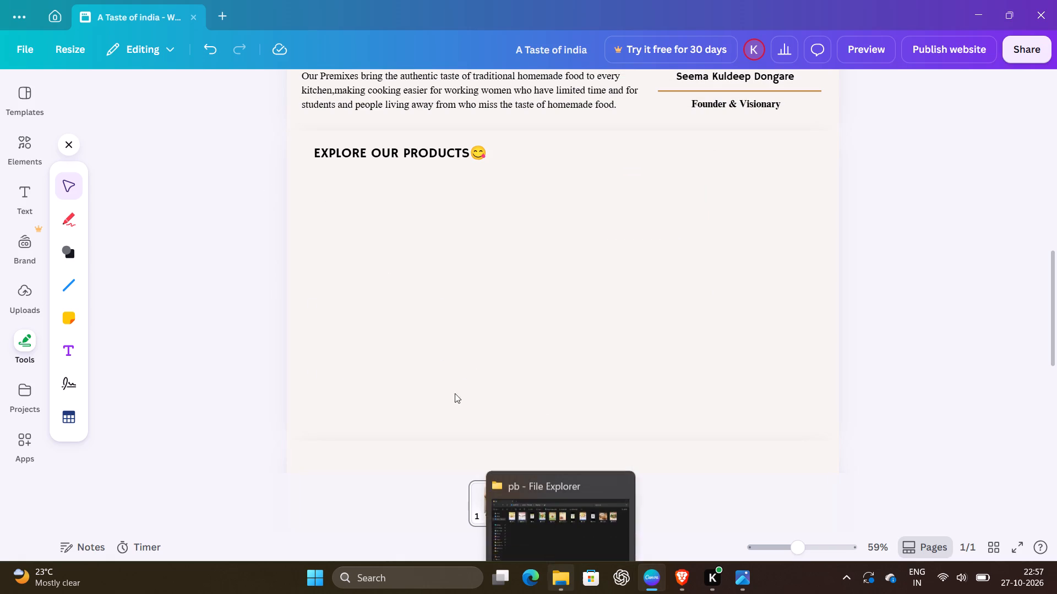
Paste the copied puran poli image into the empty Explore Our Products section.
double_click(342, 182)
right_click(342, 182)
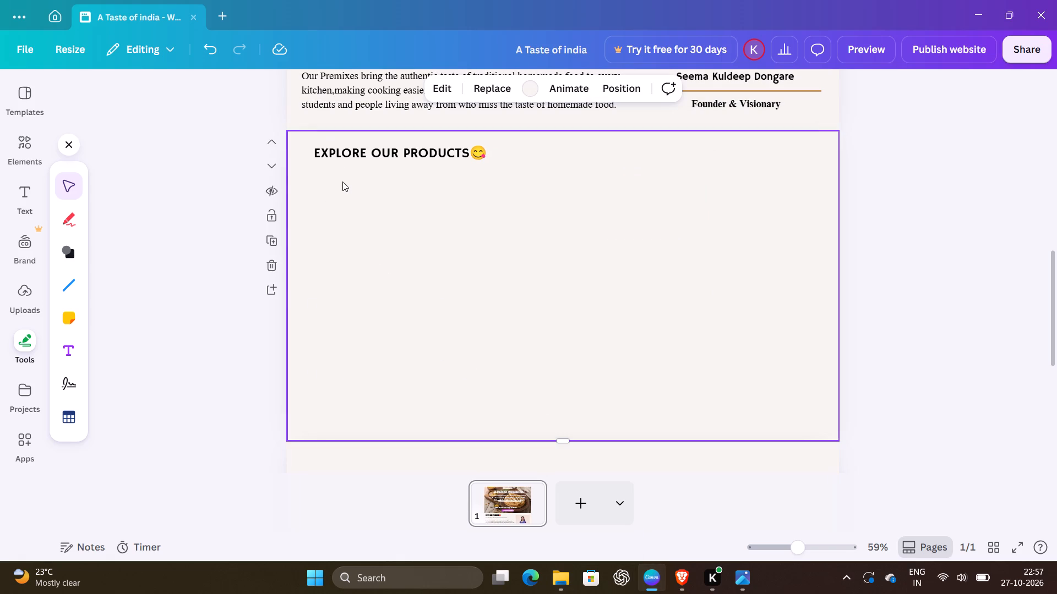
click(342, 182)
click(376, 210)
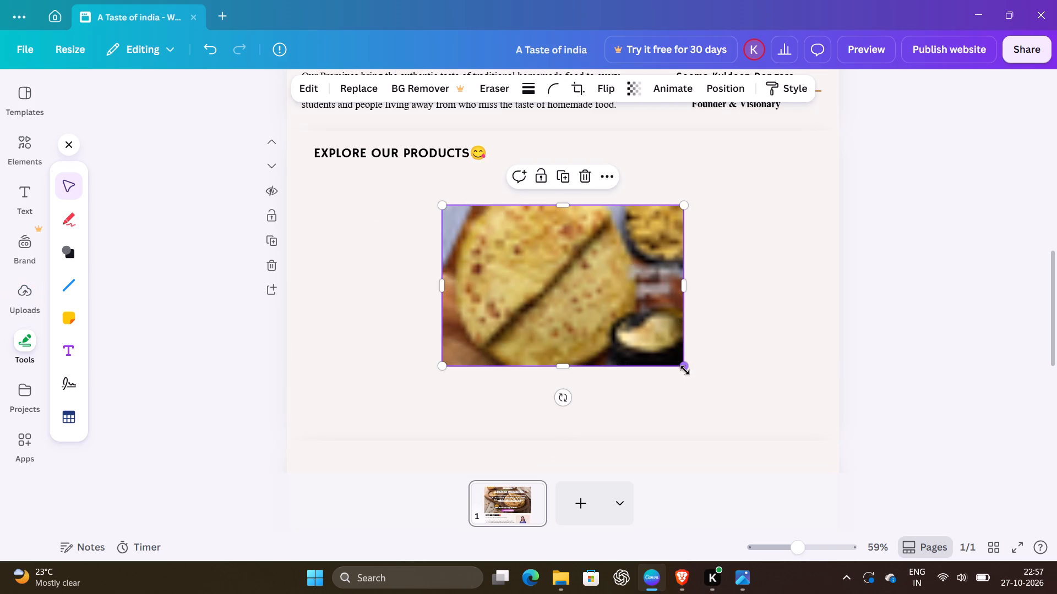
Scale the puran poli image to about two thirds and place it just below the EXPLORE OUR PRODUCTS heading, left-aligned with it.
drag(685, 369, 590, 337)
drag(559, 249, 450, 207)
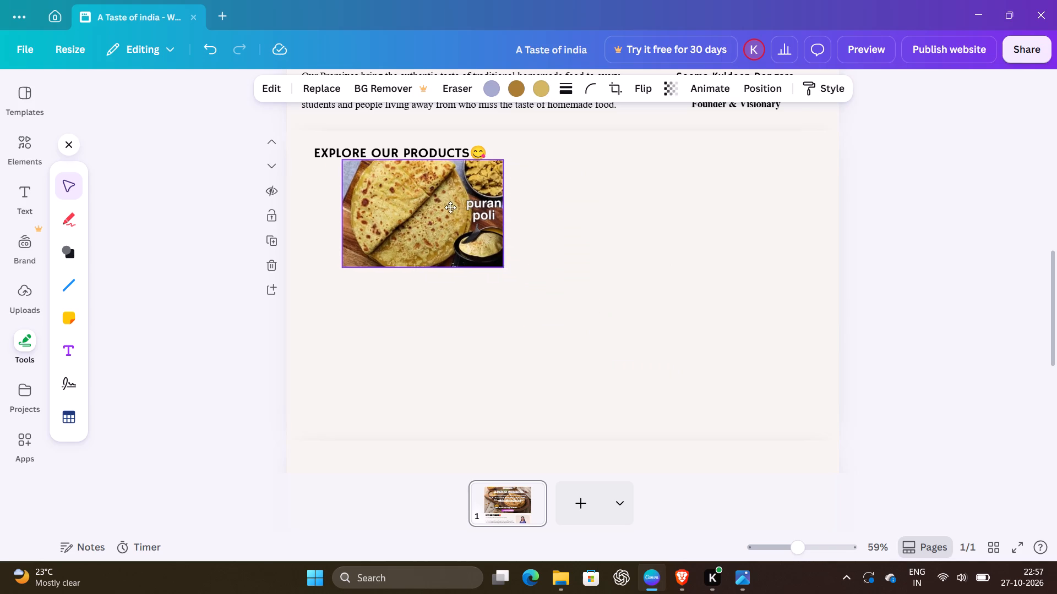
drag(450, 207, 424, 211)
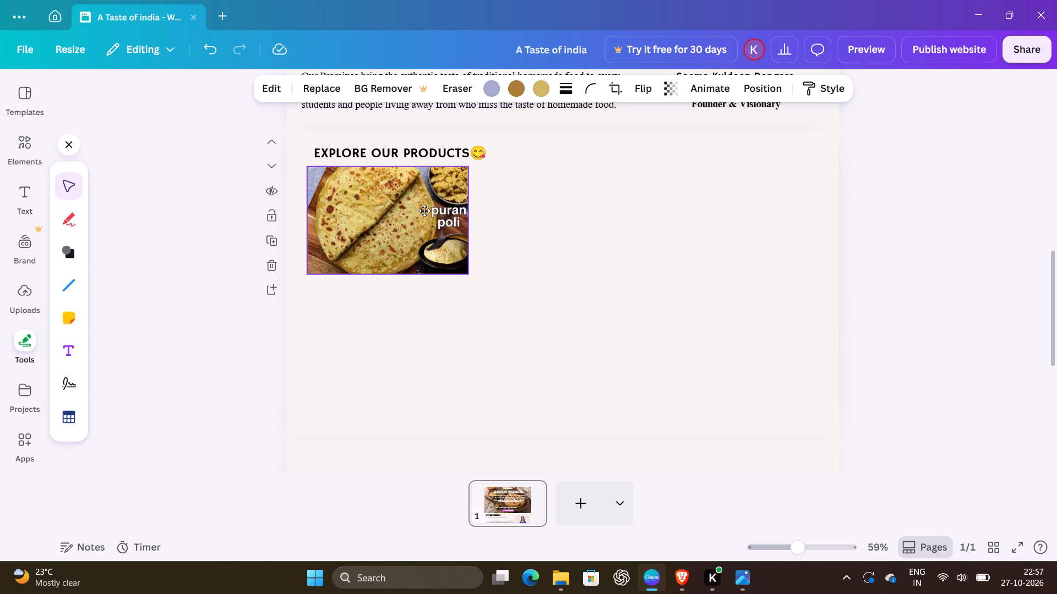
drag(424, 211, 433, 212)
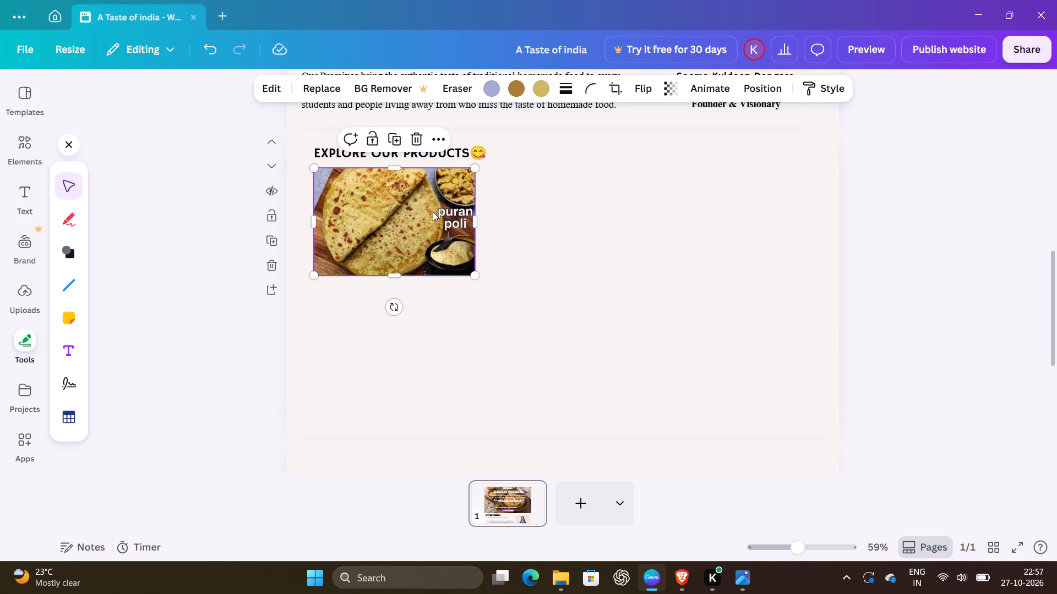
click(892, 269)
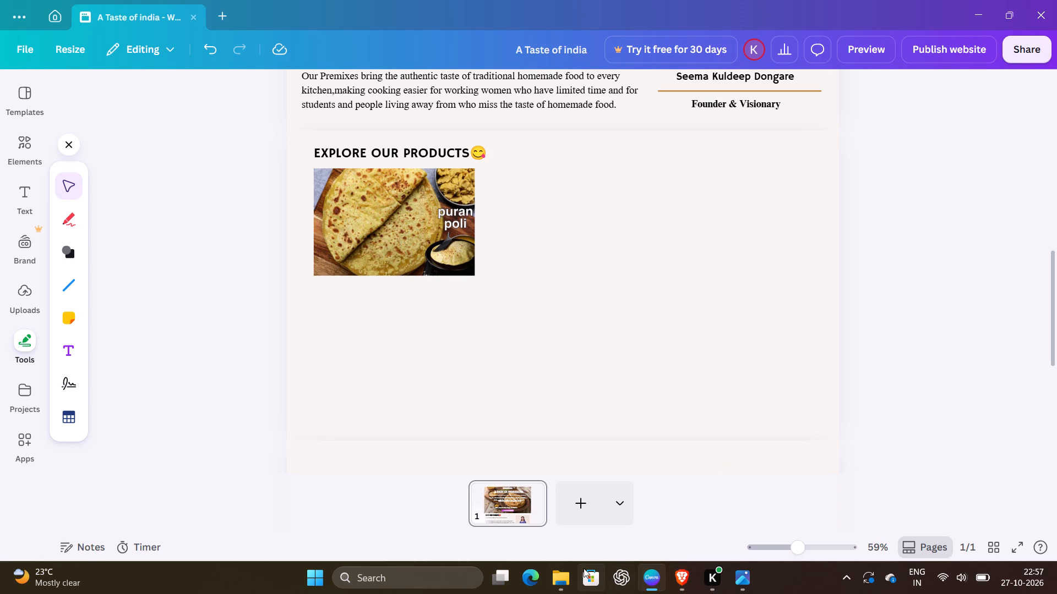
Switch to File Explorer and view the puran image in the pb folder.
double_click(563, 568)
click(565, 575)
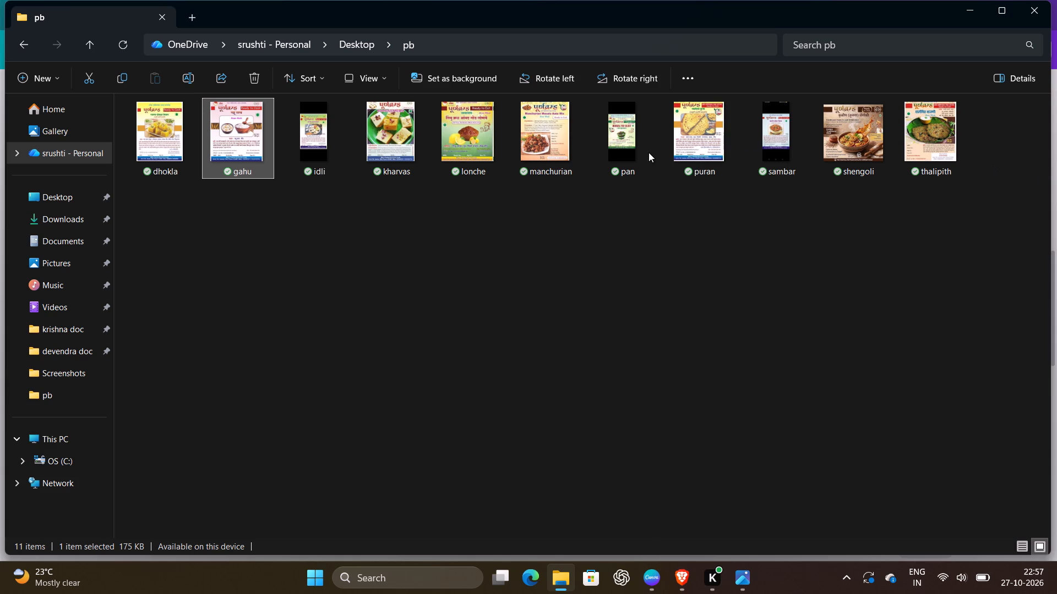
double_click(716, 139)
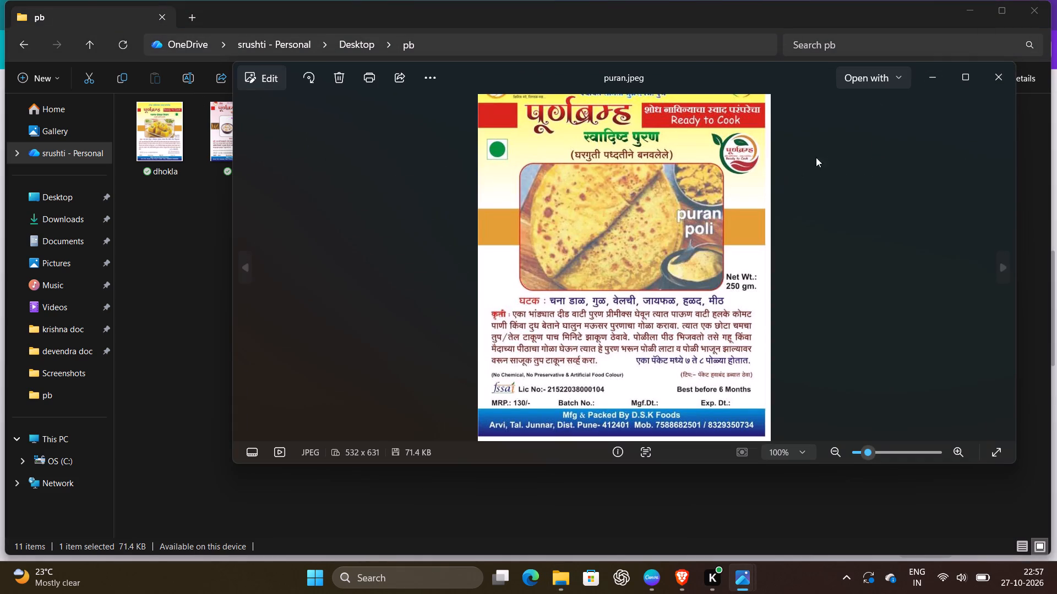
click(941, 76)
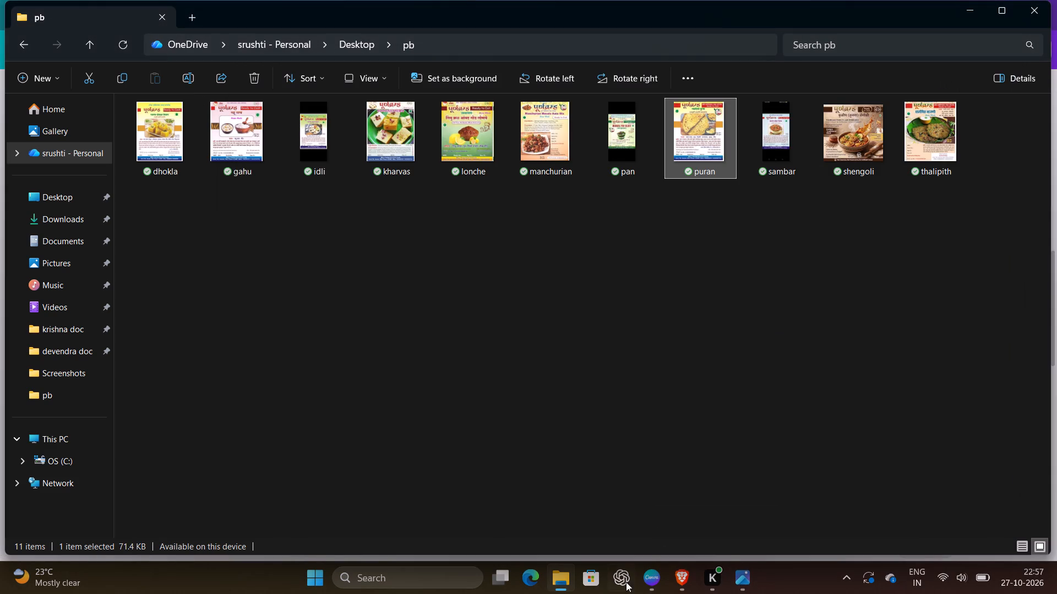
Switch to the Brave browser and search images for "dhokla images for advertising".
click(677, 577)
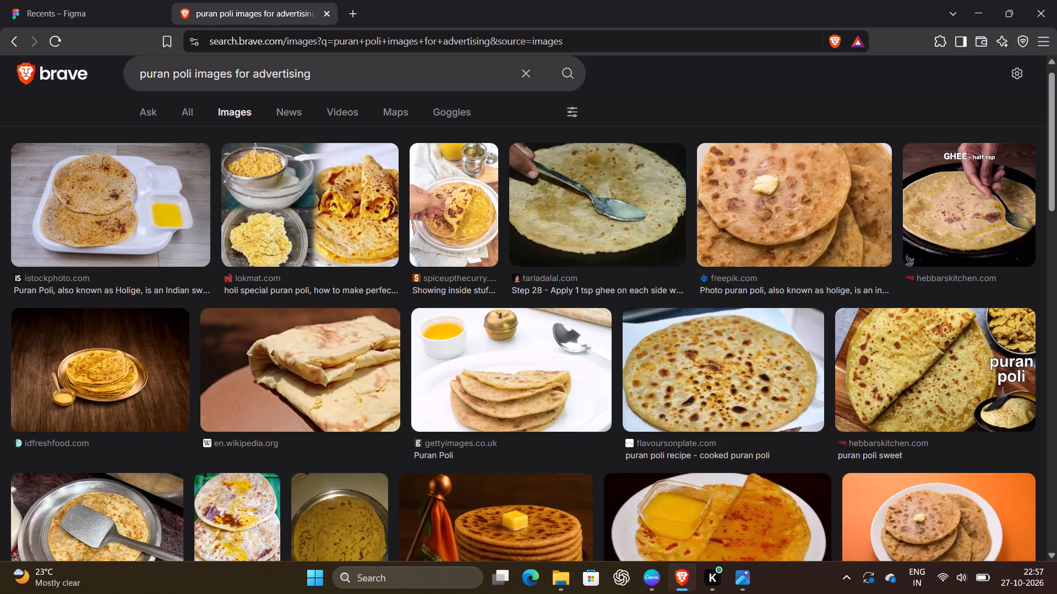
double_click(359, 90)
triple_click(359, 90)
click(359, 90)
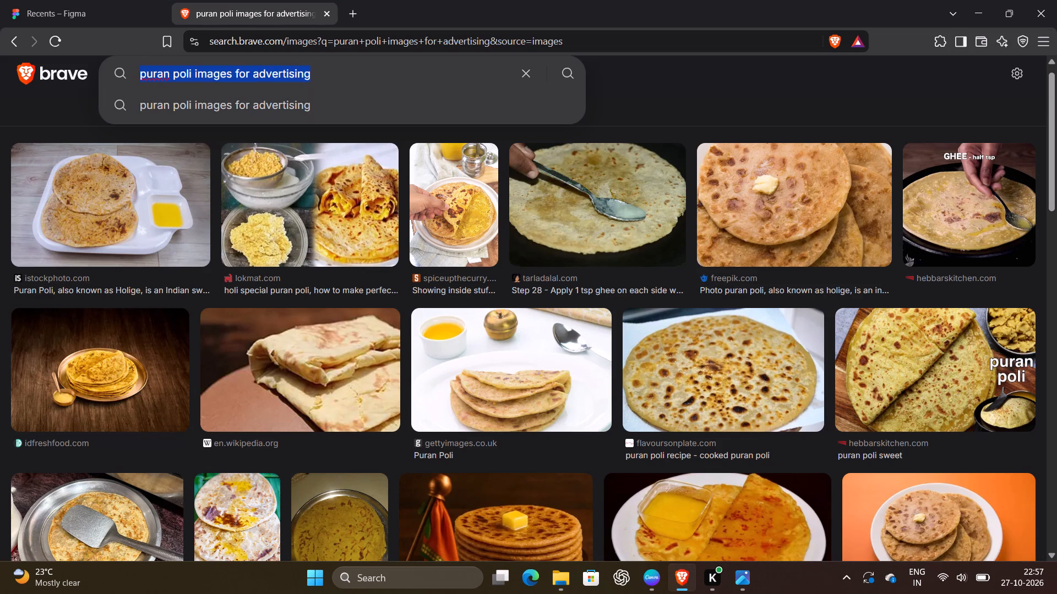
click(359, 90)
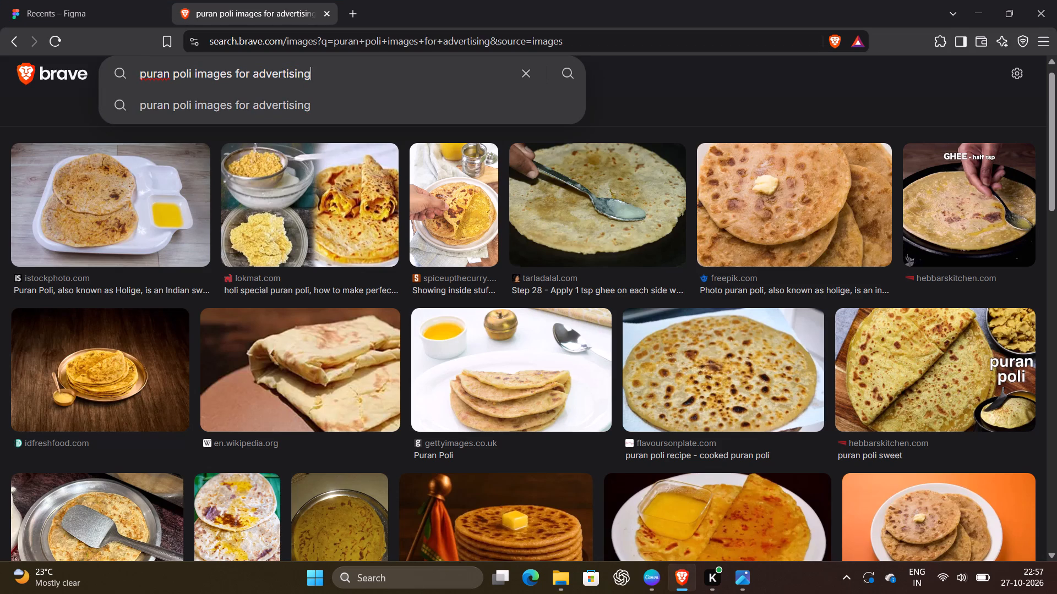
drag(192, 71, 98, 75)
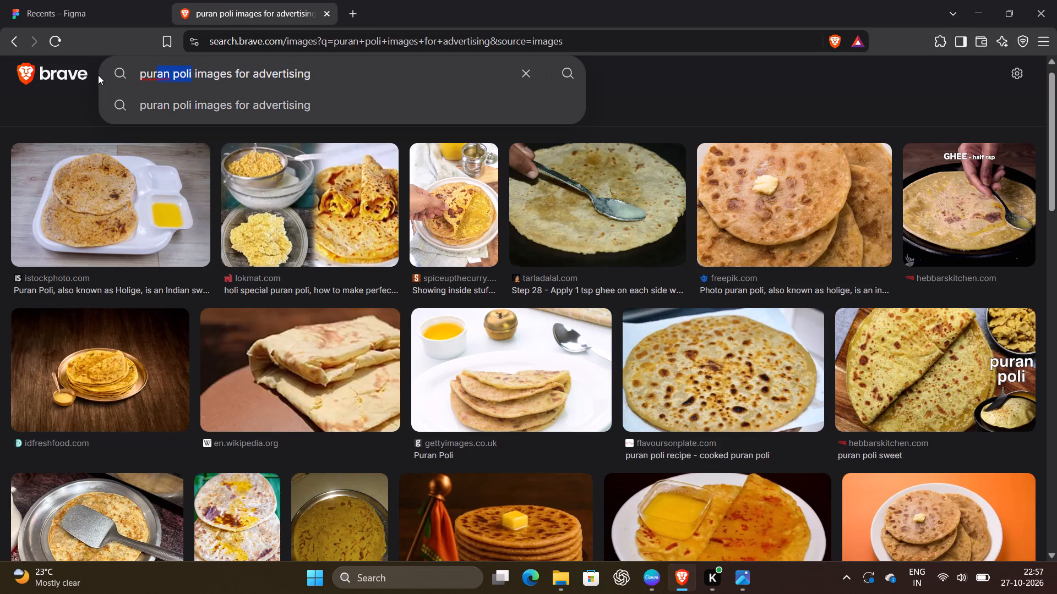
text(dgokla)
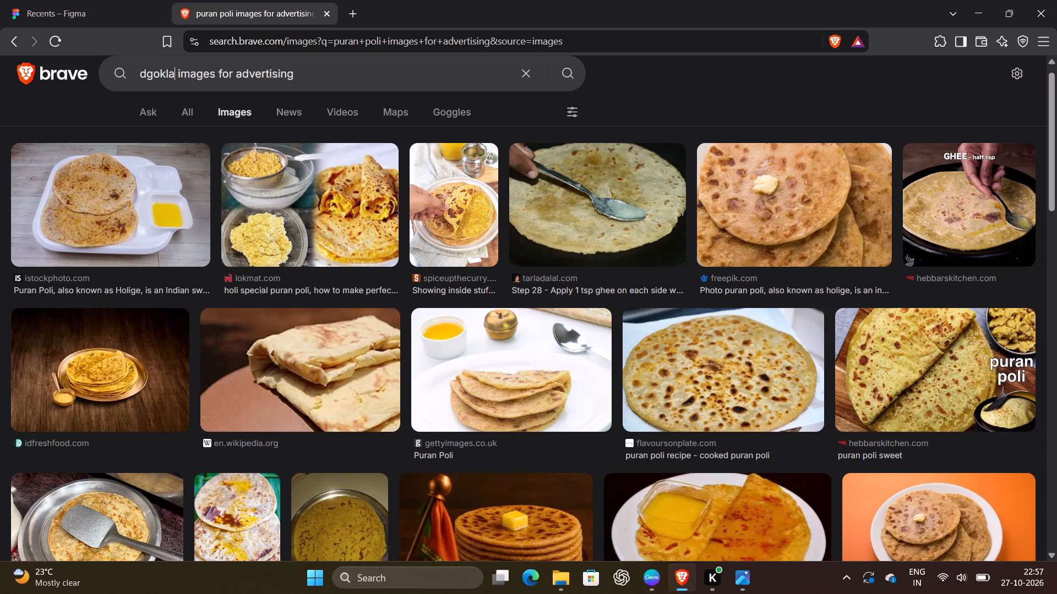
key(BackSpace)
key(BackSpace)
key(BackSpace)
key(BackSpace)
key(BackSpace)
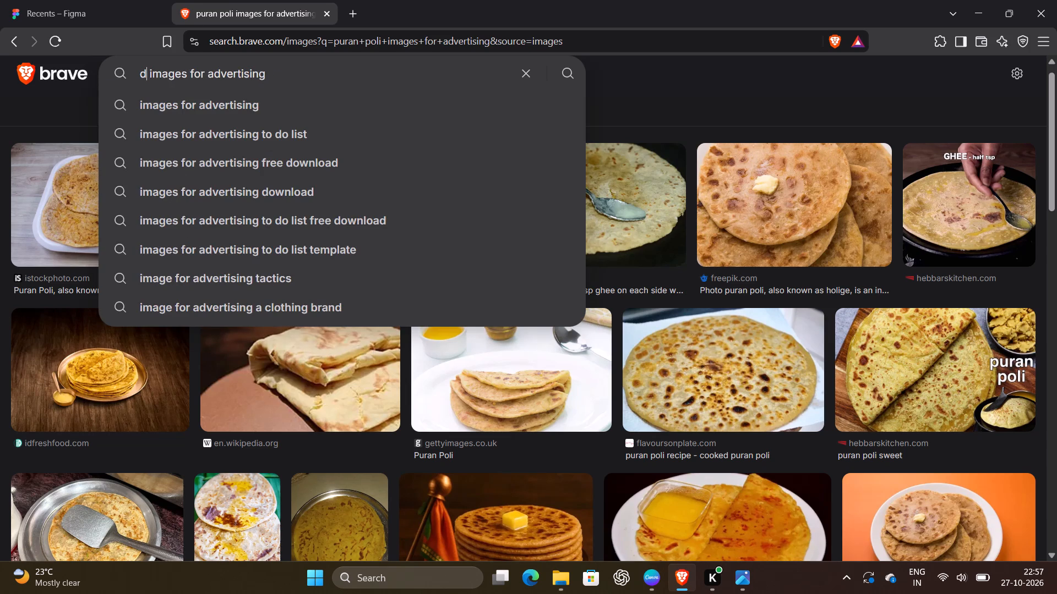
text(hokla)
key(Return)
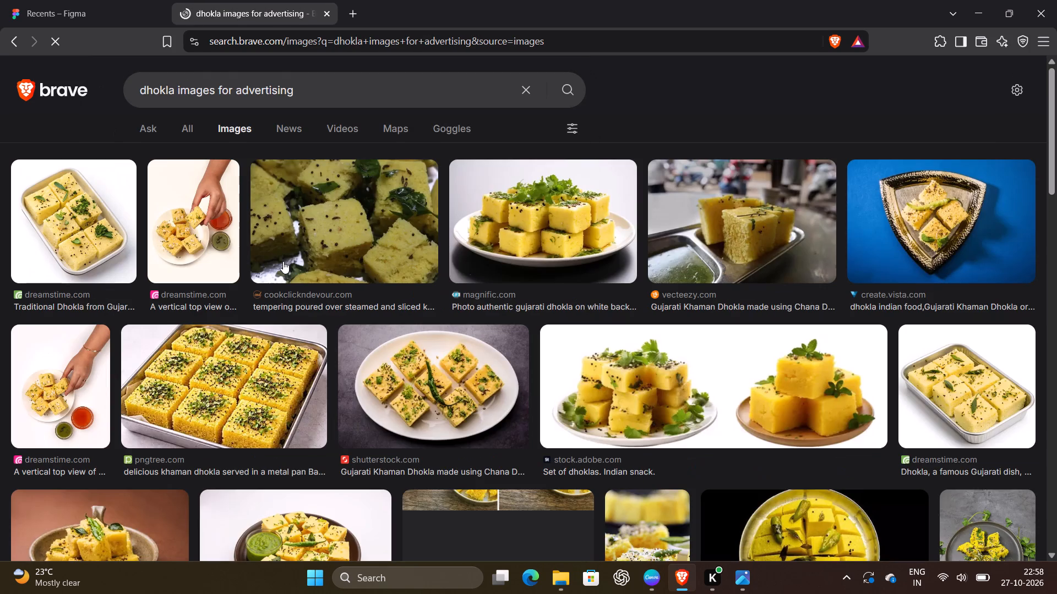
Browse the dhokla image results for a photo suitable for the products section.
scroll(283, 261, down, 3)
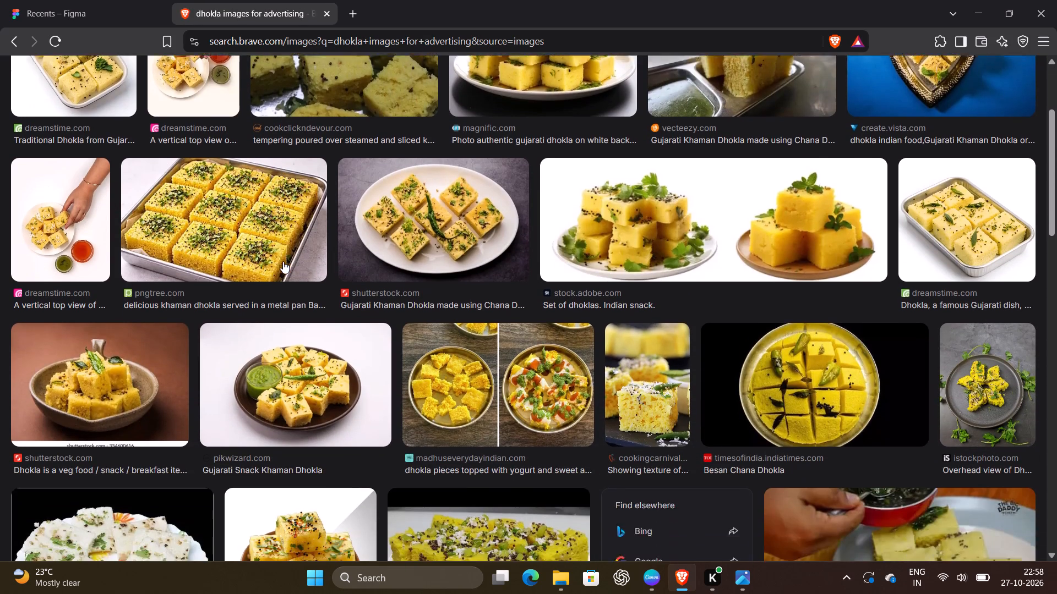
scroll(283, 261, down, 4)
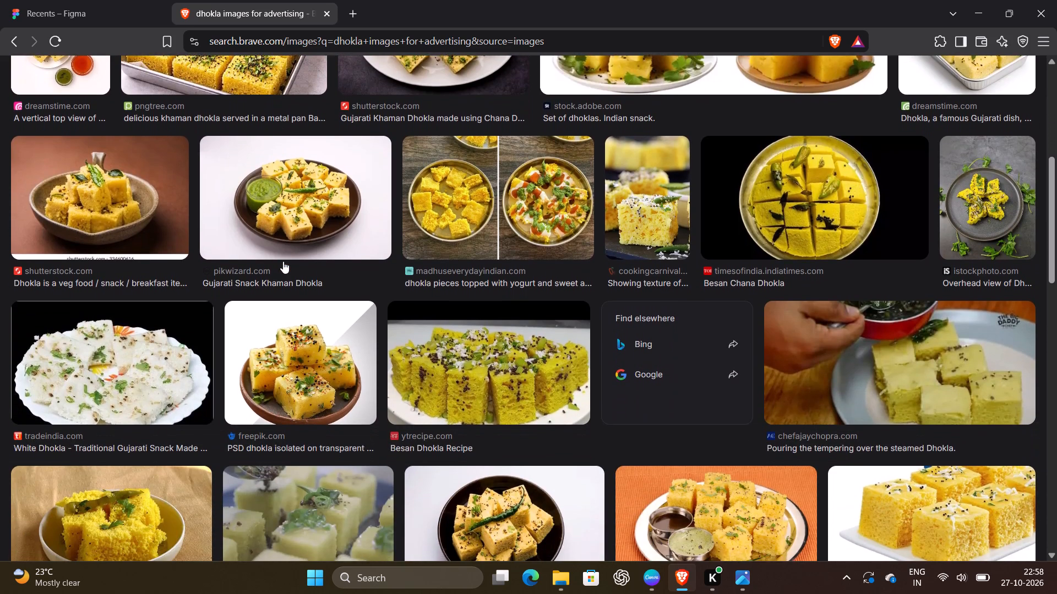
scroll(283, 261, down, 4)
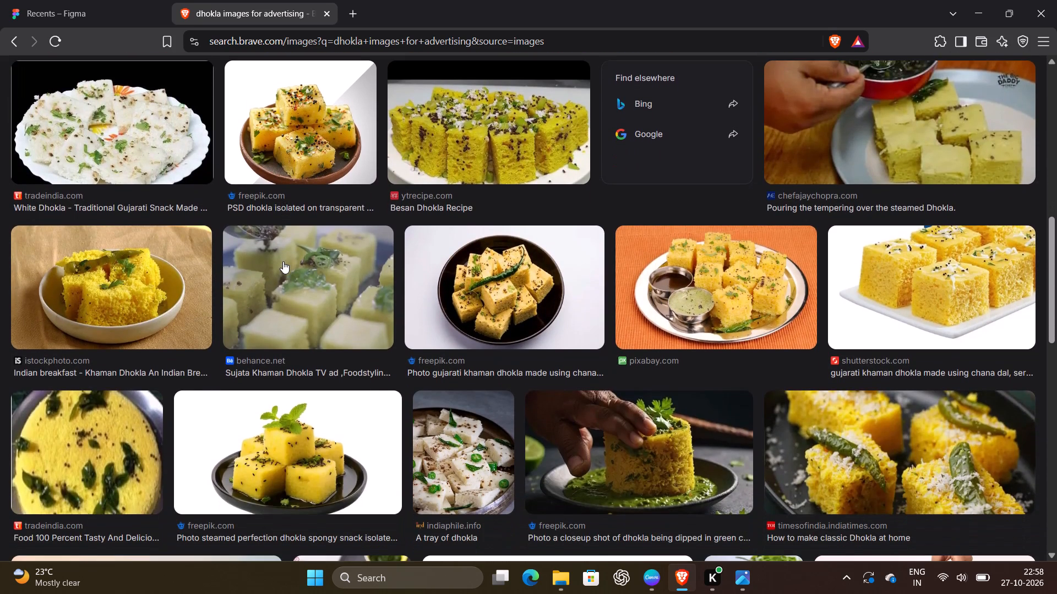
scroll(283, 261, down, 5)
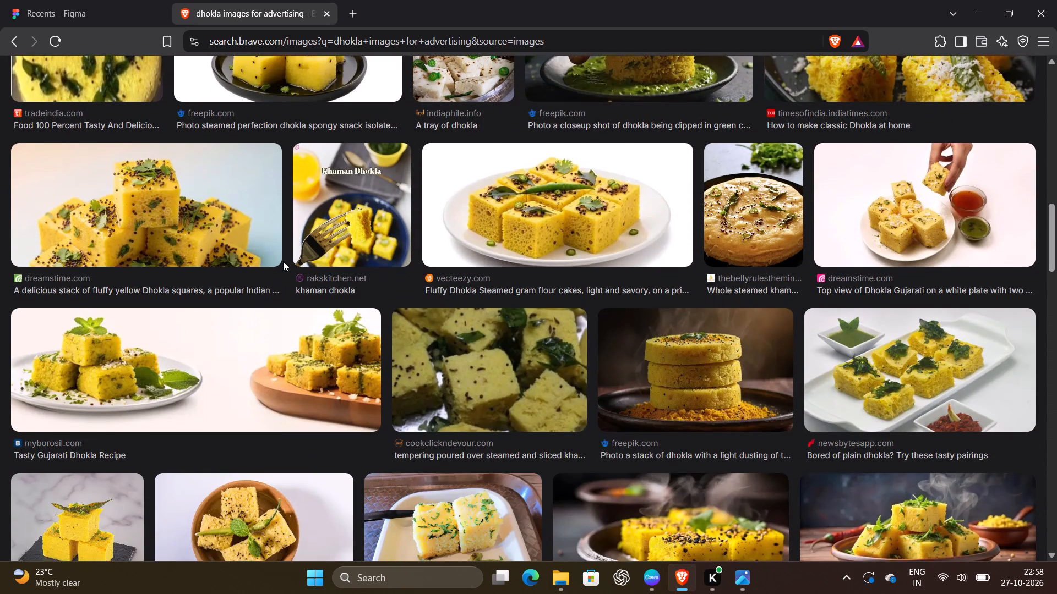
scroll(283, 261, down, 2)
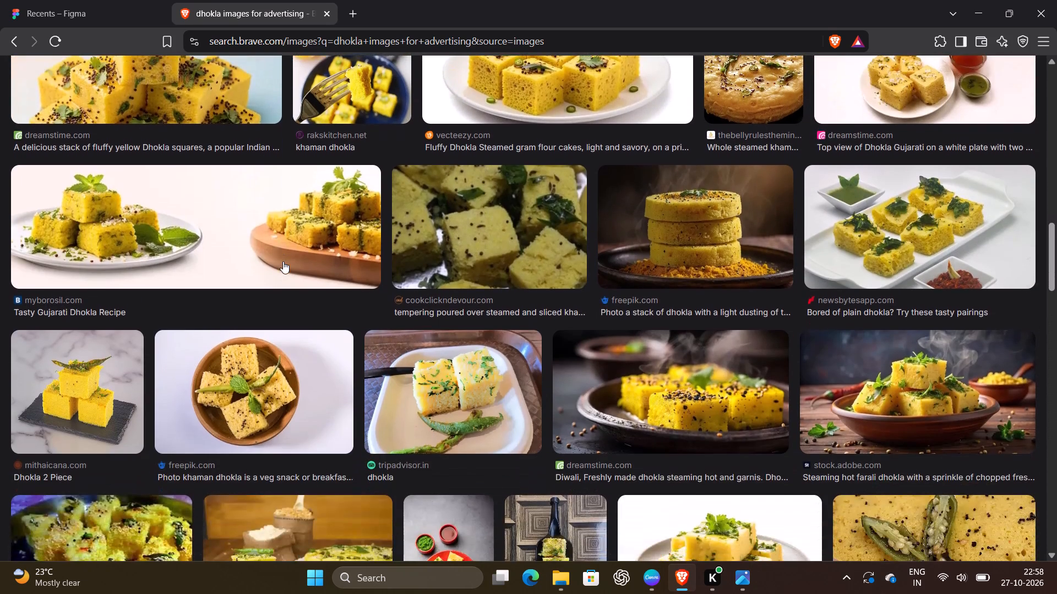
scroll(283, 261, down, 7)
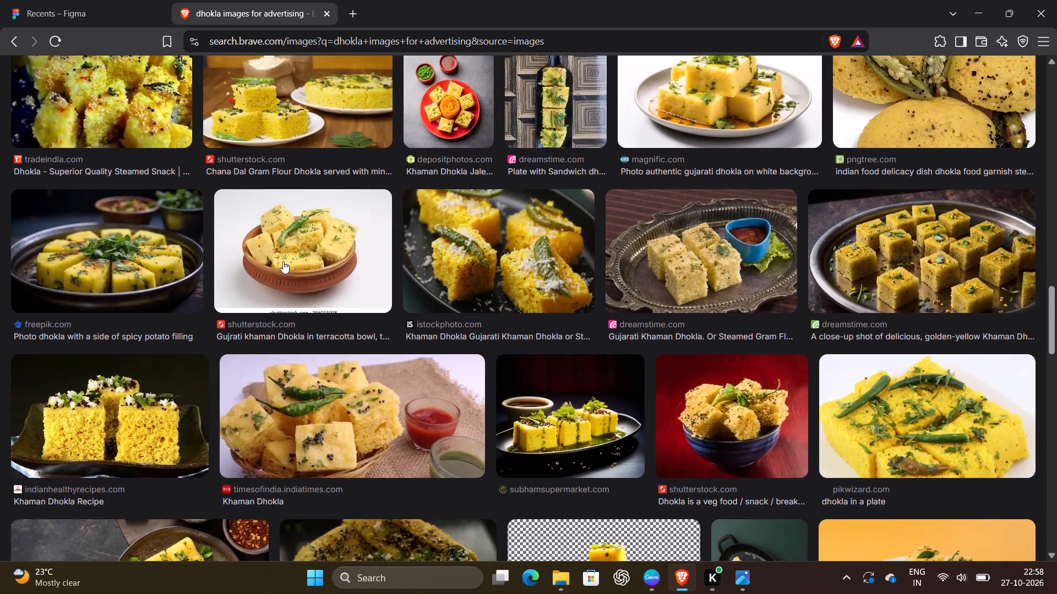
scroll(283, 261, up, 10)
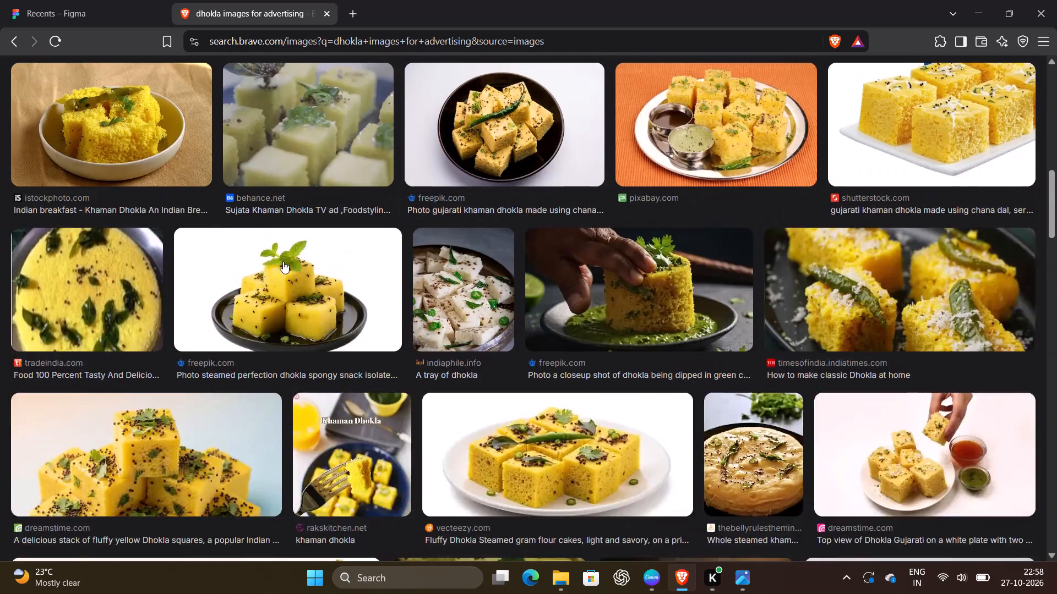
scroll(283, 261, up, 7)
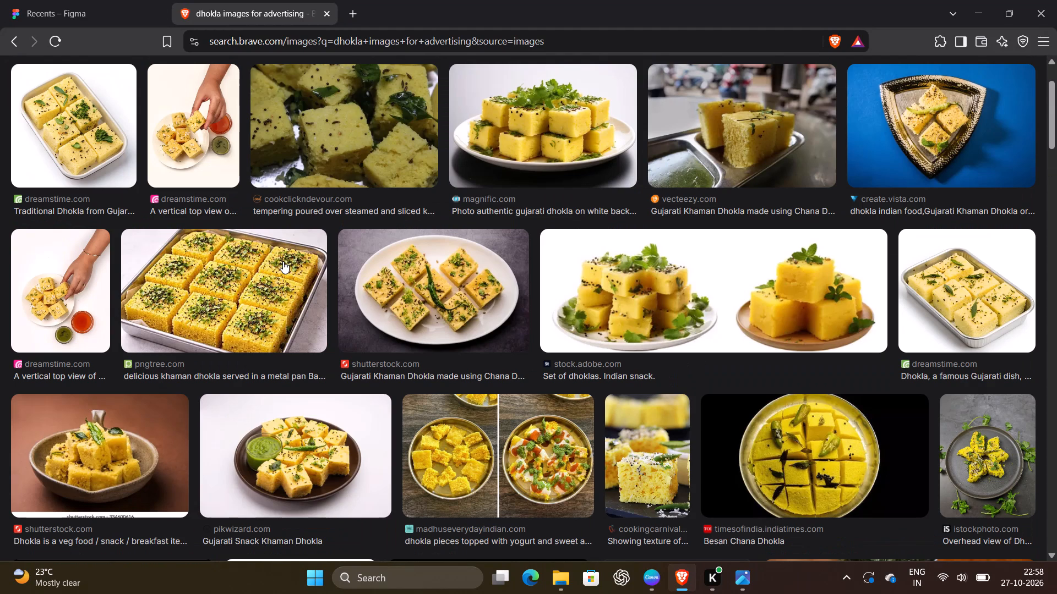
scroll(283, 261, down, 6)
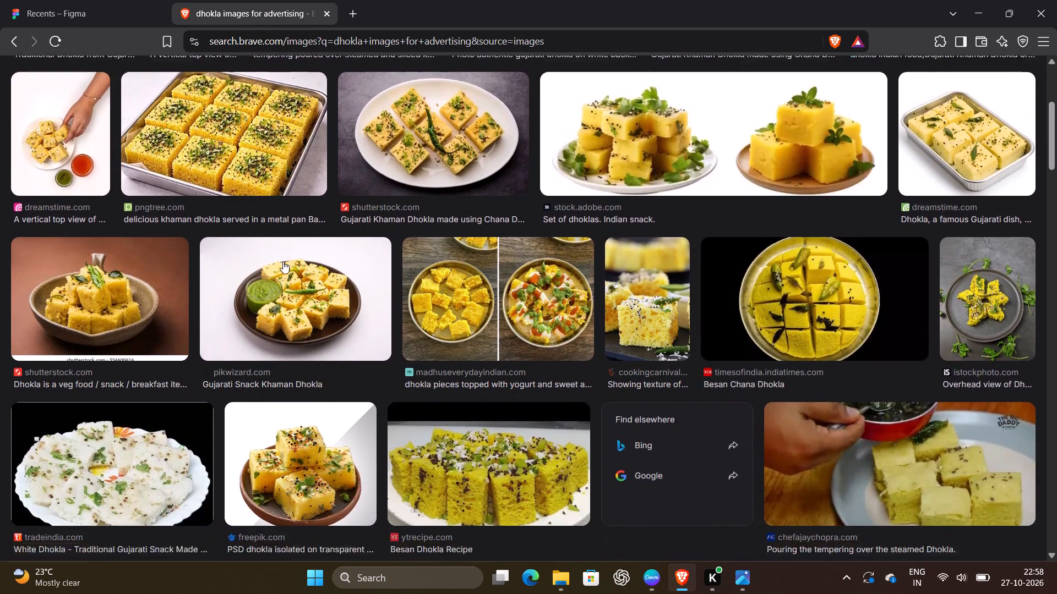
scroll(283, 261, down, 4)
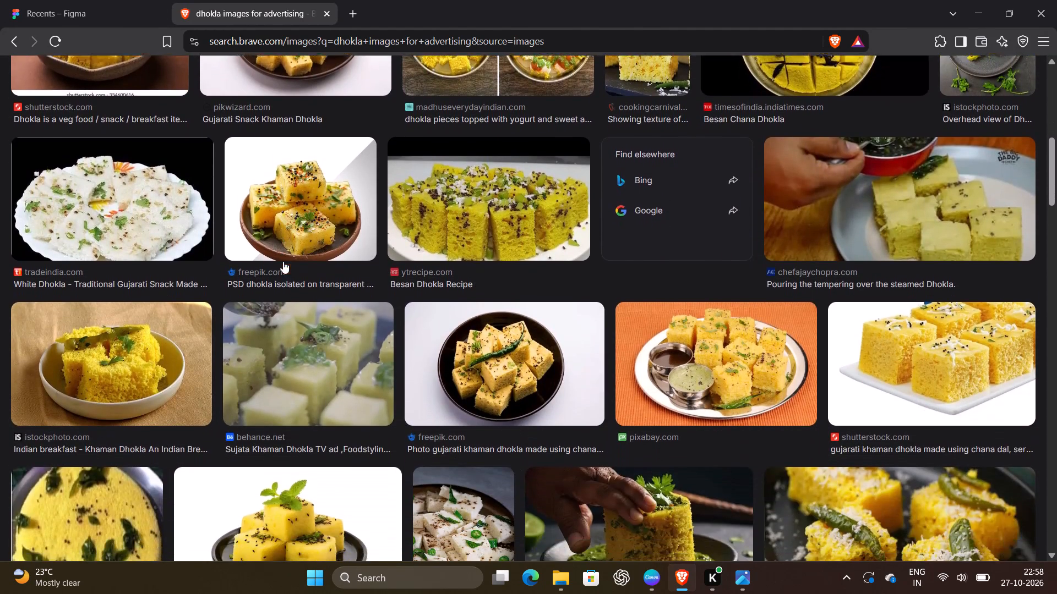
scroll(283, 261, down, 2)
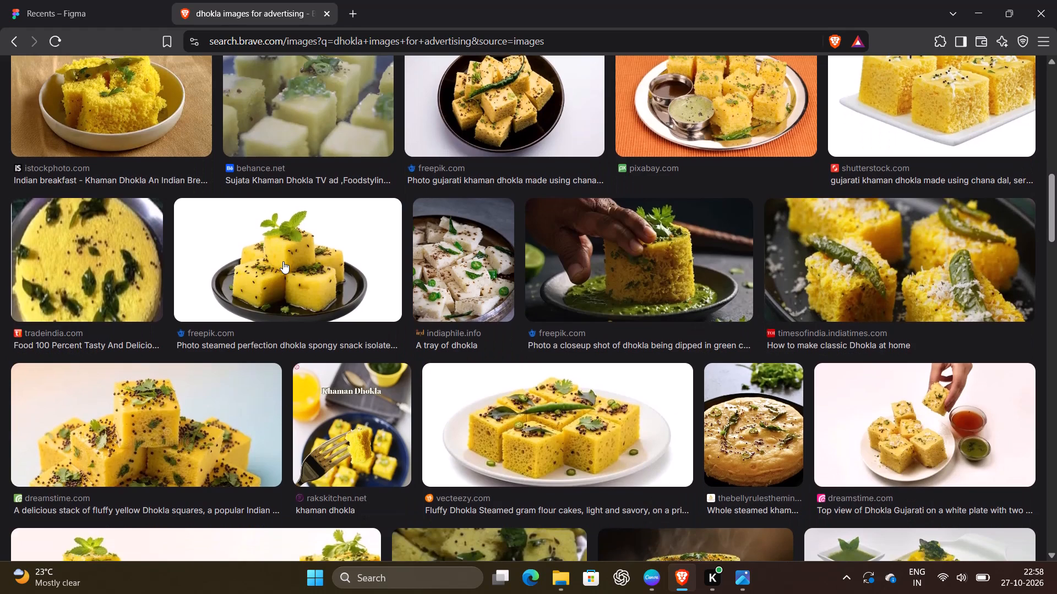
scroll(283, 261, down, 1)
scroll(283, 261, right, 1)
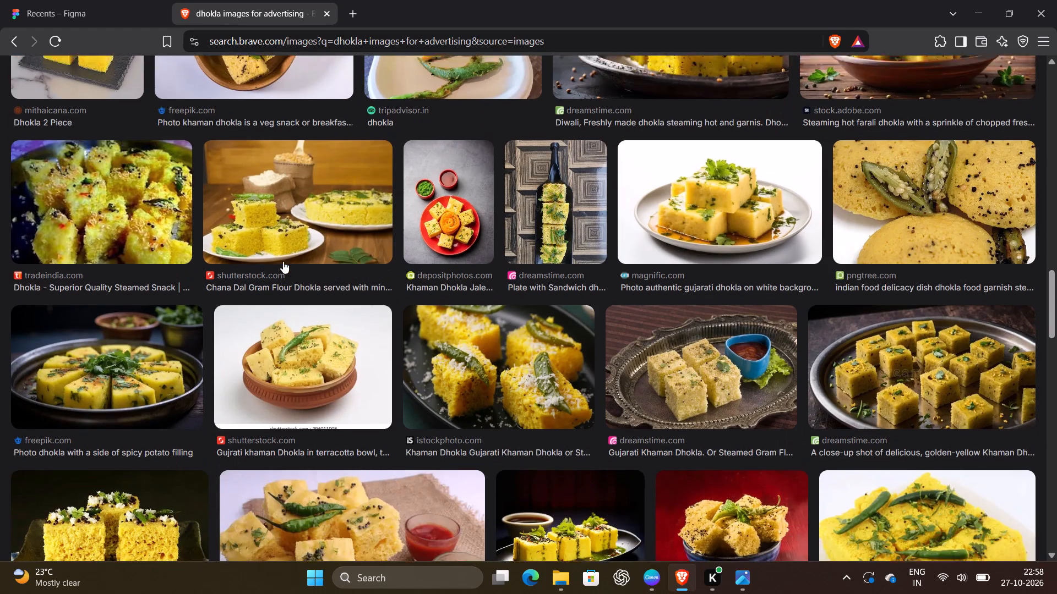
scroll(283, 261, right, 1)
scroll(283, 261, down, 5)
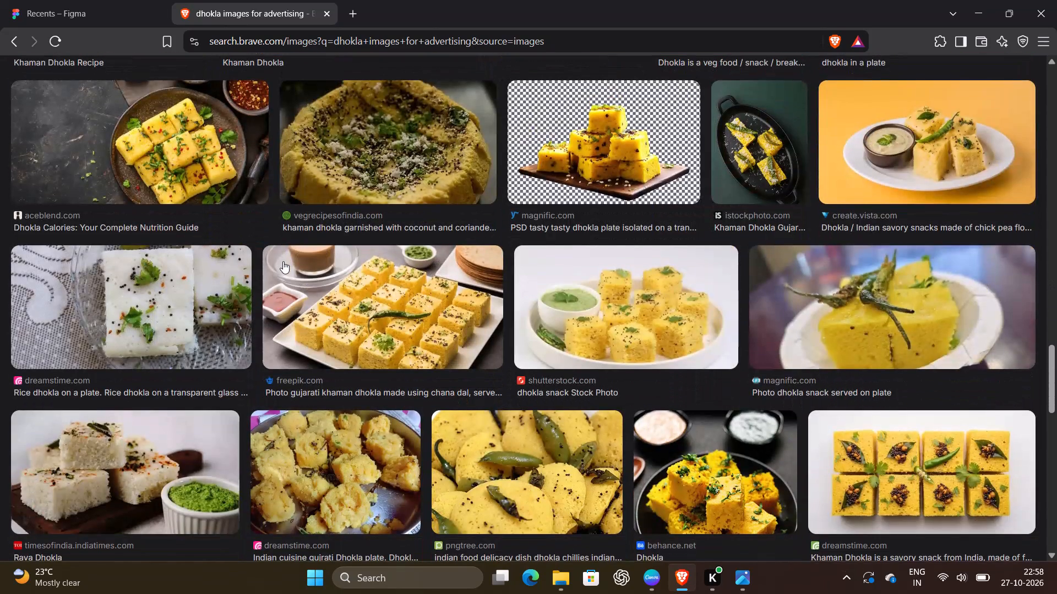
scroll(283, 261, down, 4)
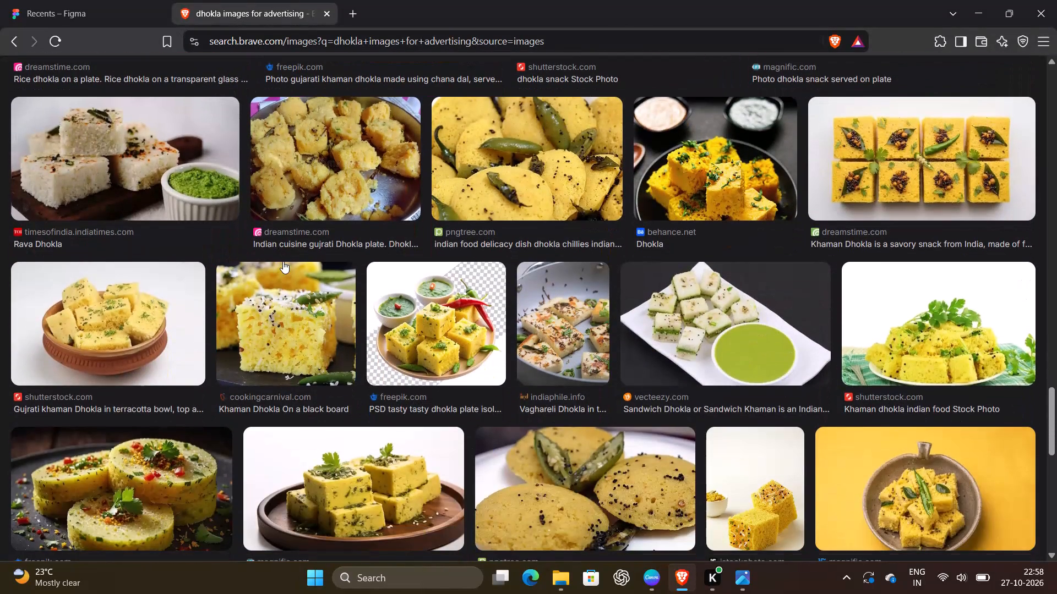
scroll(283, 261, down, 5)
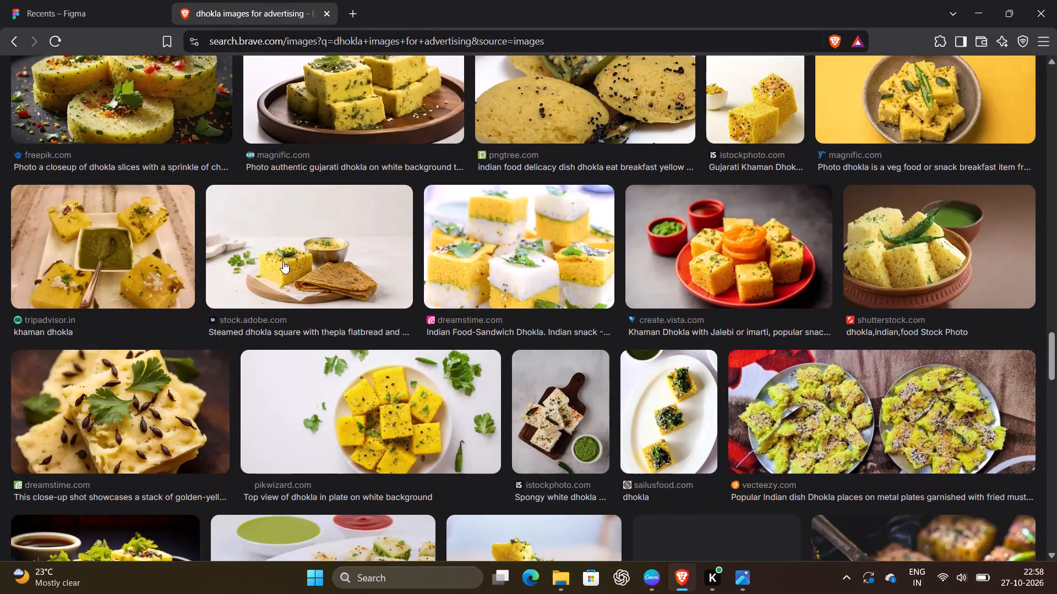
scroll(283, 261, down, 4)
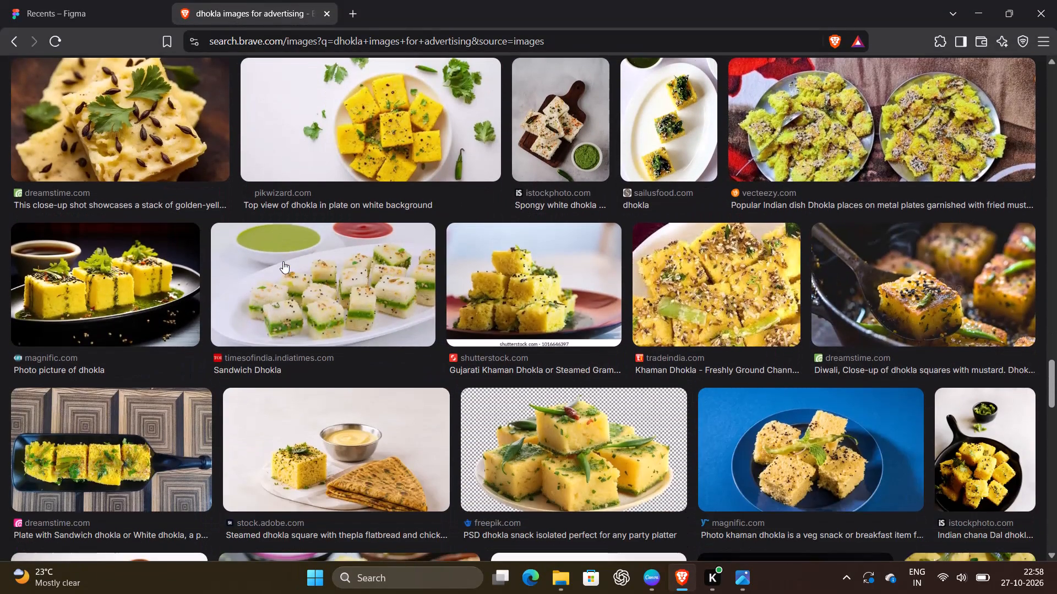
scroll(283, 261, up, 13)
scroll(283, 261, up, 12)
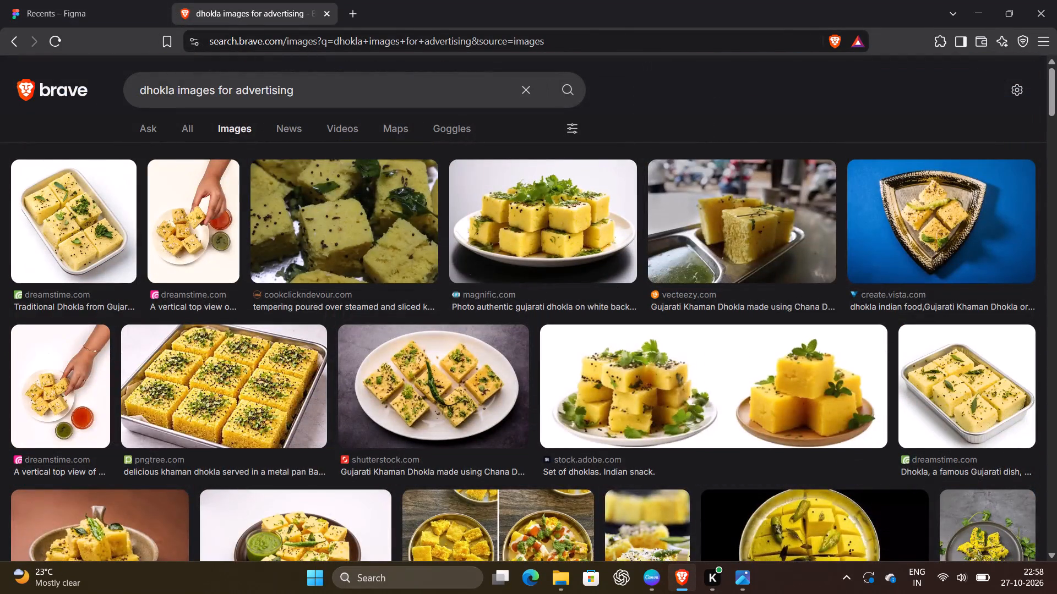
Refine the image search to "khaman dhokla images for advertising".
click(133, 90)
text(khaman)
key(space)
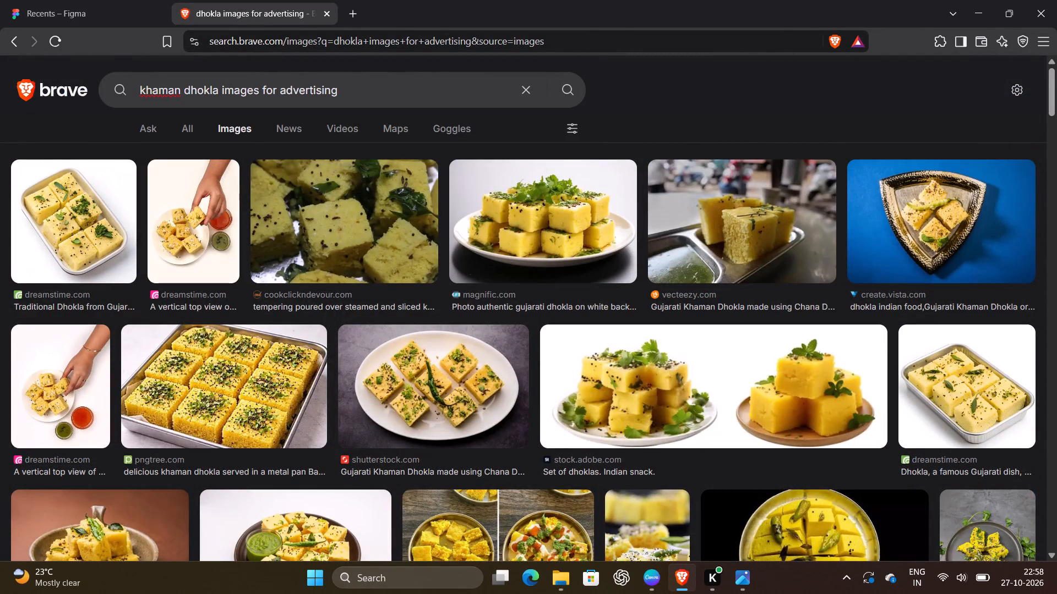
key(Return)
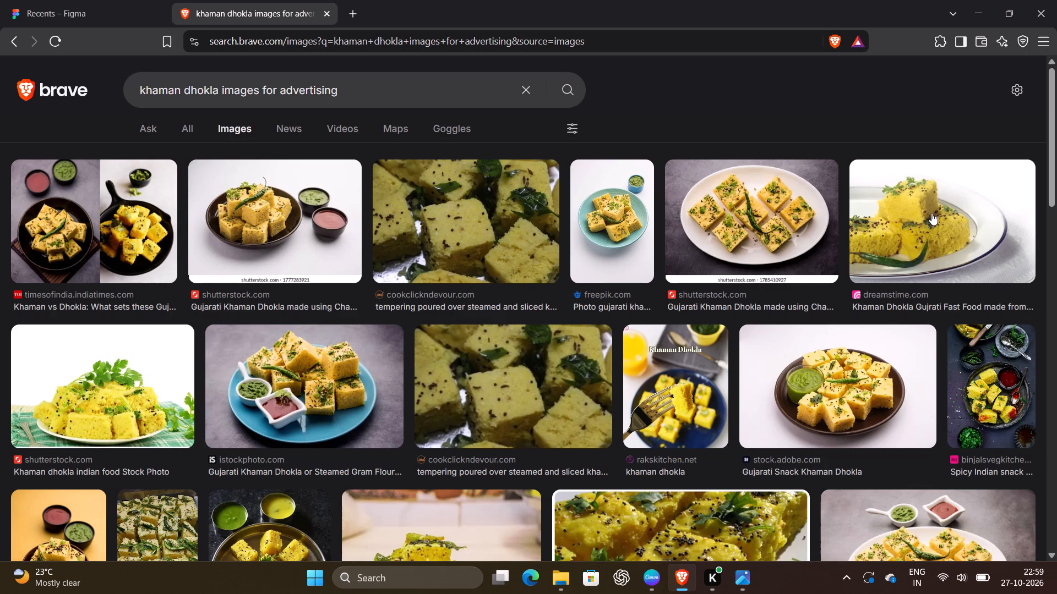
Look through the khaman dhokla image results for a suitable product photo.
scroll(941, 300, down, 2)
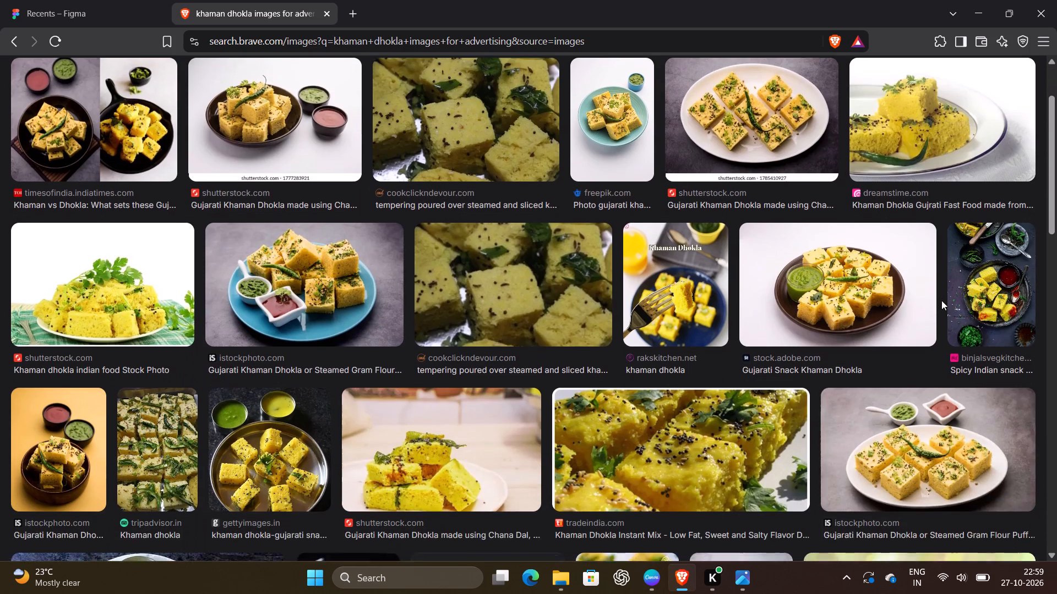
scroll(941, 300, down, 6)
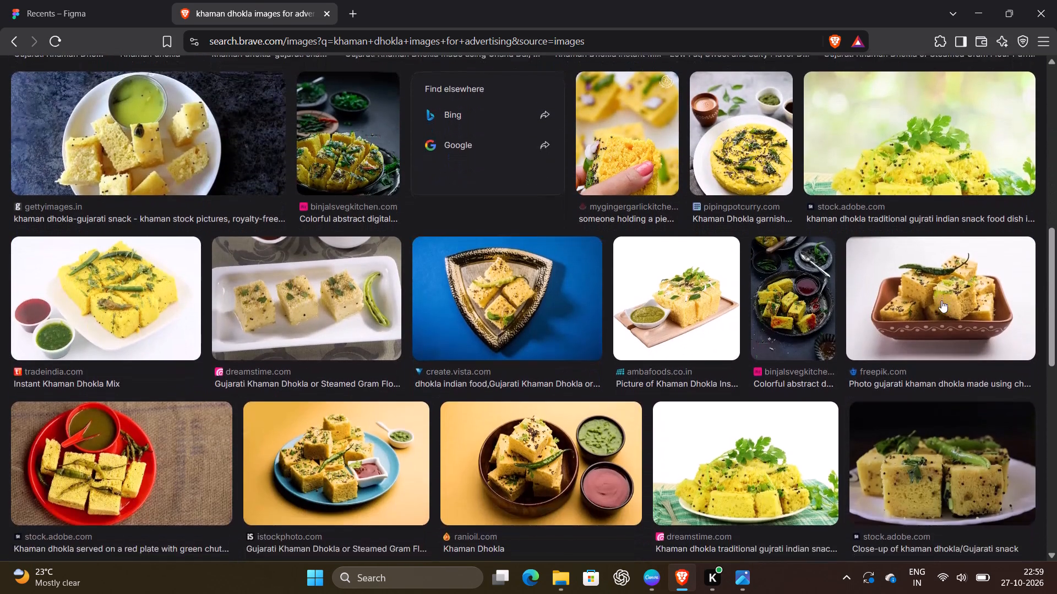
scroll(941, 300, down, 5)
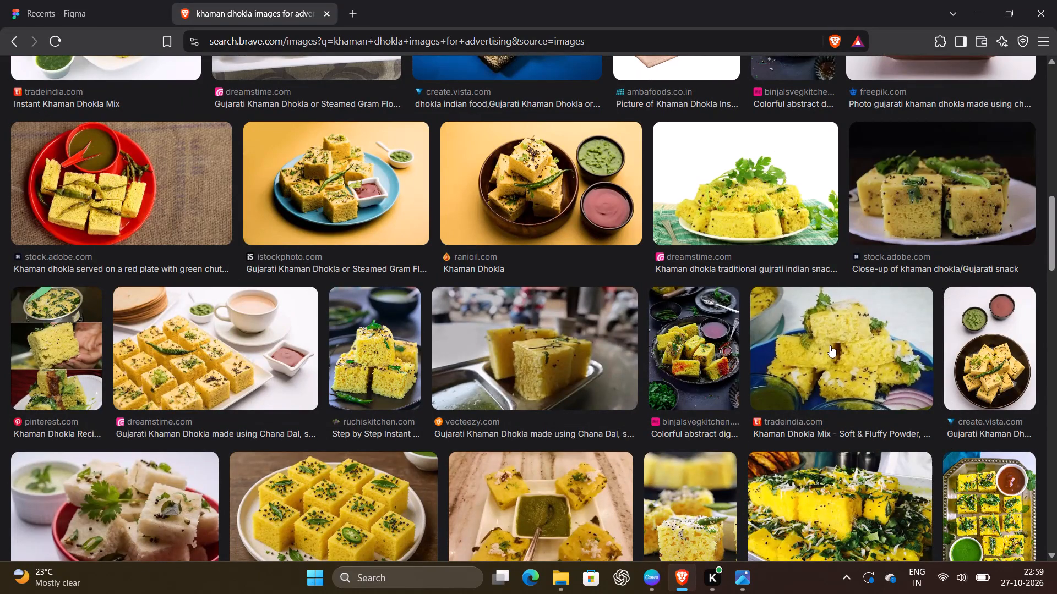
scroll(827, 348, down, 7)
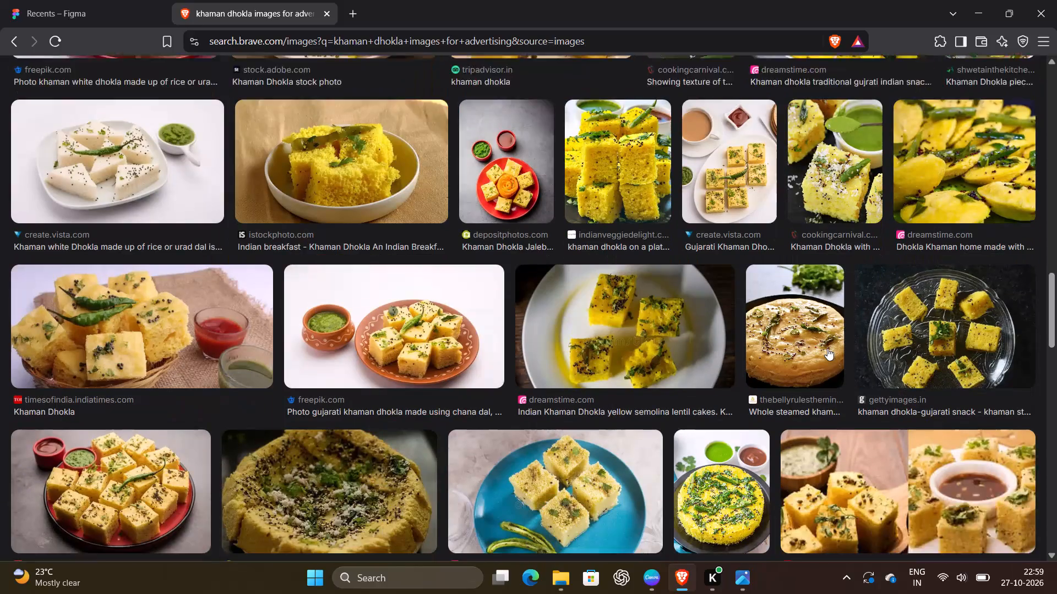
scroll(827, 348, down, 6)
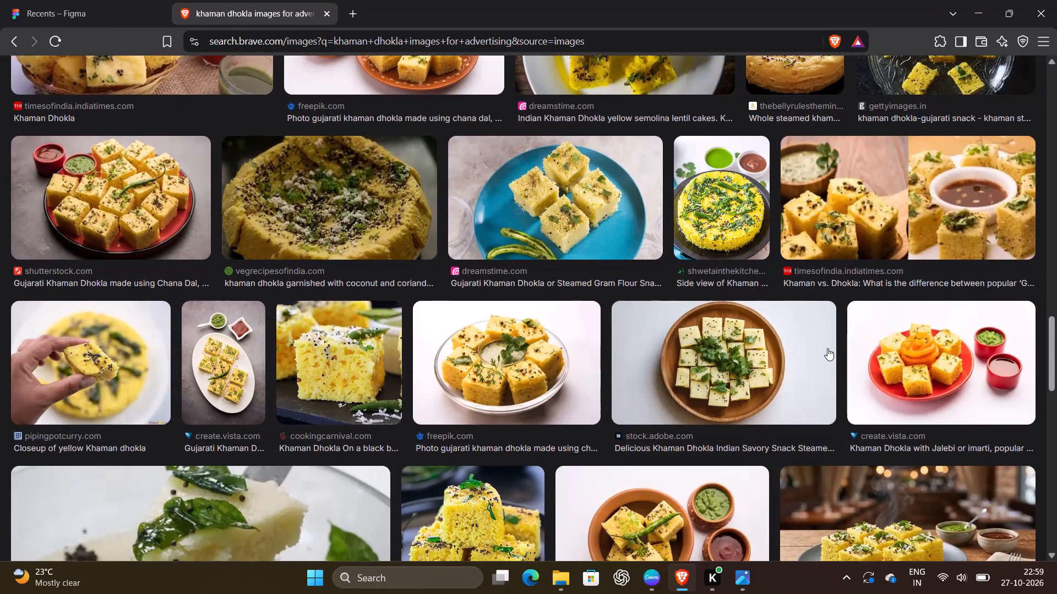
scroll(827, 348, down, 3)
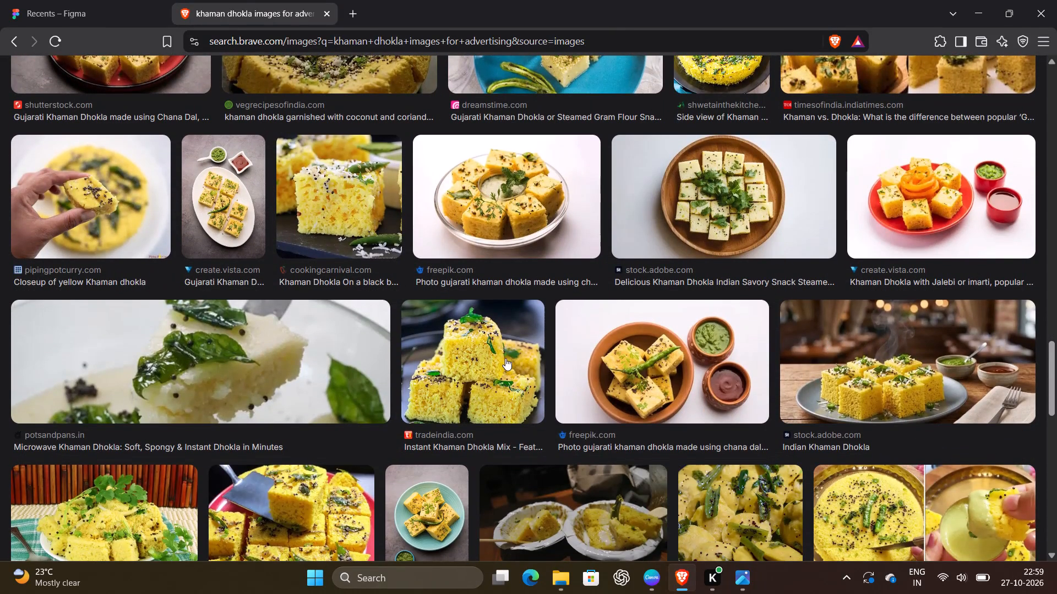
scroll(500, 357, up, 15)
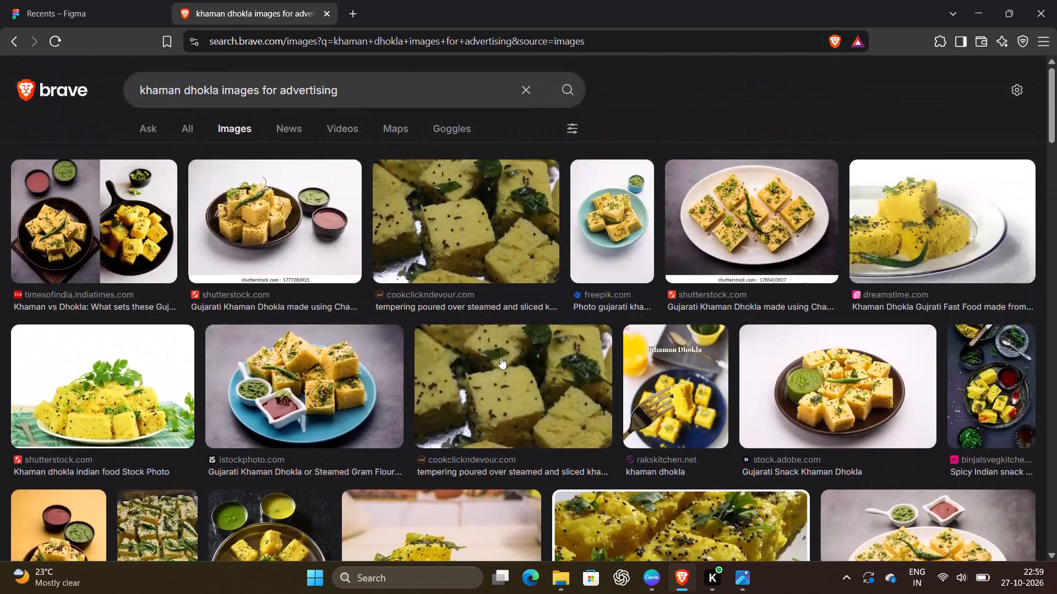
scroll(500, 357, down, 9)
scroll(500, 357, up, 1)
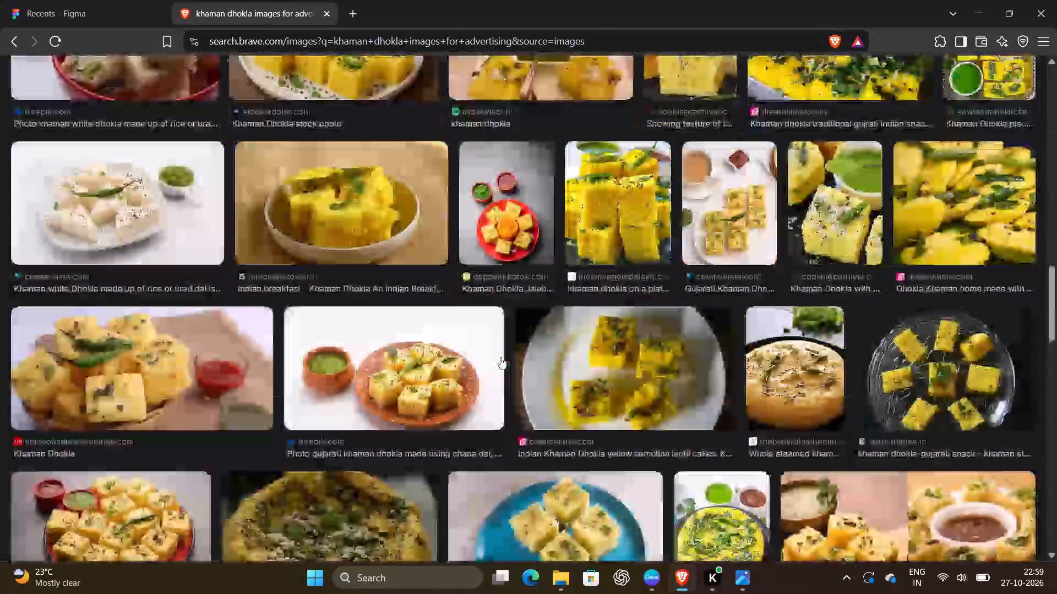
scroll(500, 357, up, 1)
scroll(500, 357, down, 3)
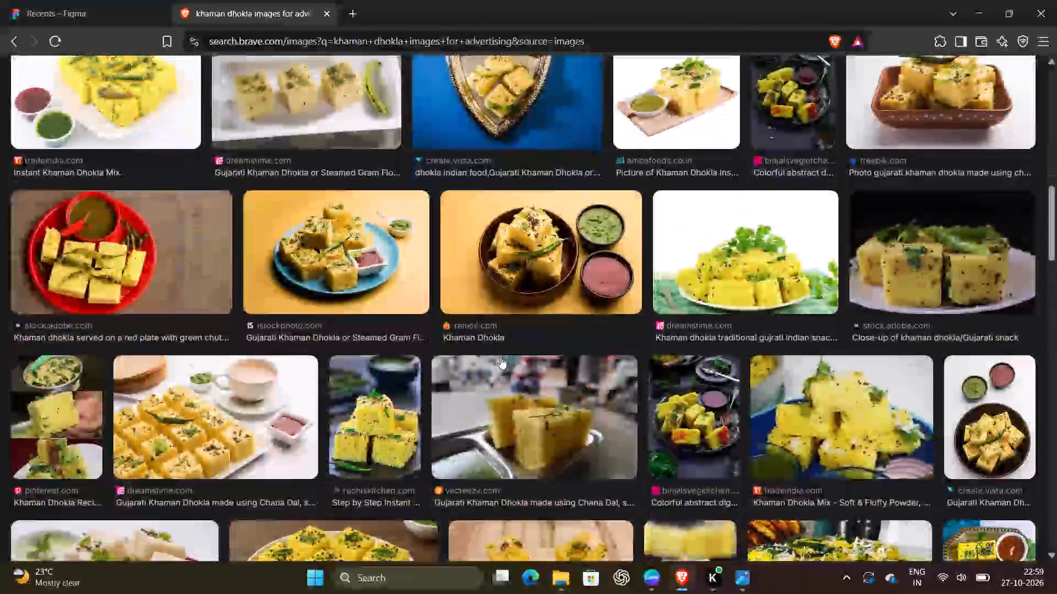
scroll(500, 357, down, 7)
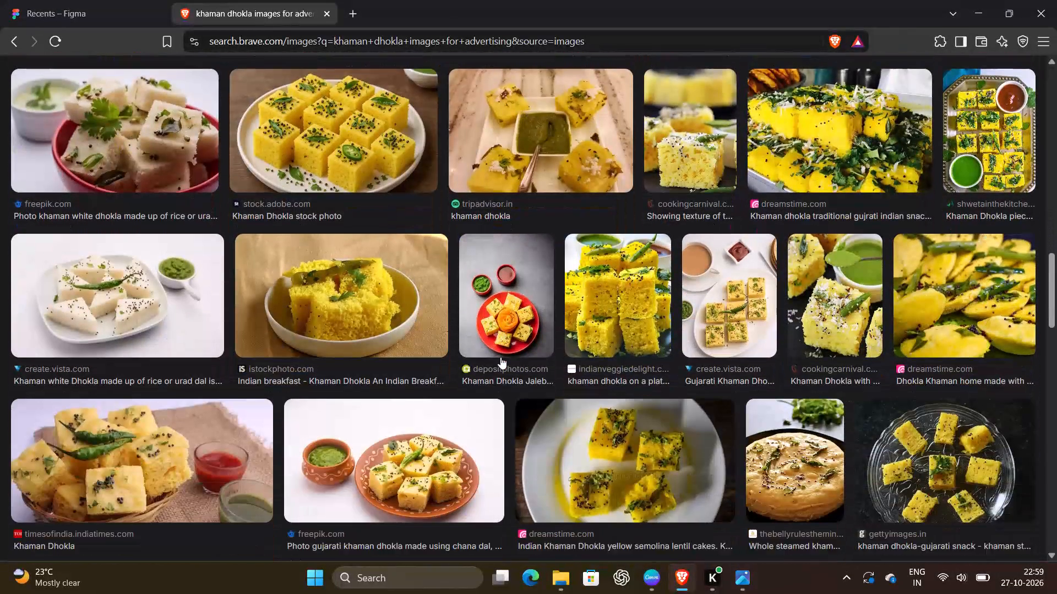
scroll(500, 357, down, 1)
scroll(500, 357, up, 4)
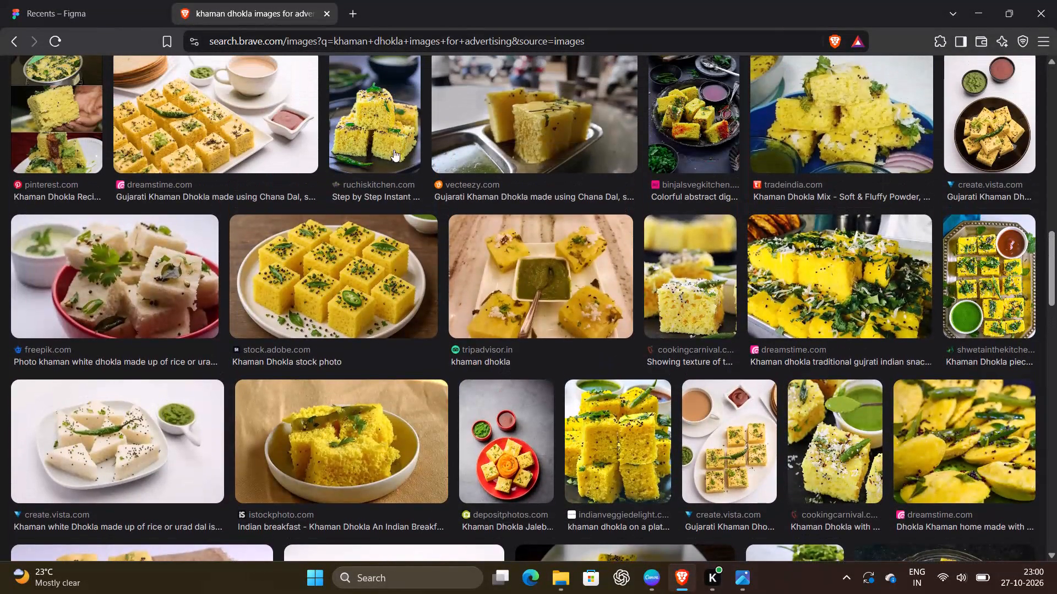
Open the ruchiskitchen.com "Step by Step Instant Dhokla Recipe" image preview and copy the image.
click(372, 70)
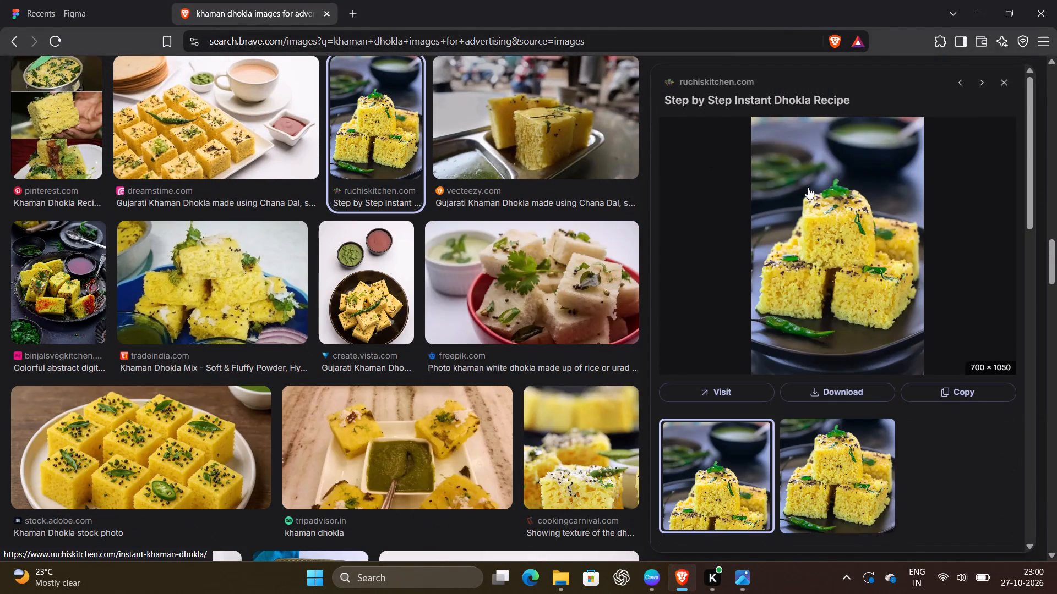
right_click(808, 187)
right_click(808, 187)
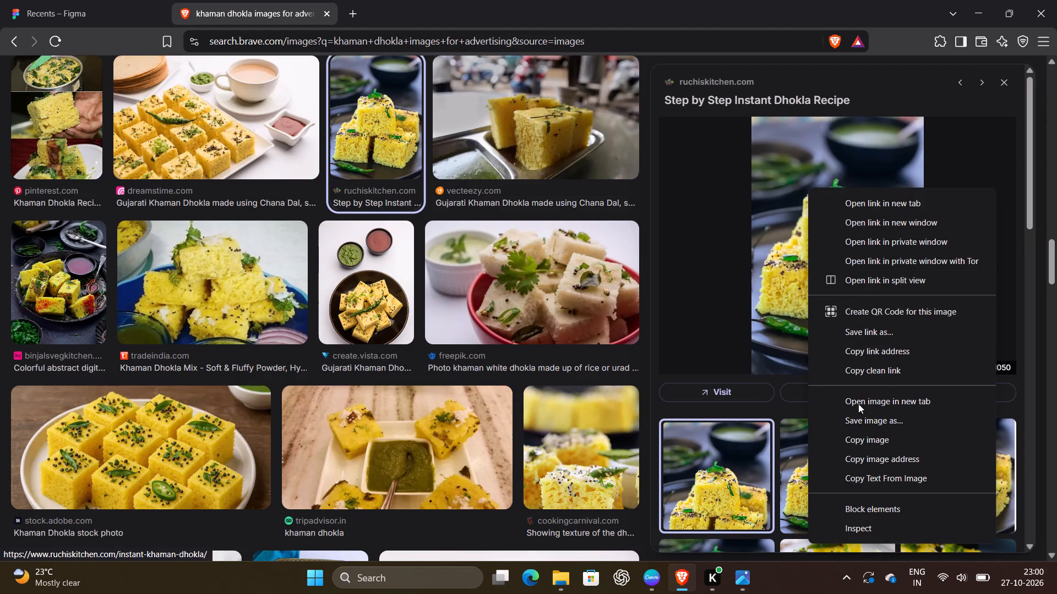
click(863, 437)
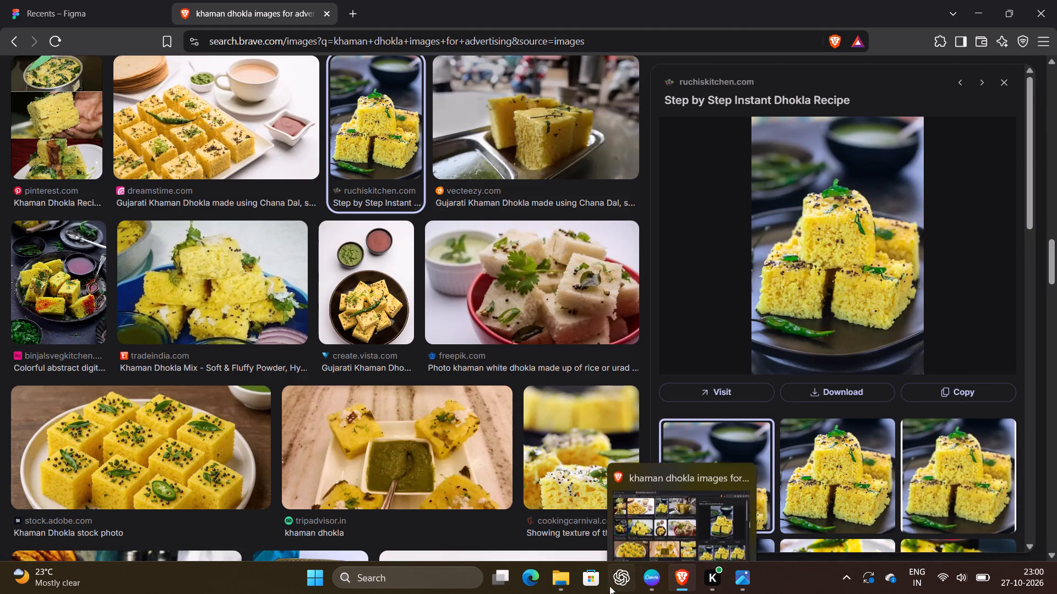
Switch to Canva and paste the copied dhokla photo into the Explore Our Products section.
click(666, 575)
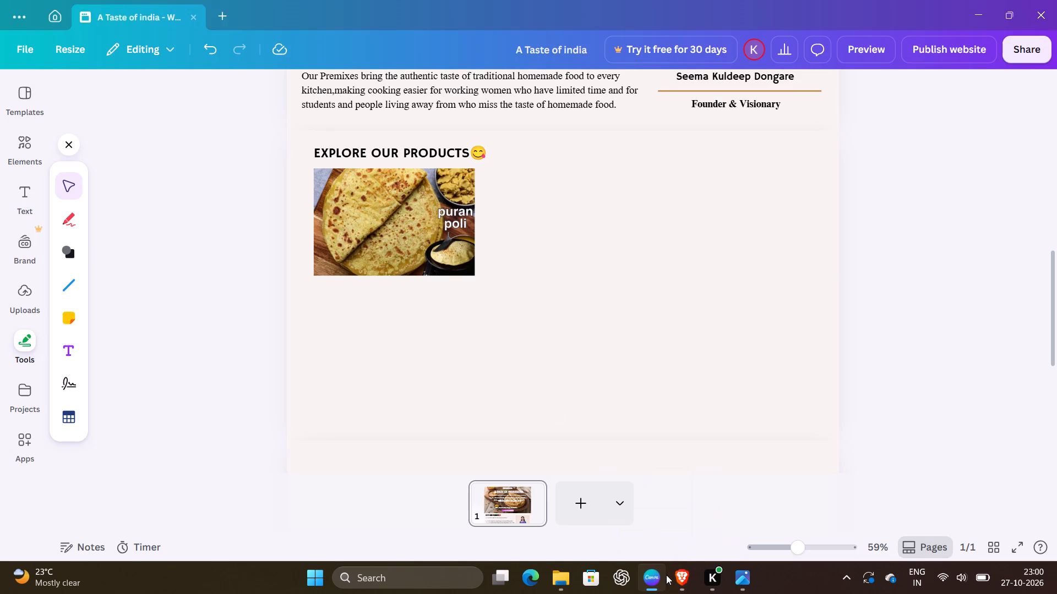
double_click(552, 235)
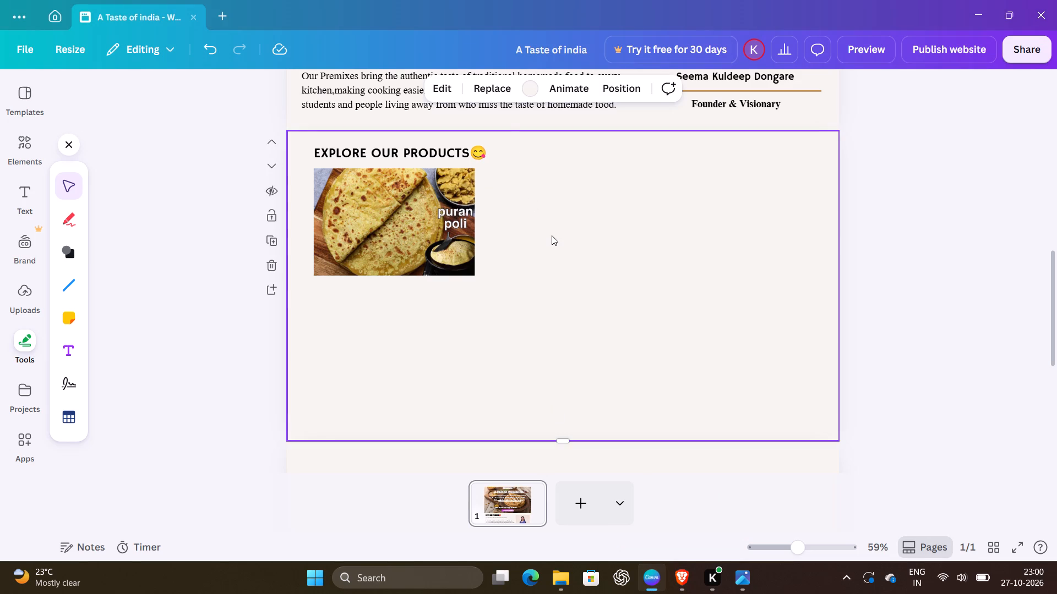
right_click(562, 215)
right_click(562, 215)
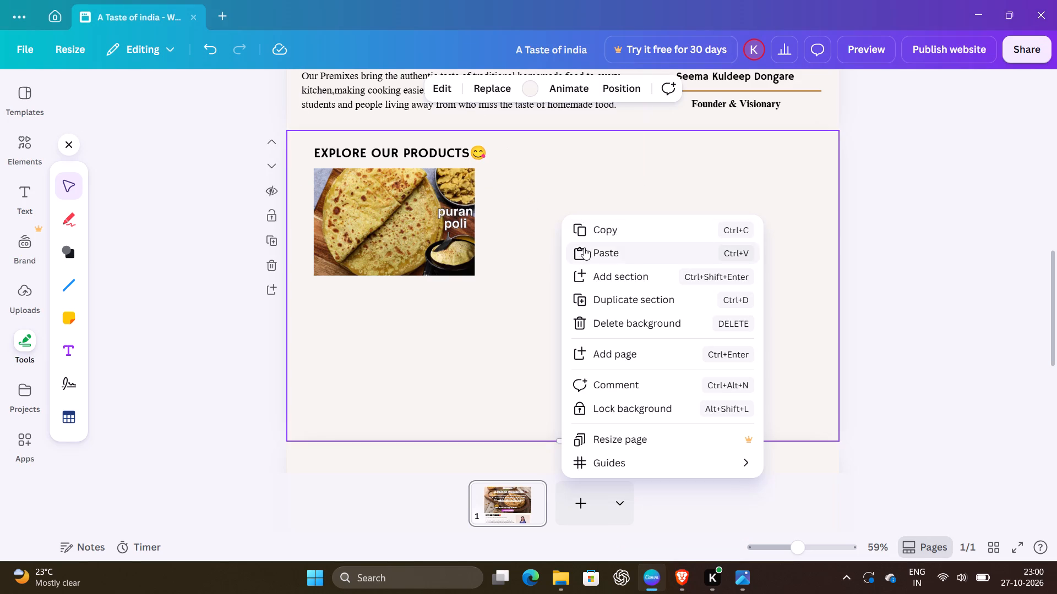
click(584, 248)
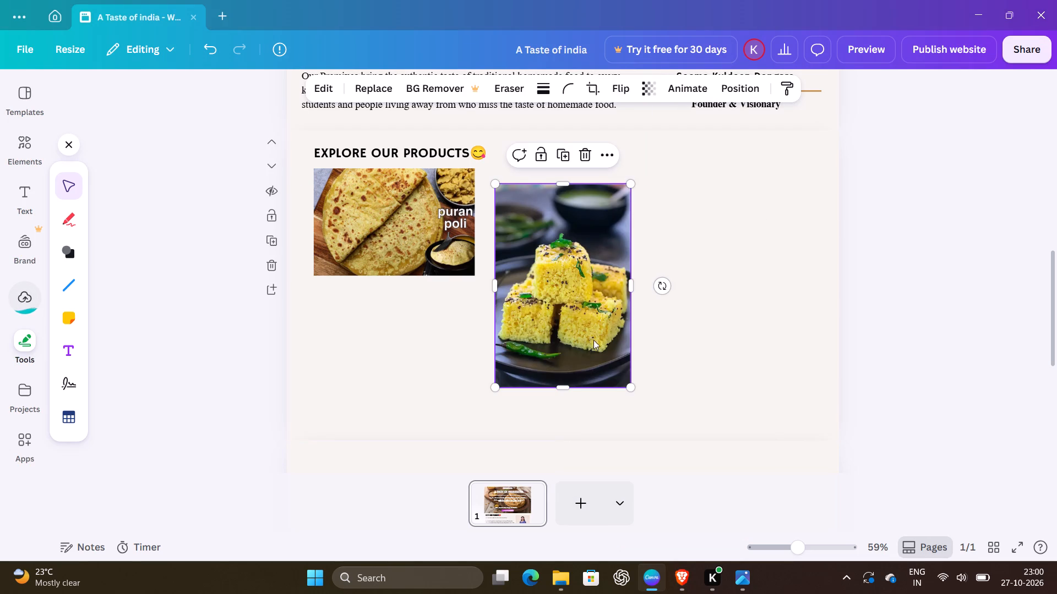
Crop the bottom and top edges of the dhokla photo closer around the dhokla pieces.
drag(560, 388, 559, 372)
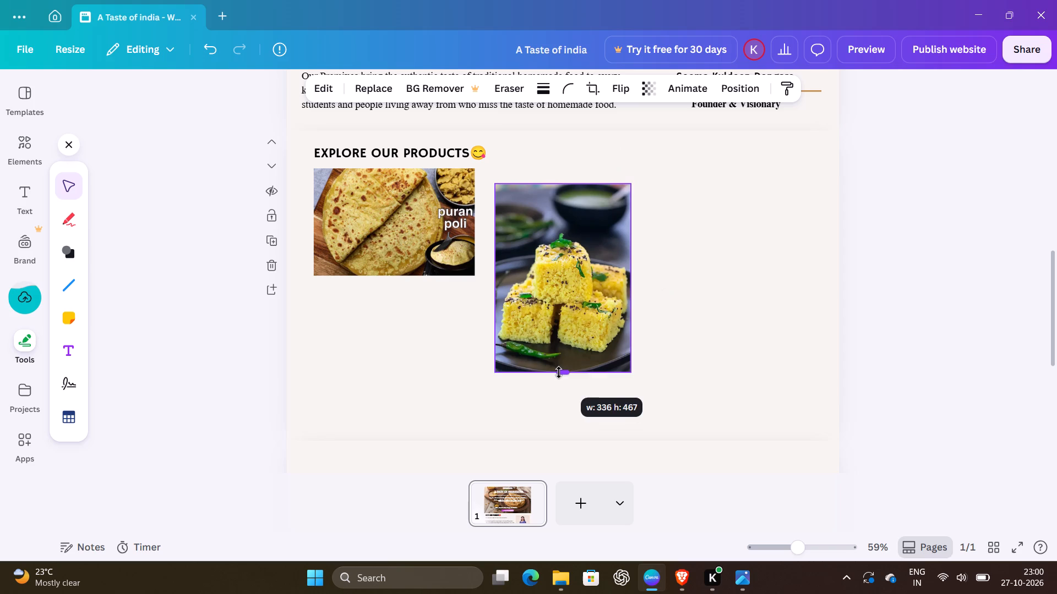
drag(559, 372, 556, 378)
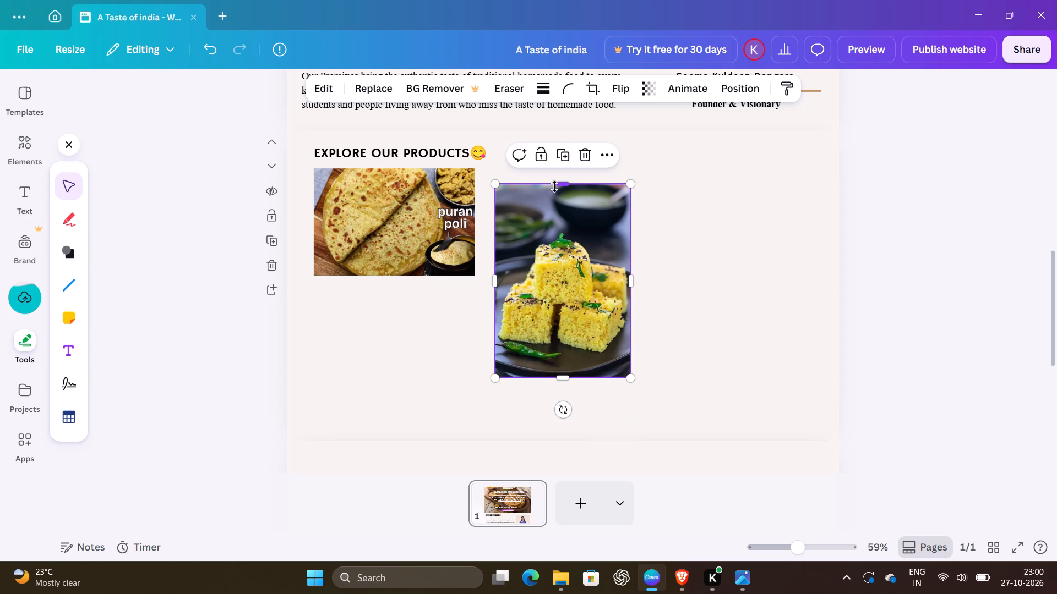
drag(558, 186, 558, 216)
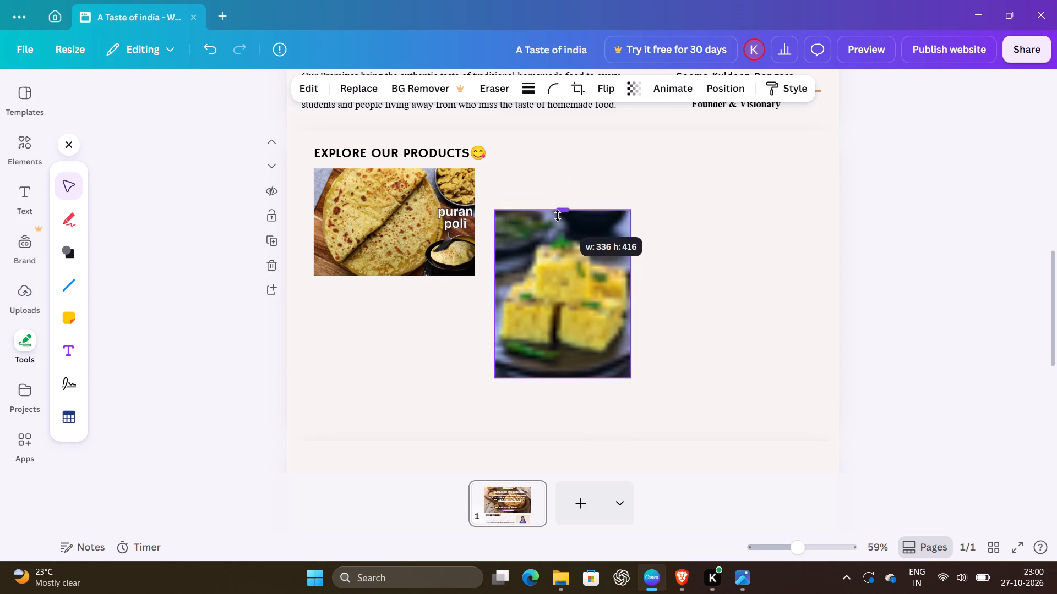
drag(558, 216, 555, 225)
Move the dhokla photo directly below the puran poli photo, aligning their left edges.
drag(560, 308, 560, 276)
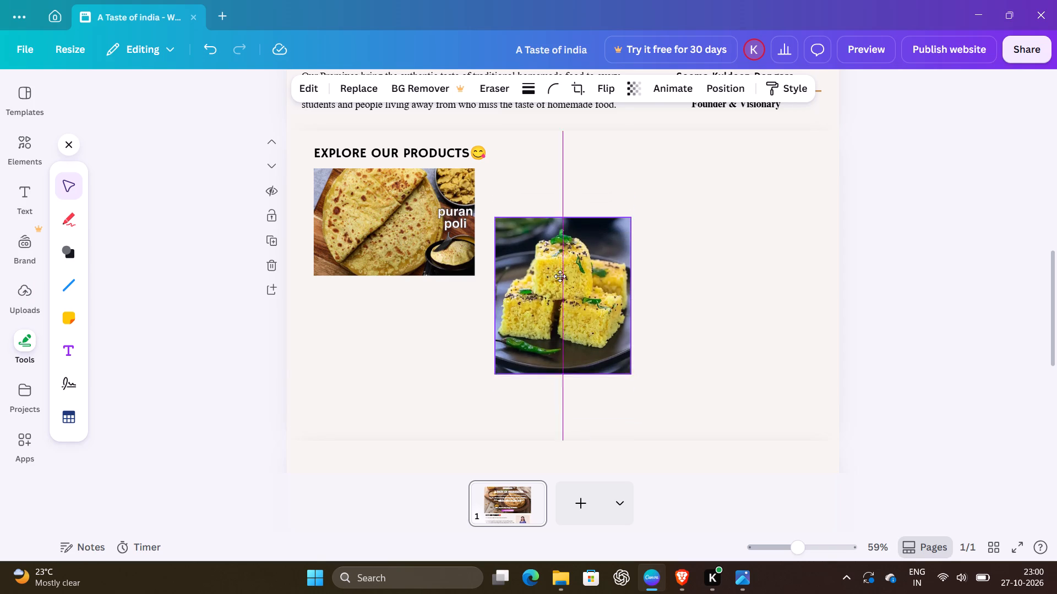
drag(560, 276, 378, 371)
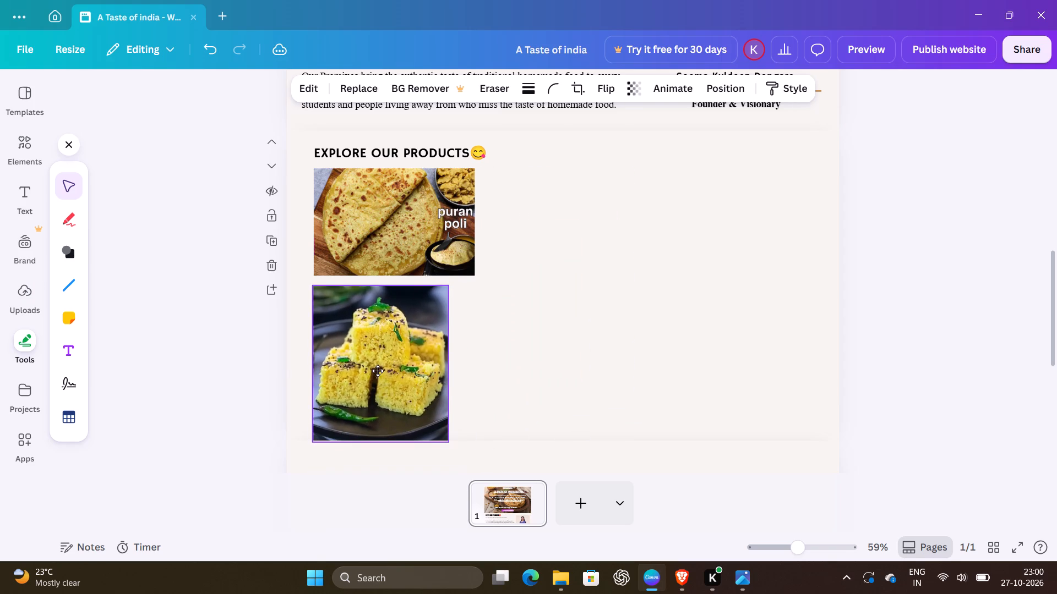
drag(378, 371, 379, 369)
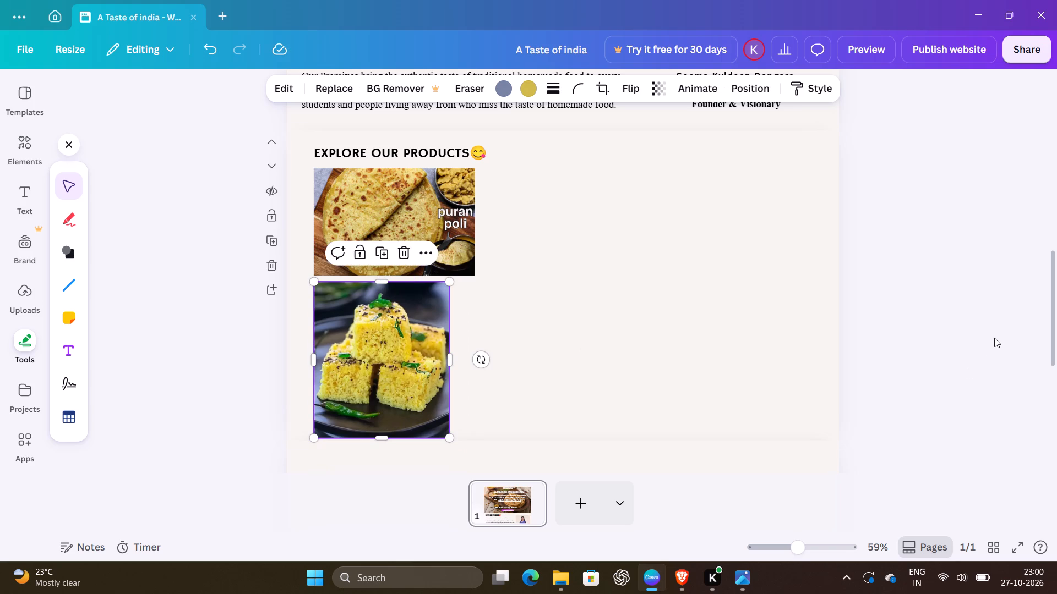
Crop a little more off the bottom edge of the dhokla photo.
click(994, 338)
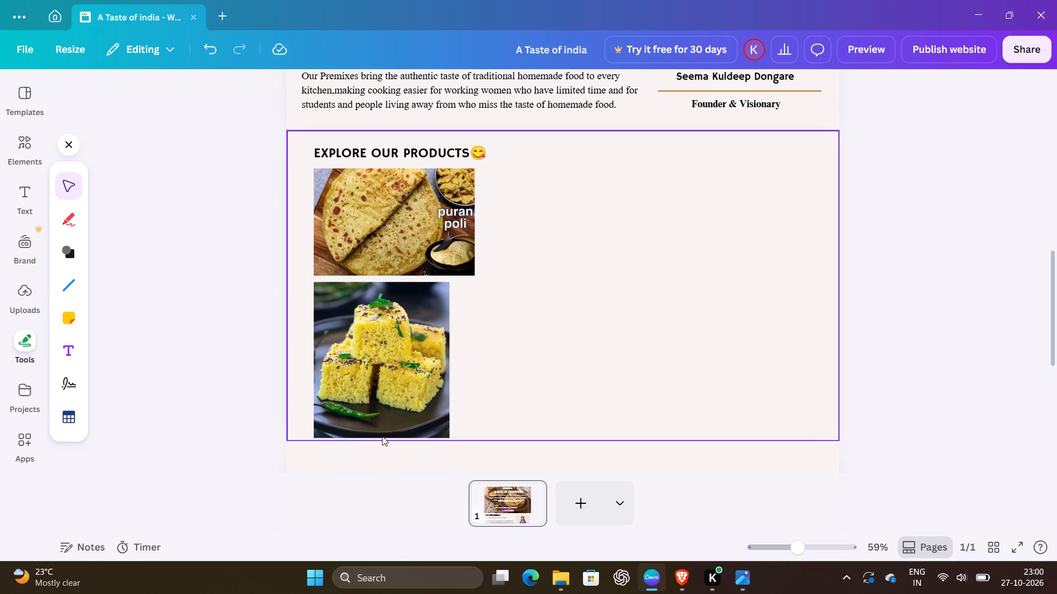
click(382, 436)
click(382, 436)
drag(382, 436, 382, 426)
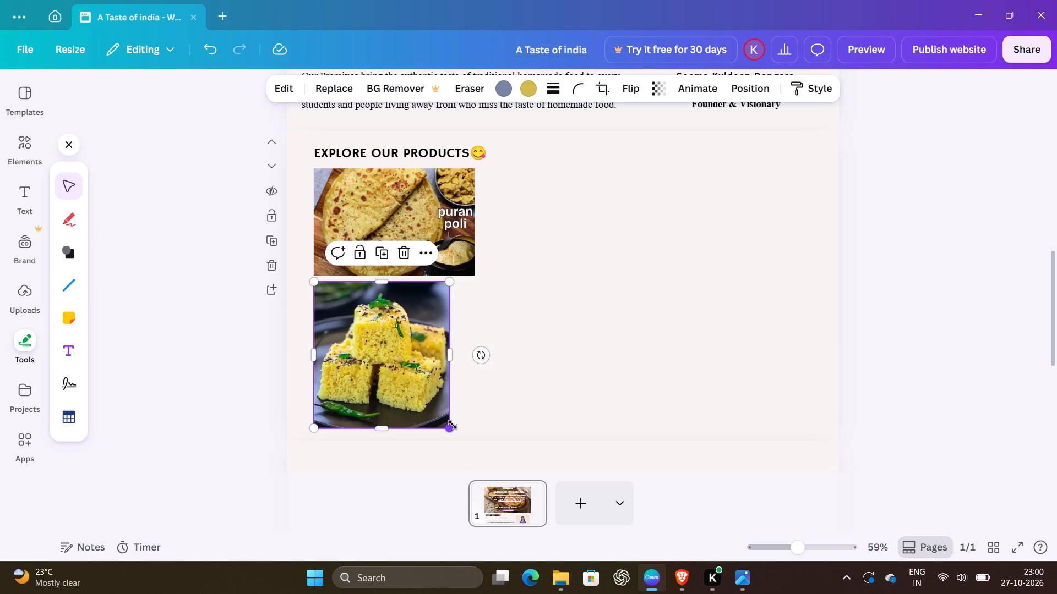
Shrink the dhokla photo and place it to the right of the puran poli photo with their top edges aligned.
drag(453, 425, 431, 409)
drag(388, 351, 563, 238)
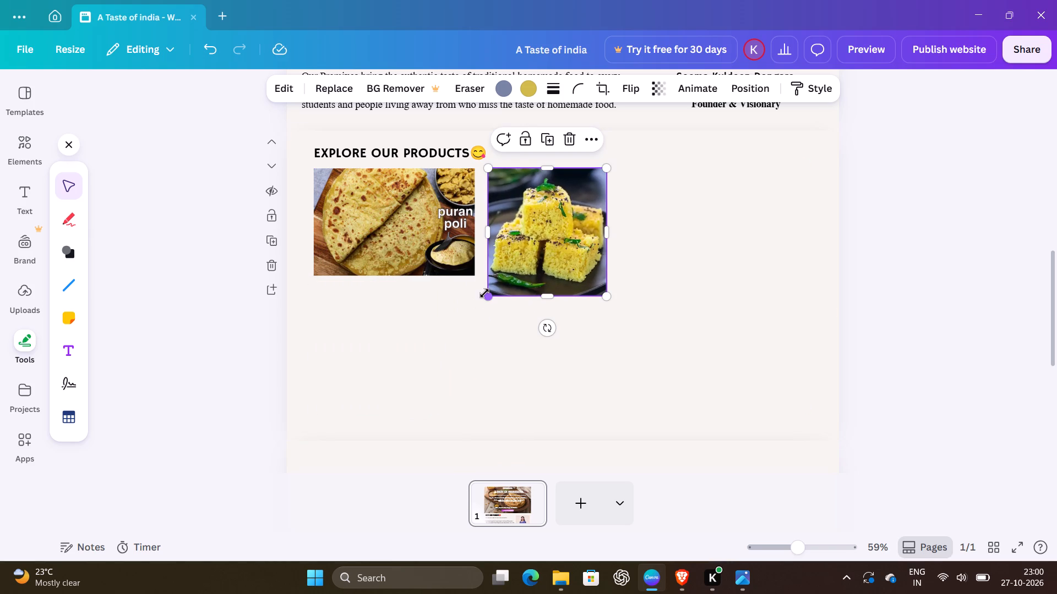
drag(488, 293, 500, 260)
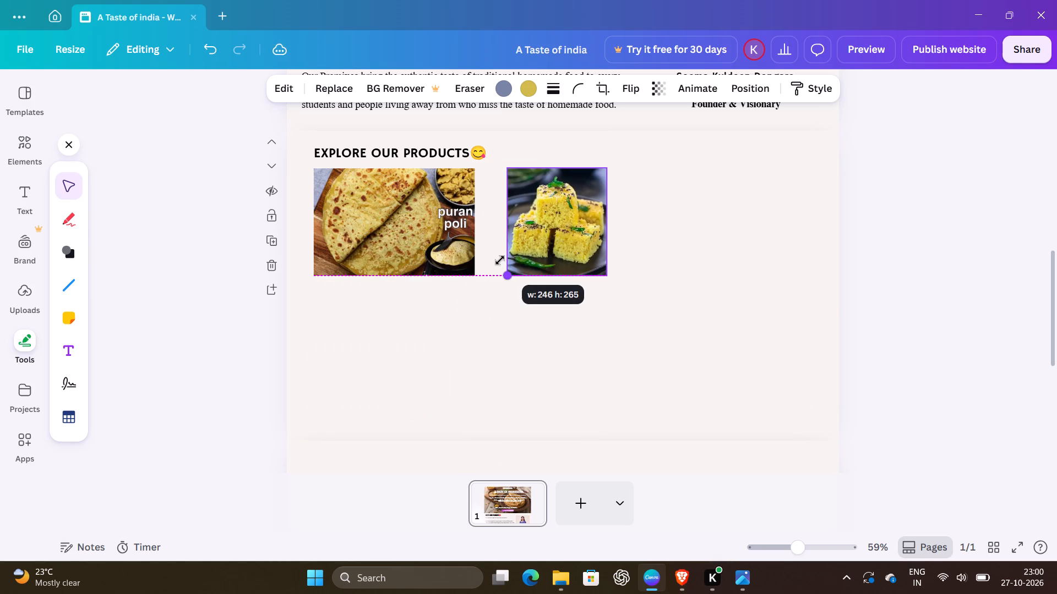
drag(500, 260, 482, 261)
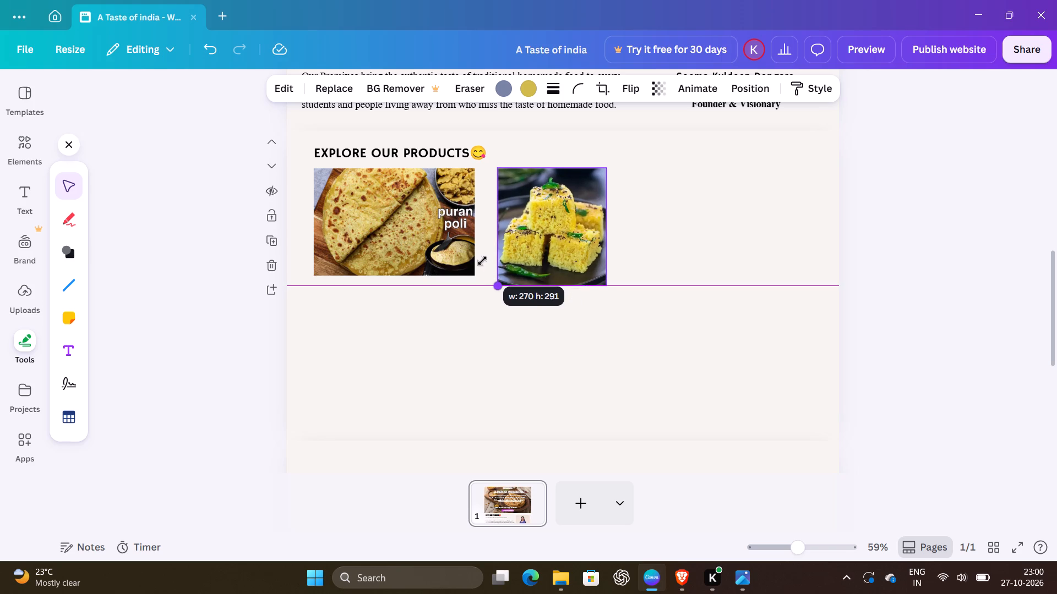
drag(482, 261, 482, 258)
Switch to Brave, close the dhokla preview and search images for "puran poli portrait oriented images for advertising".
click(680, 580)
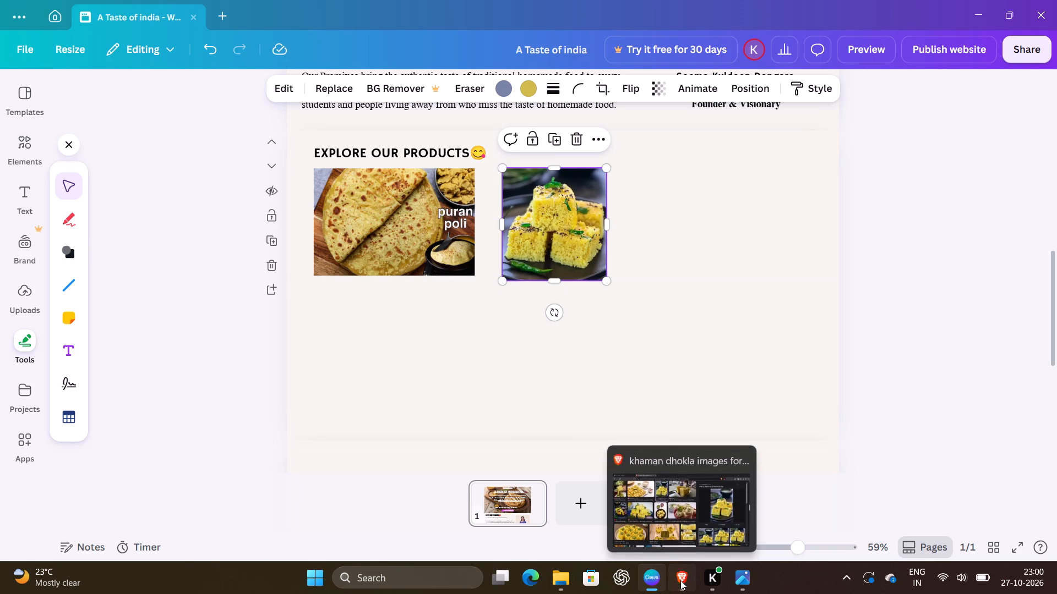
scroll(457, 212, up, 13)
scroll(459, 161, up, 10)
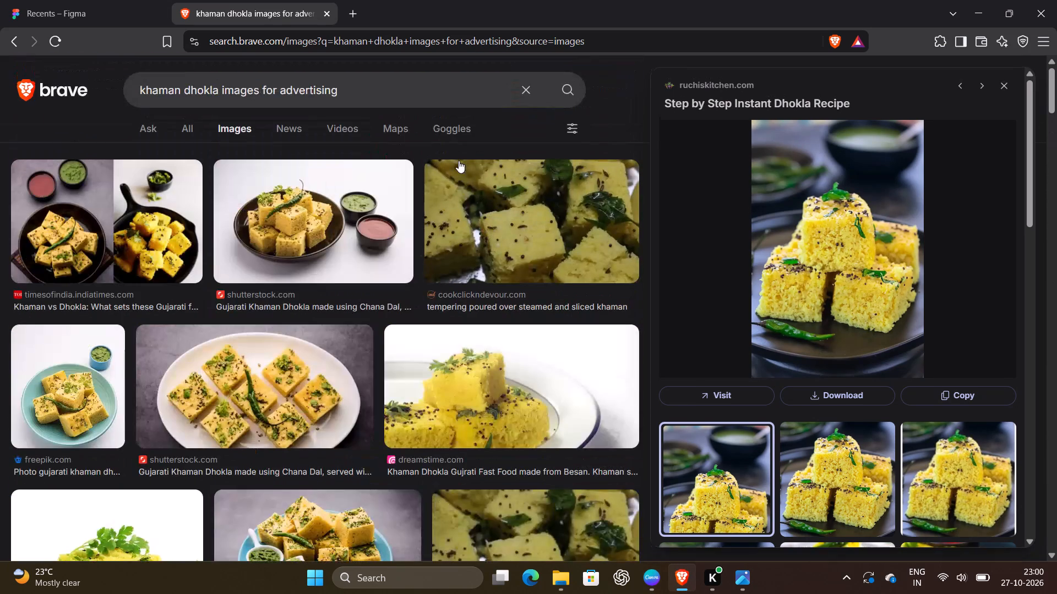
click(1002, 87)
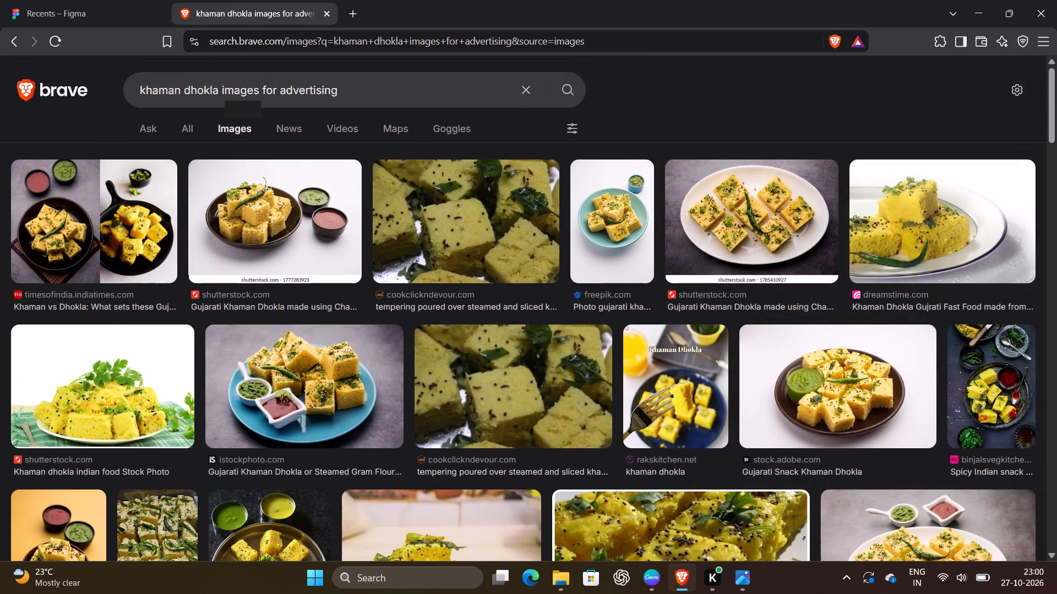
drag(219, 88, 106, 85)
text(puran poli por)
text(tra)
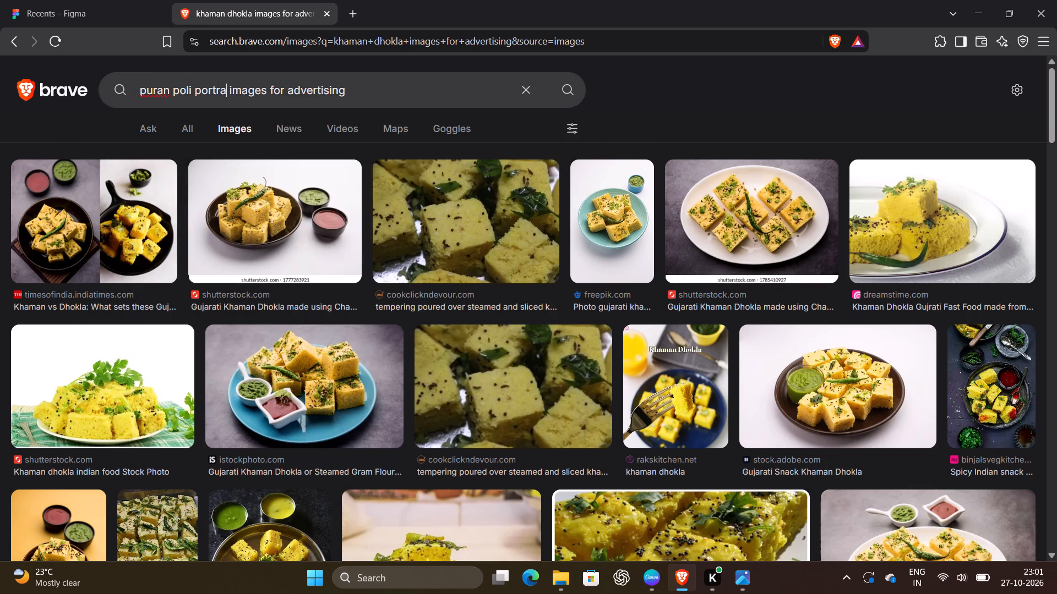
text(it)
key(space)
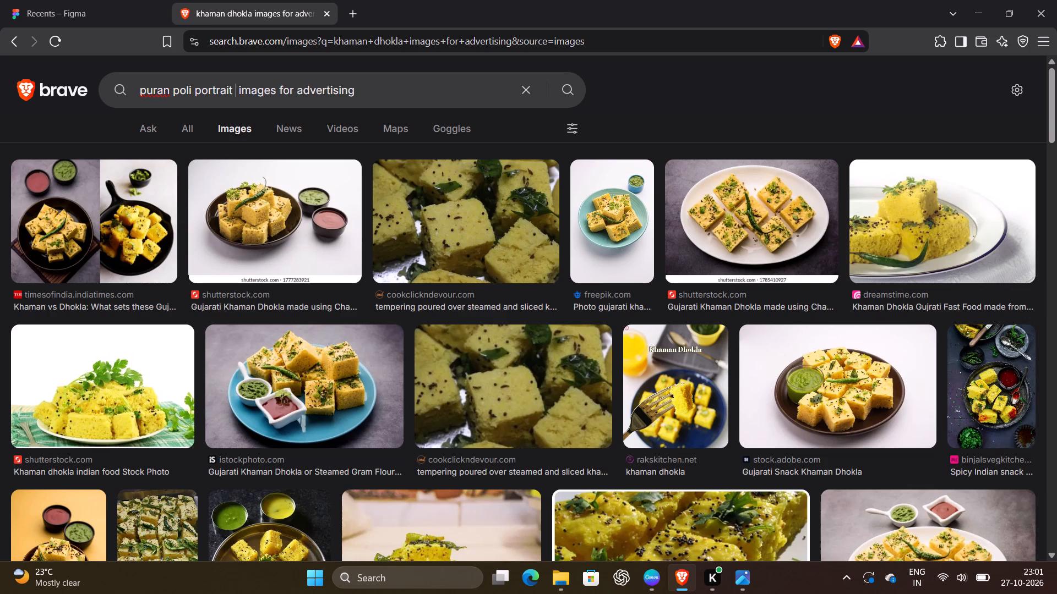
text(oriented)
key(Return)
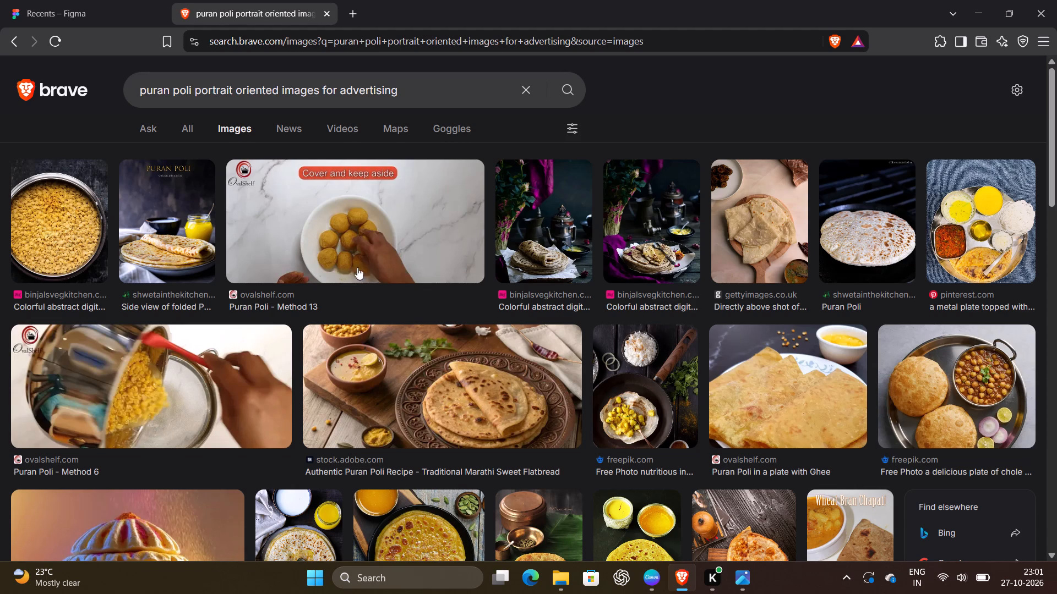
Open the shwetainthekitchen.com preview of folded puran poli on a plate with ghee and copy the image.
scroll(405, 342, down, 4)
scroll(405, 342, up, 9)
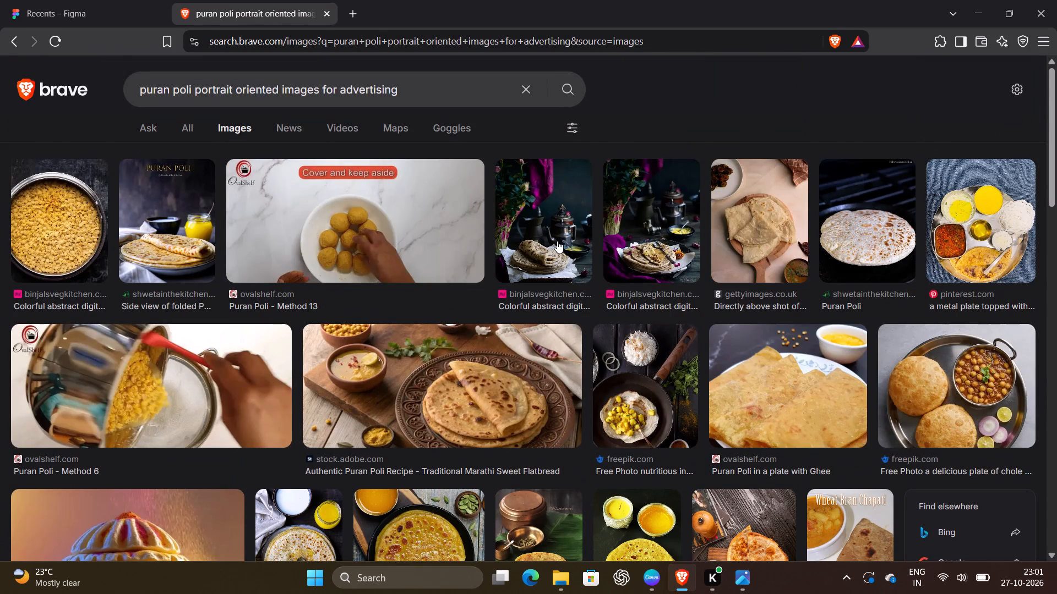
double_click(211, 227)
click(154, 217)
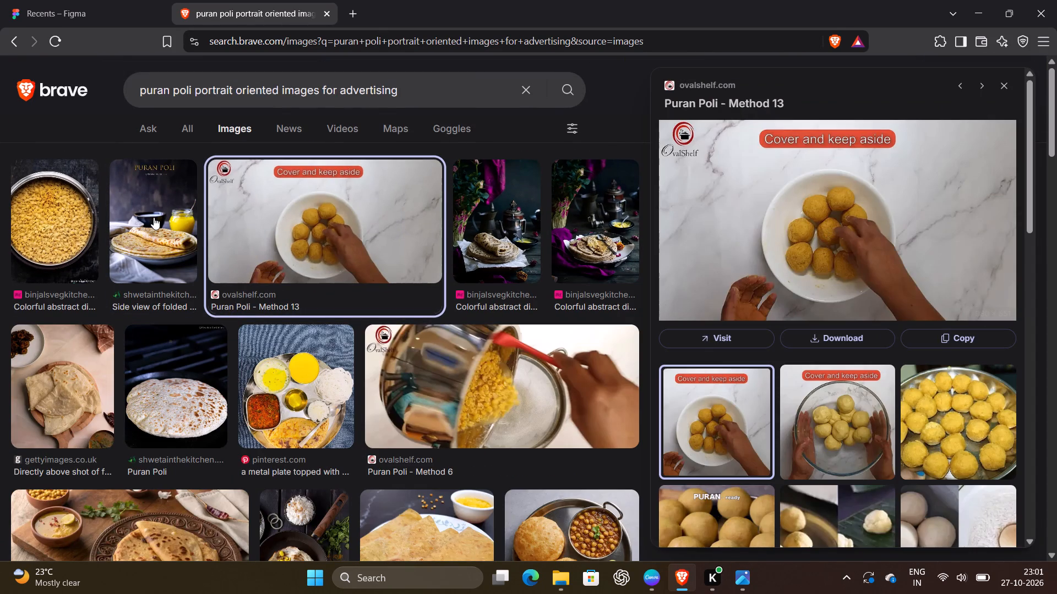
right_click(903, 190)
right_click(903, 190)
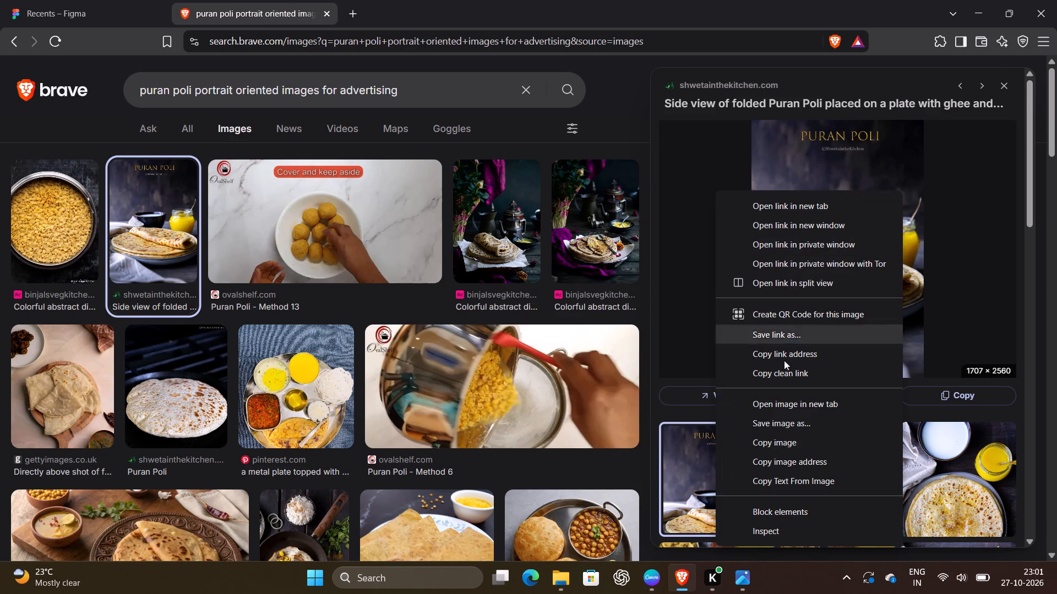
click(788, 446)
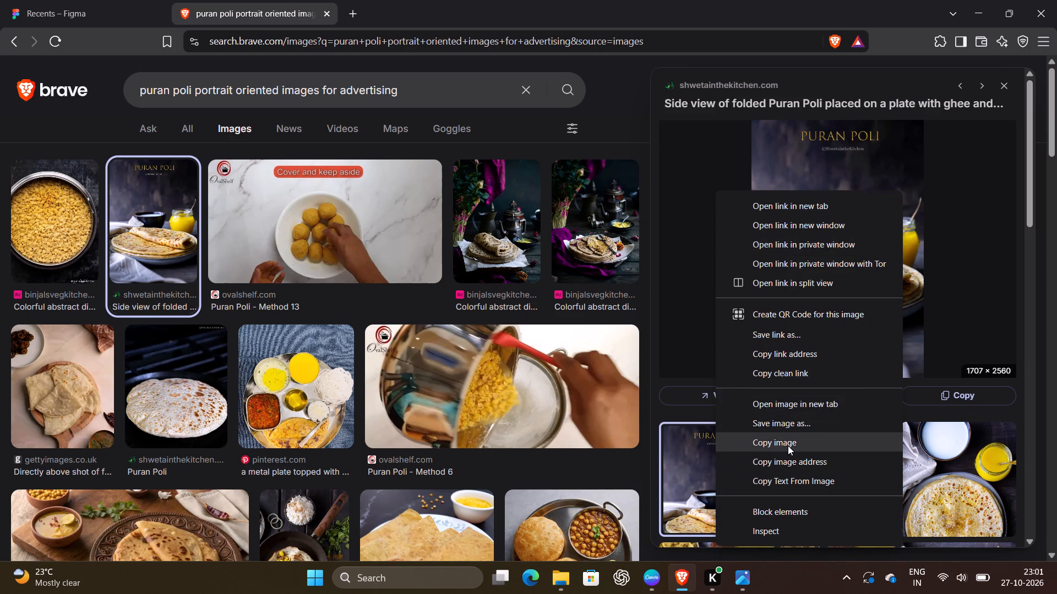
Switch to Canva and delete the existing puran poli photo from the Explore Our Products section.
click(649, 575)
click(384, 263)
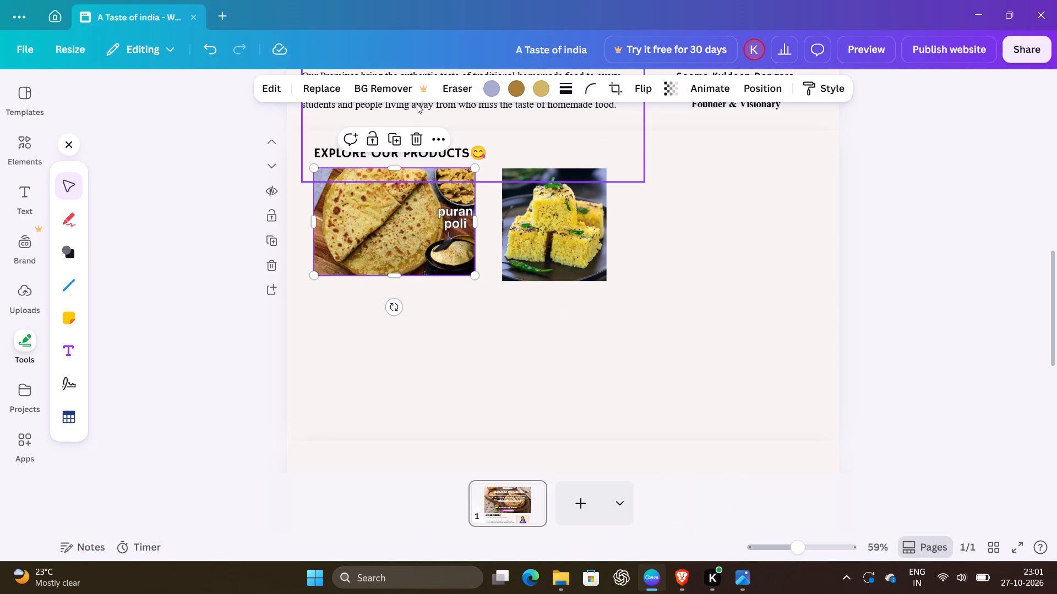
click(410, 144)
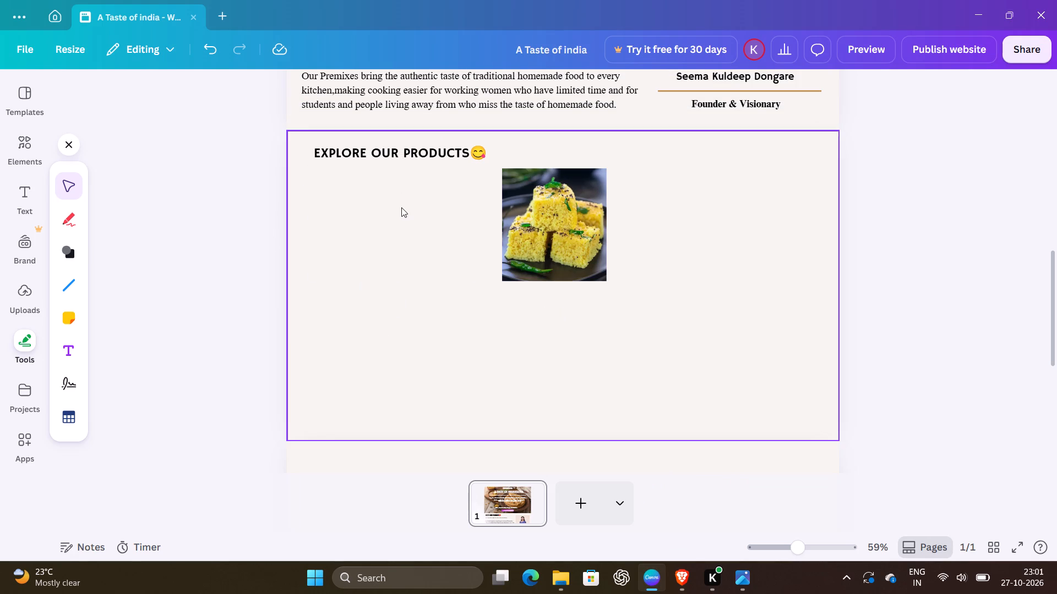
Paste the copied portrait puran poli photo into the Explore Our Products section.
double_click(401, 207)
right_click(401, 207)
right_click(401, 207)
click(418, 237)
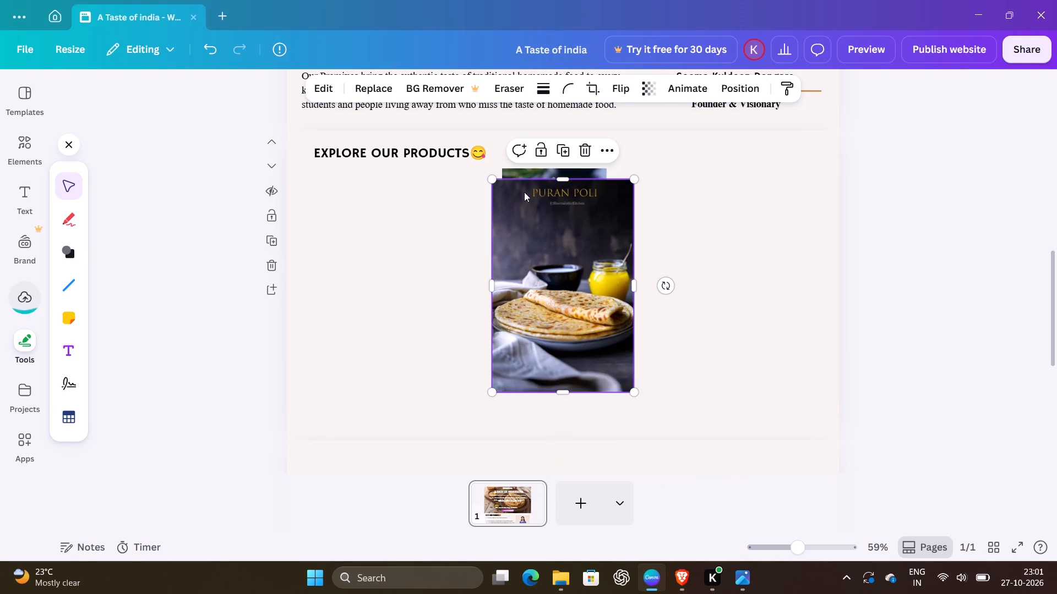
Crop the new puran poli photo at the top to remove its title text, and trim its bottom edge.
drag(562, 178, 564, 239)
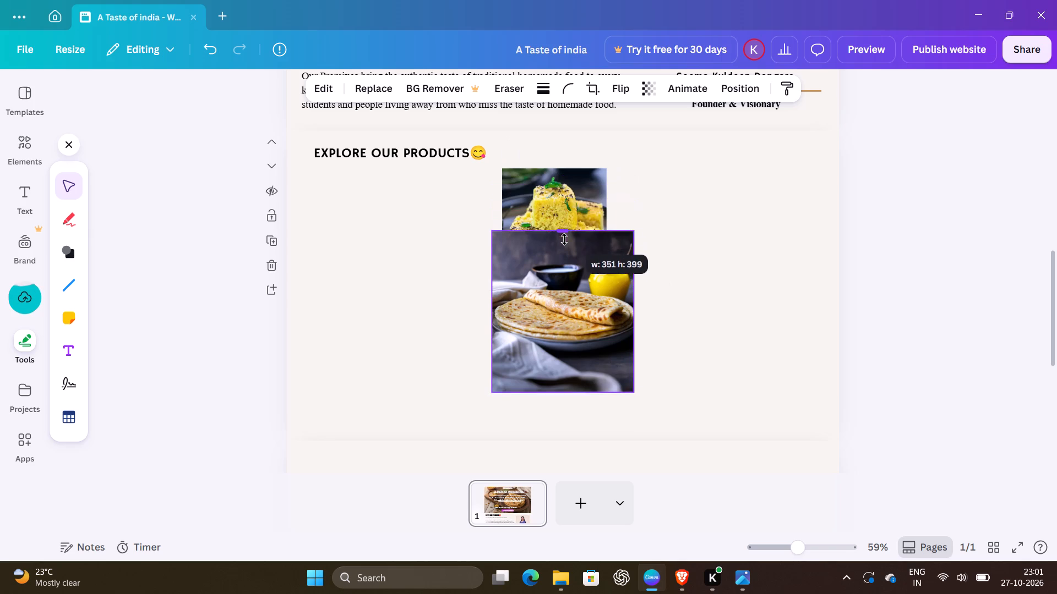
drag(564, 239, 564, 238)
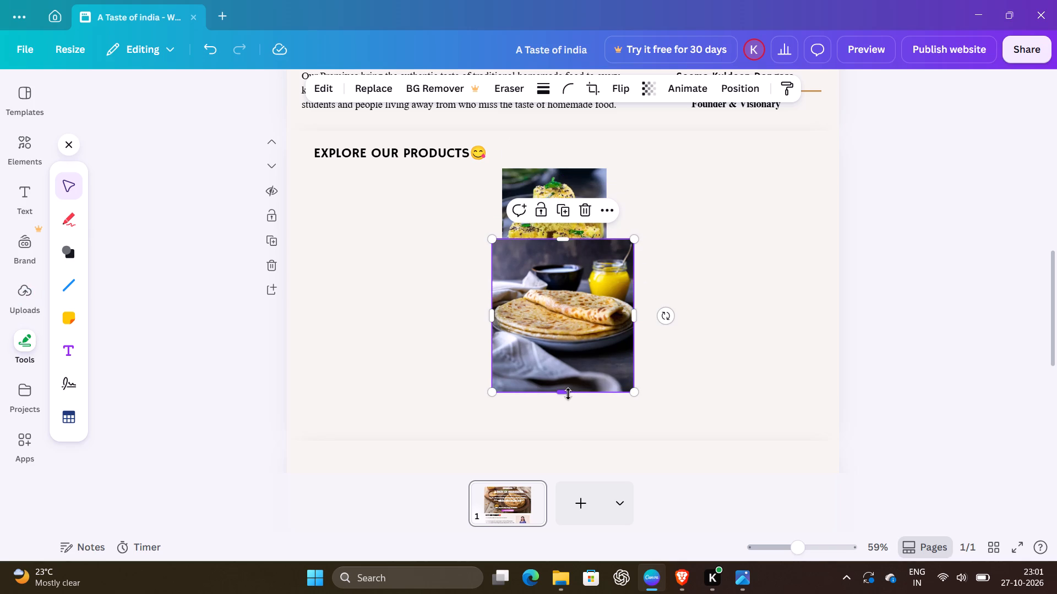
drag(568, 394, 569, 378)
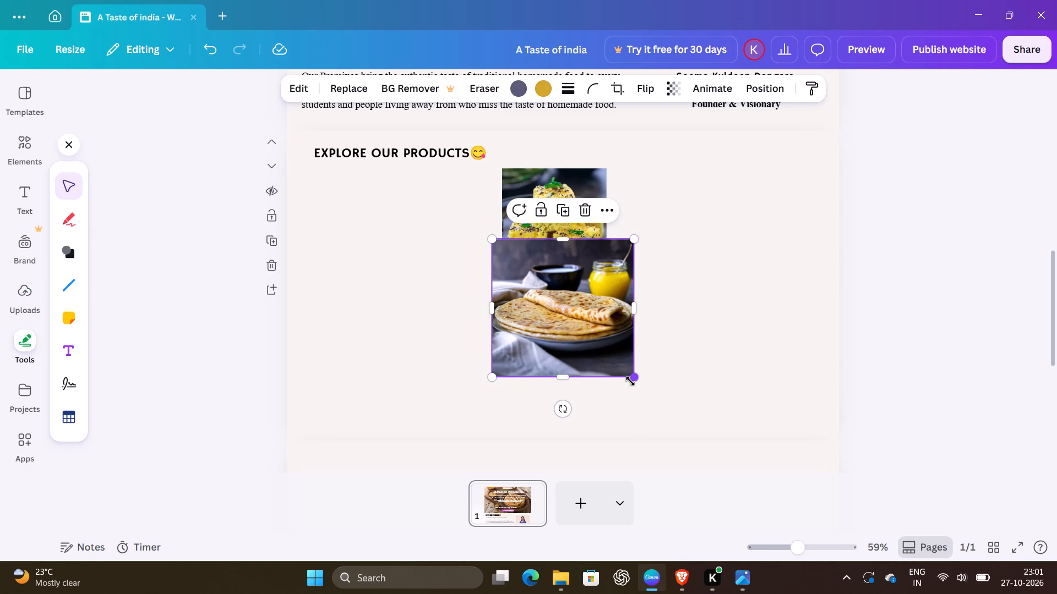
Scale the new puran poli photo to about 326 by 317 and place it under the heading, left of the dhokla photo.
drag(630, 381, 612, 380)
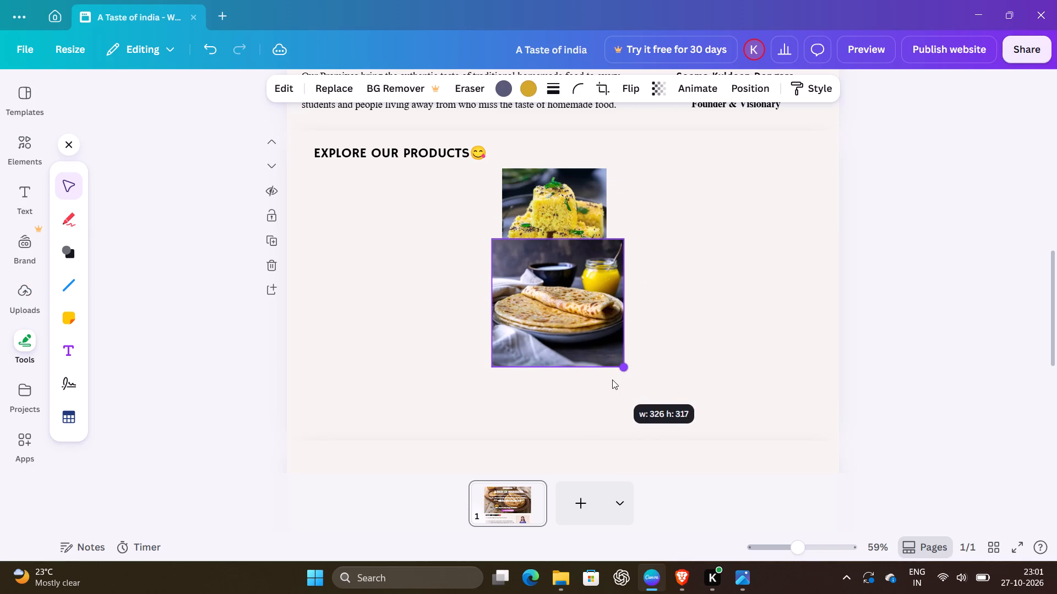
drag(574, 298, 394, 224)
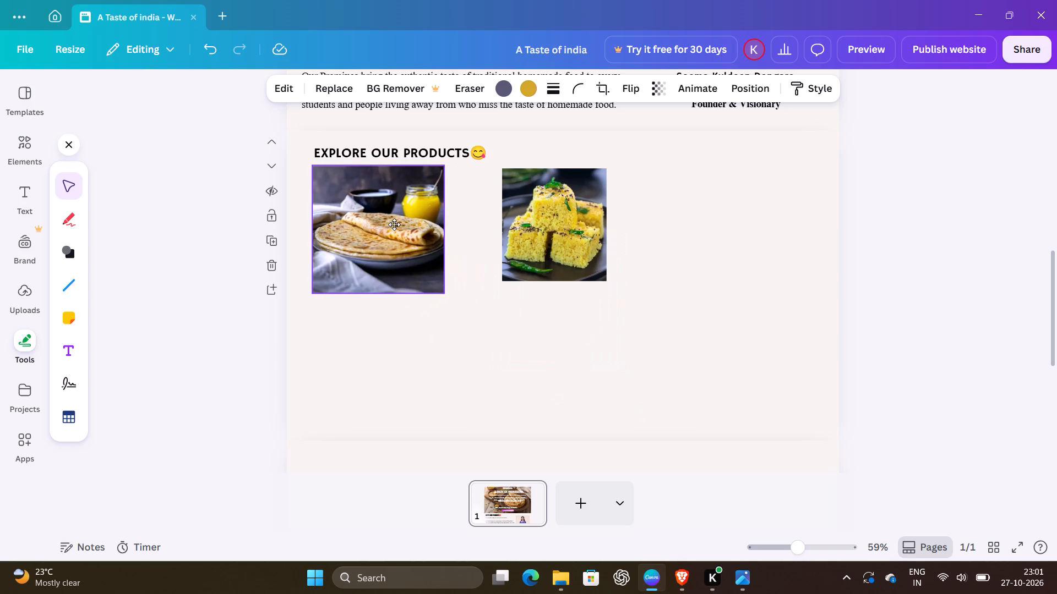
drag(394, 224, 397, 228)
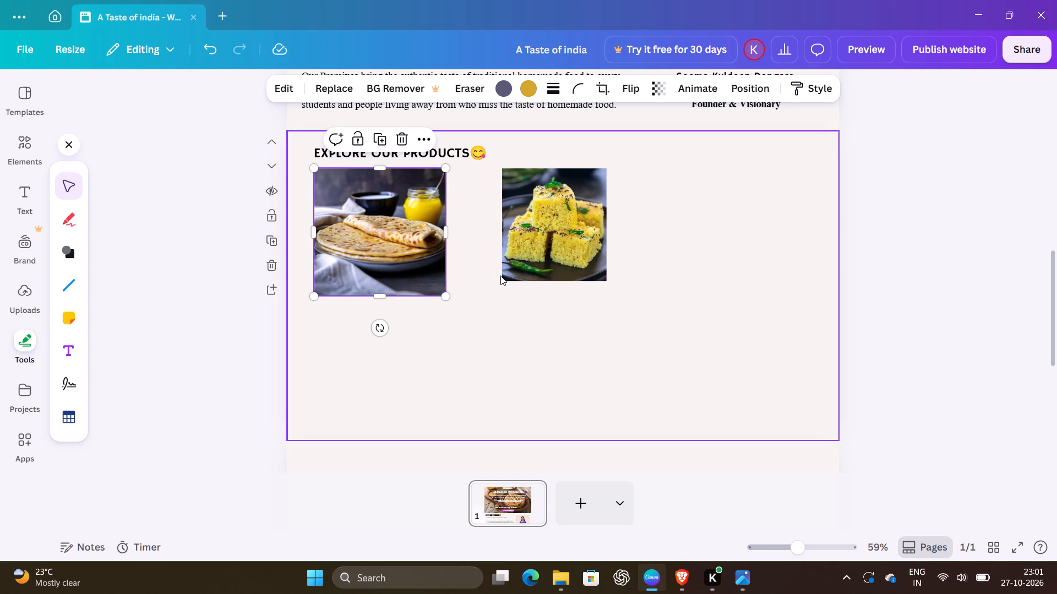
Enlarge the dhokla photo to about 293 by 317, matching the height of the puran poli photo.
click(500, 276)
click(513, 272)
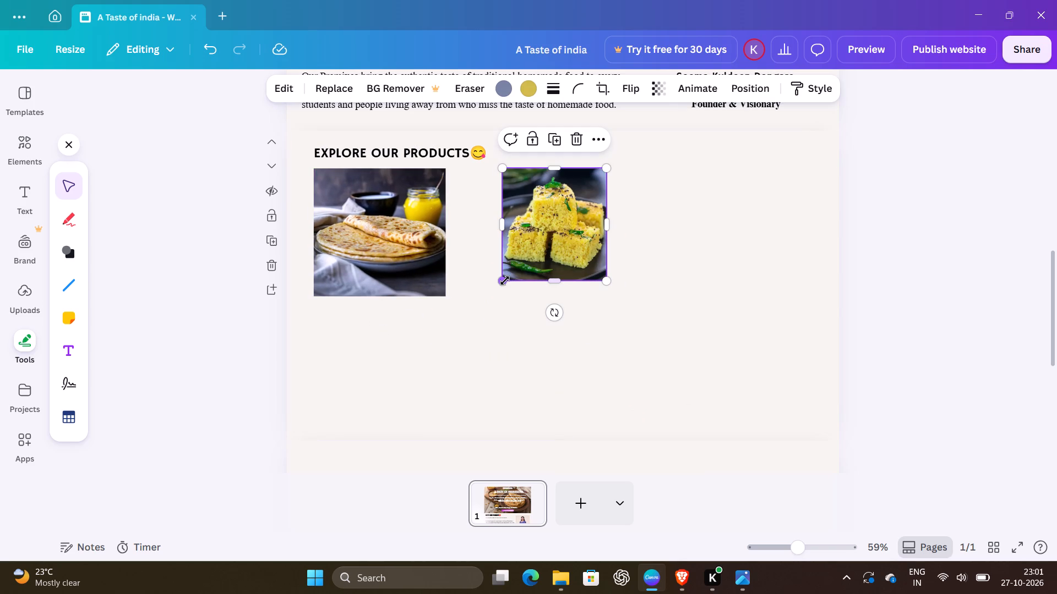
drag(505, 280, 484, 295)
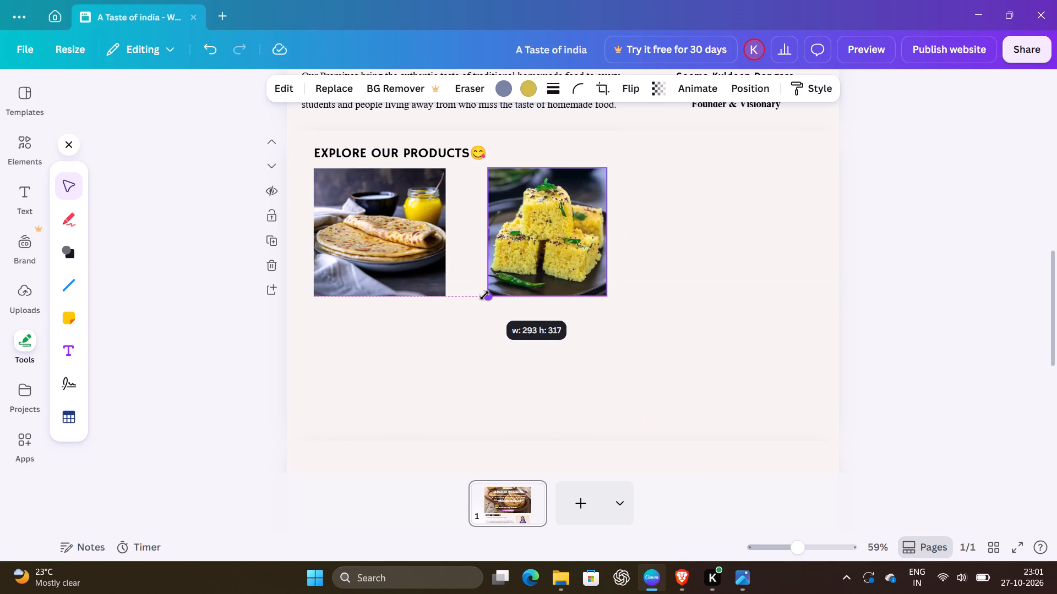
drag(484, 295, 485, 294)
Scale the puran poli photo down proportionally from its lower corner, keeping it aligned under the Explore Our Products heading.
click(439, 290)
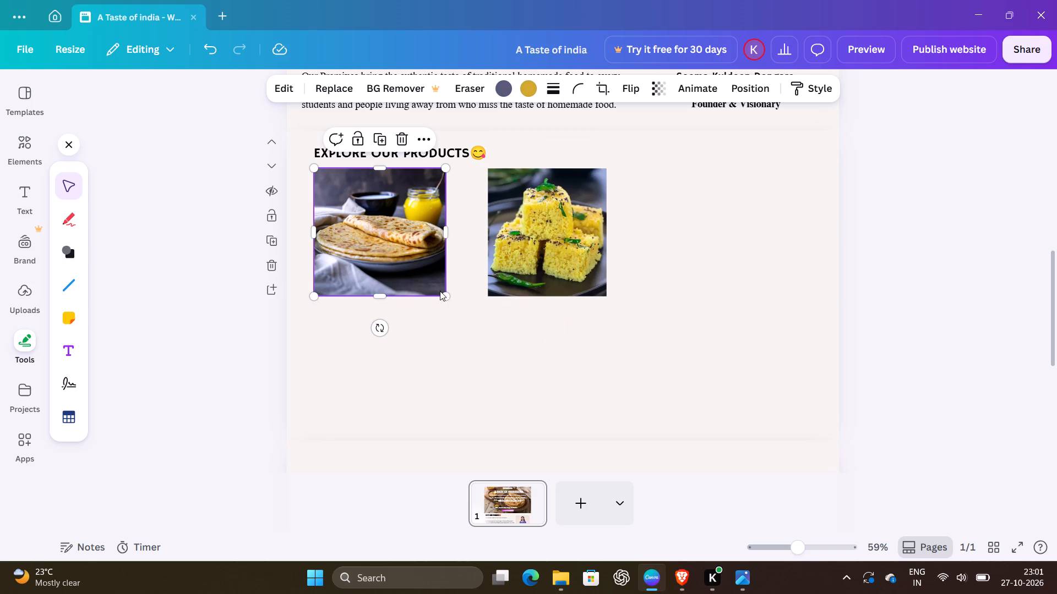
drag(445, 295, 426, 284)
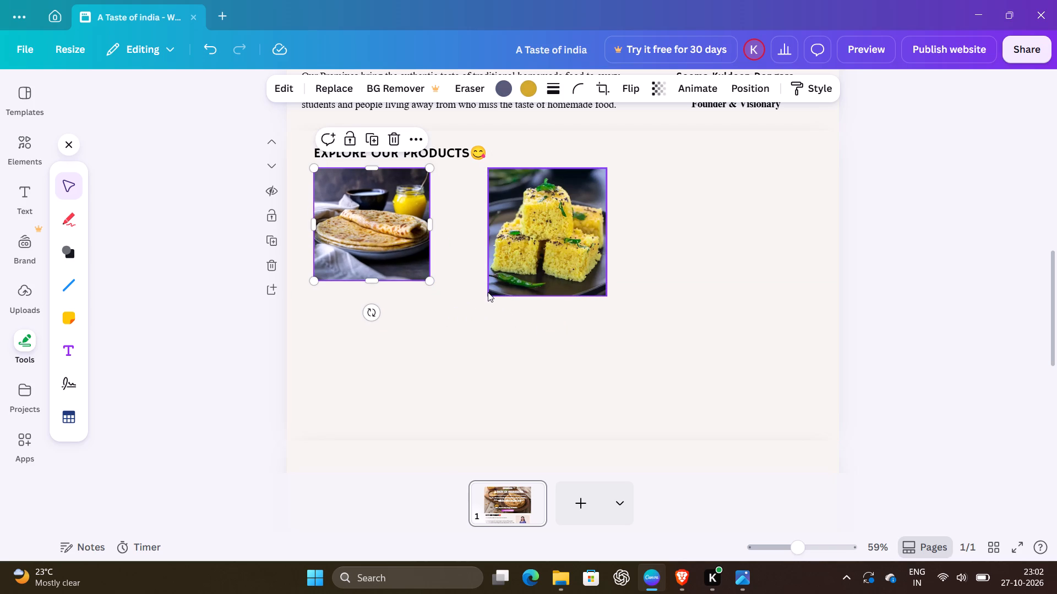
Move the dhokla photo closer to the puran poli photo and scale it down until their top and bottom edges align.
click(488, 292)
drag(488, 296, 499, 286)
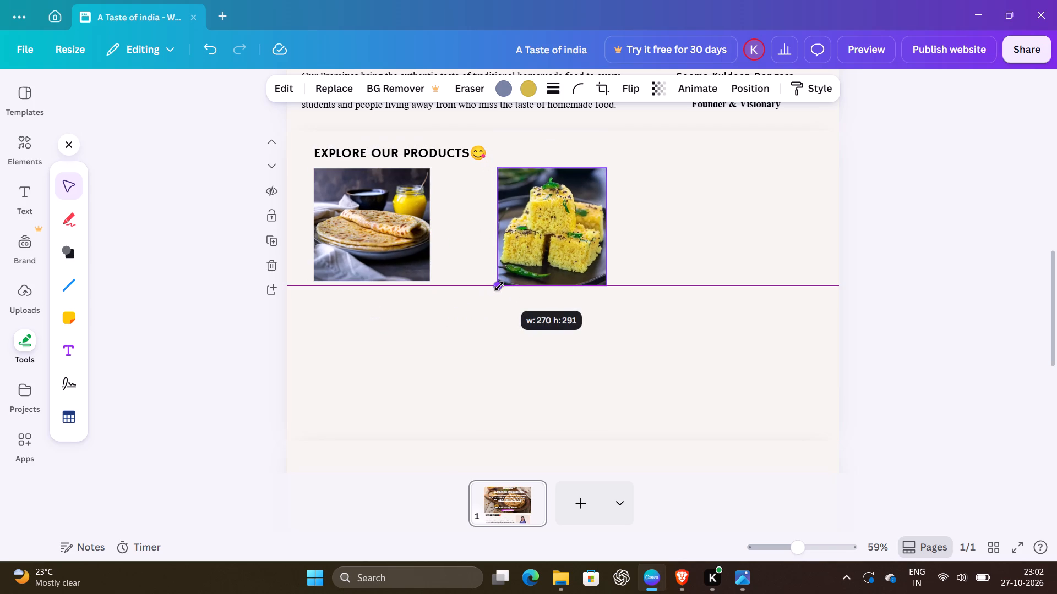
drag(499, 286, 500, 286)
drag(540, 235, 493, 235)
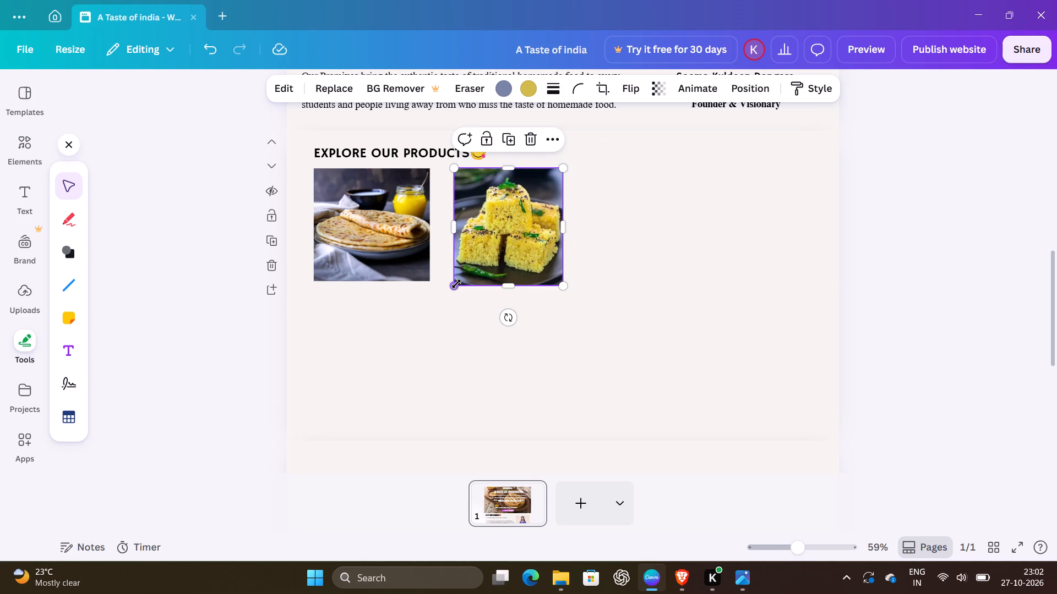
drag(456, 284, 462, 274)
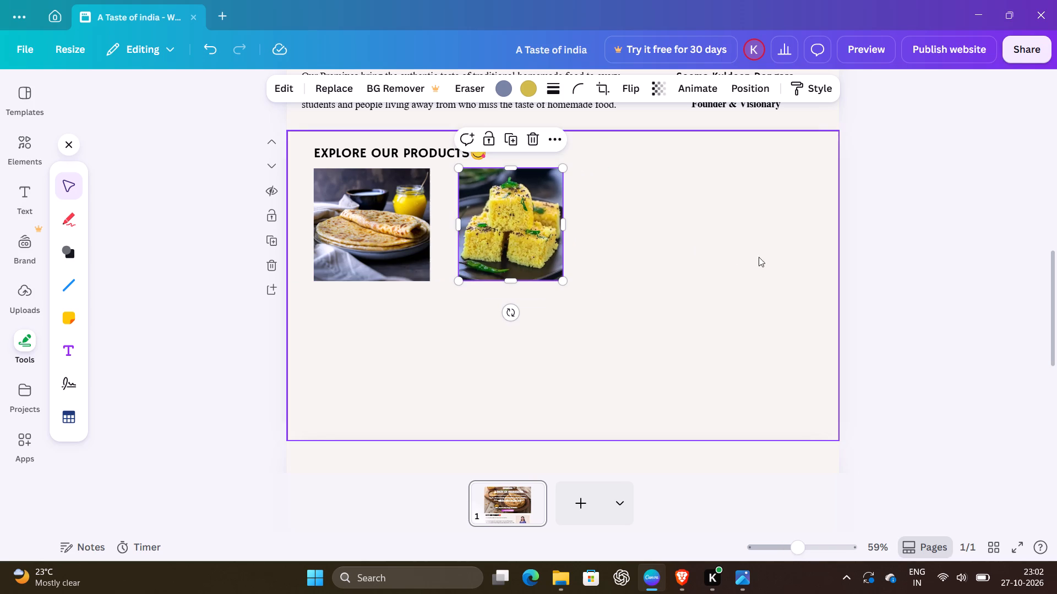
click(917, 251)
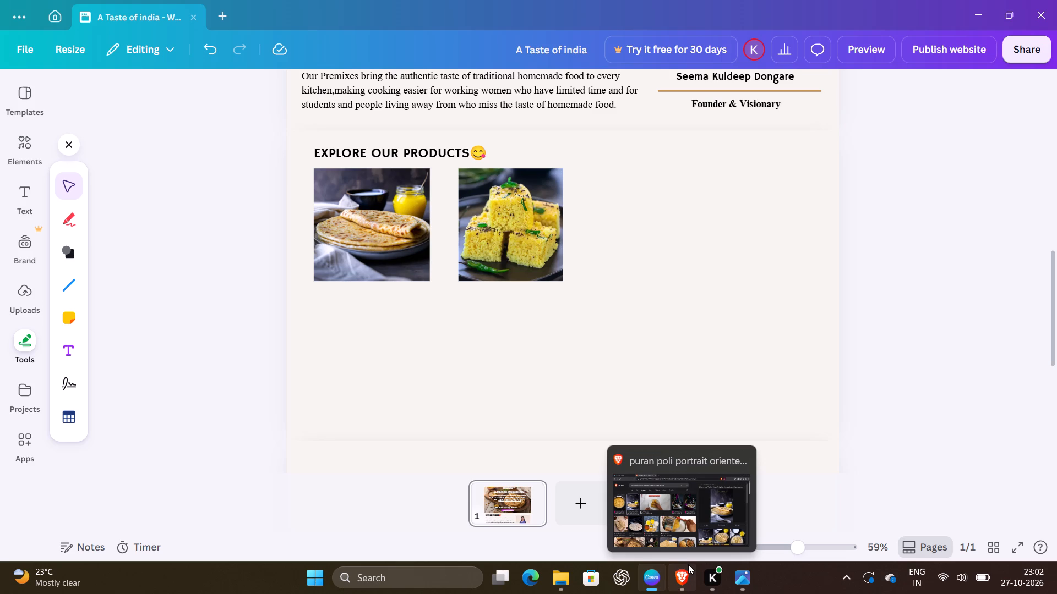
Switch to Brave and search images for "idli portrait oriented images for advertising".
click(680, 579)
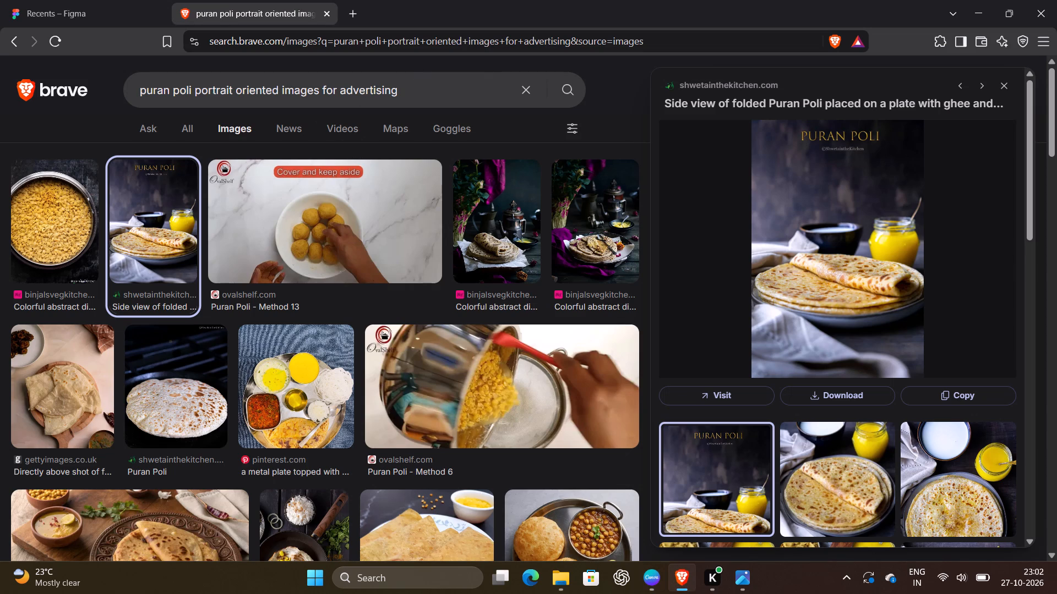
drag(191, 85, 166, 80)
drag(166, 80, 118, 82)
text(idli)
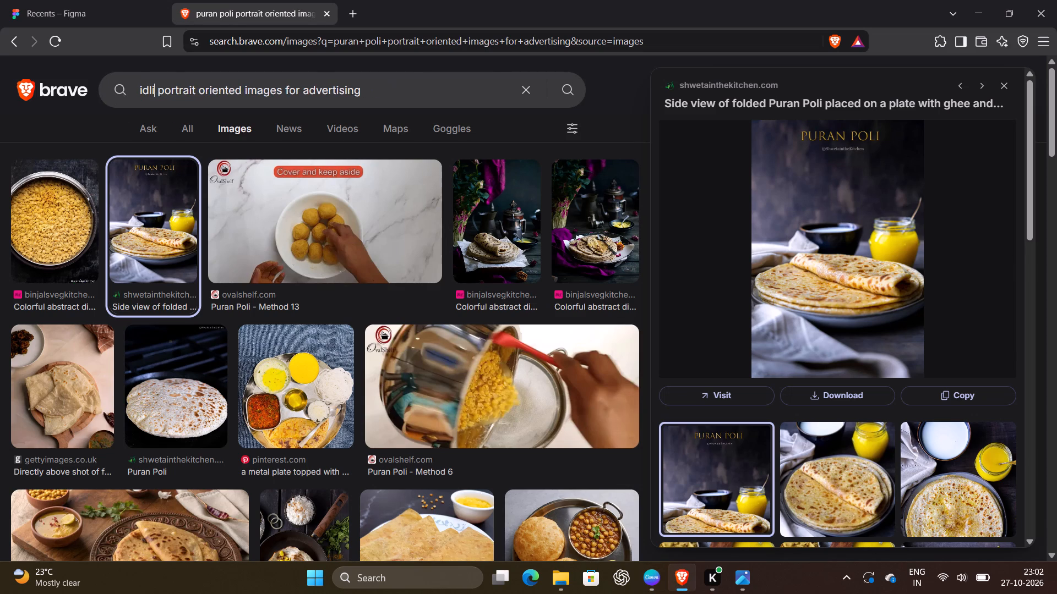
key(Return)
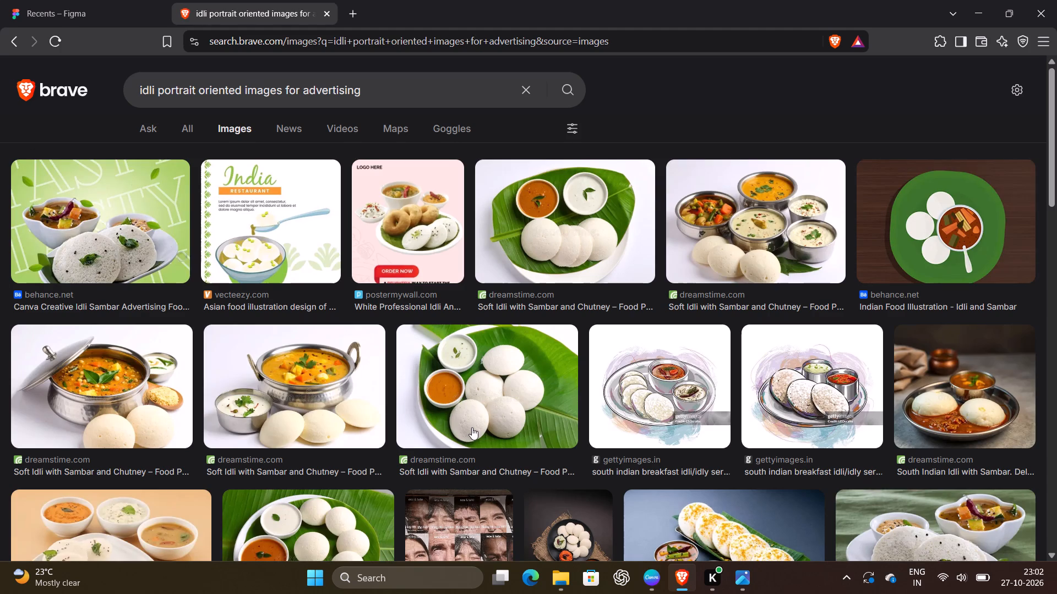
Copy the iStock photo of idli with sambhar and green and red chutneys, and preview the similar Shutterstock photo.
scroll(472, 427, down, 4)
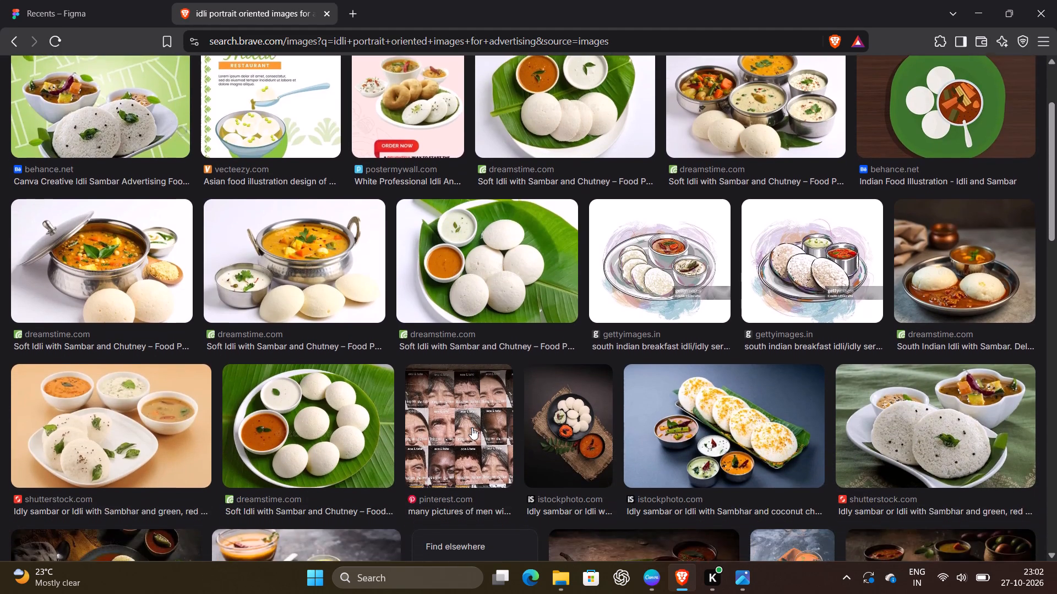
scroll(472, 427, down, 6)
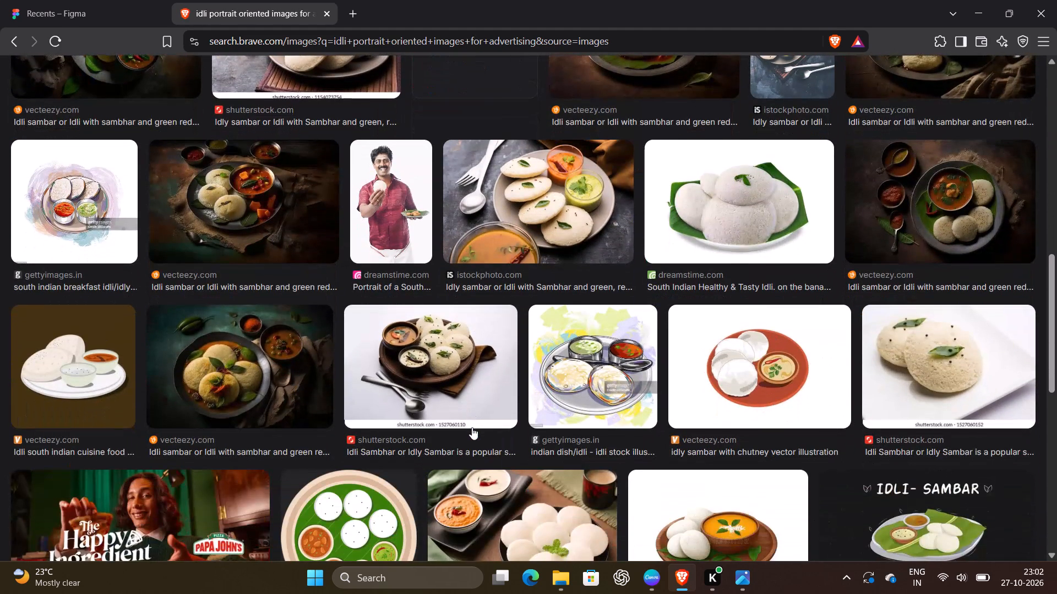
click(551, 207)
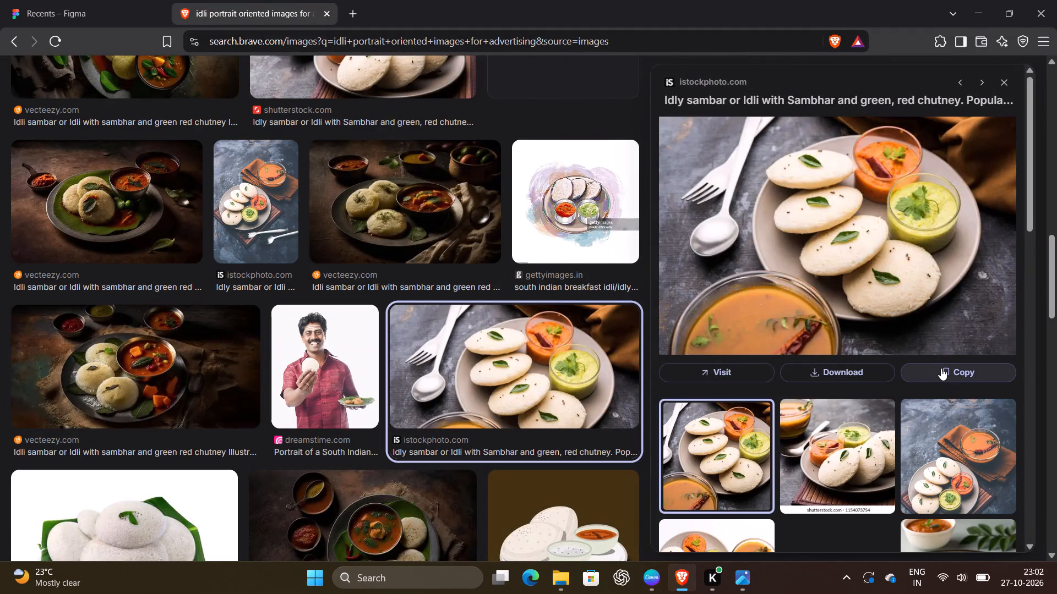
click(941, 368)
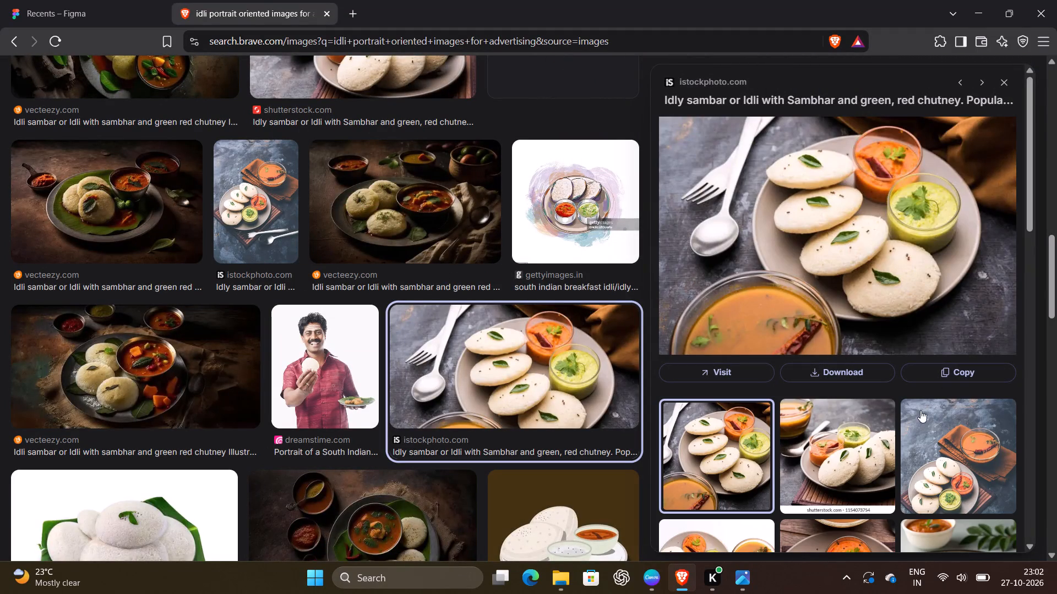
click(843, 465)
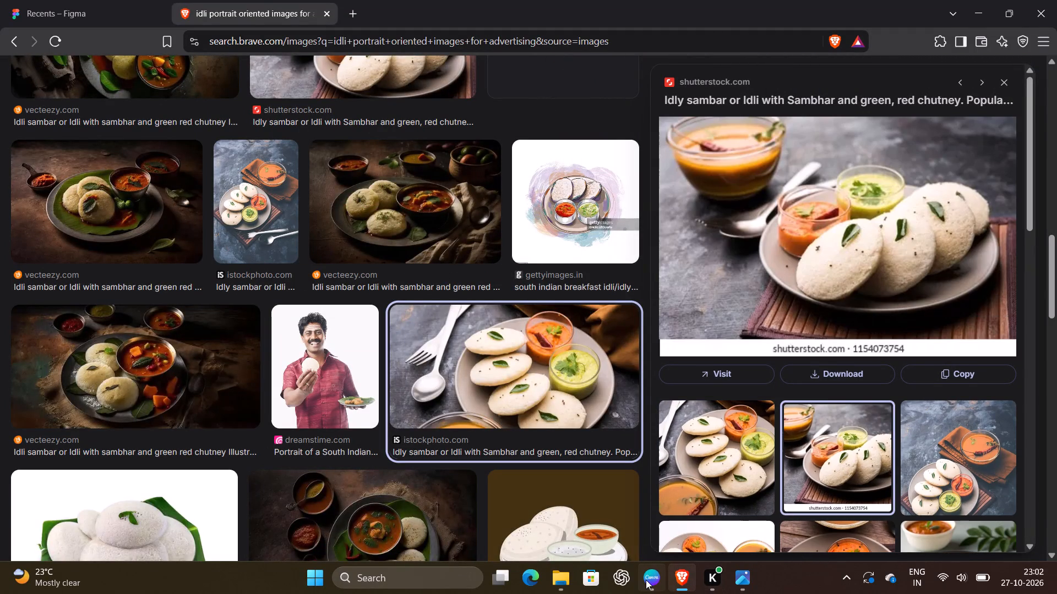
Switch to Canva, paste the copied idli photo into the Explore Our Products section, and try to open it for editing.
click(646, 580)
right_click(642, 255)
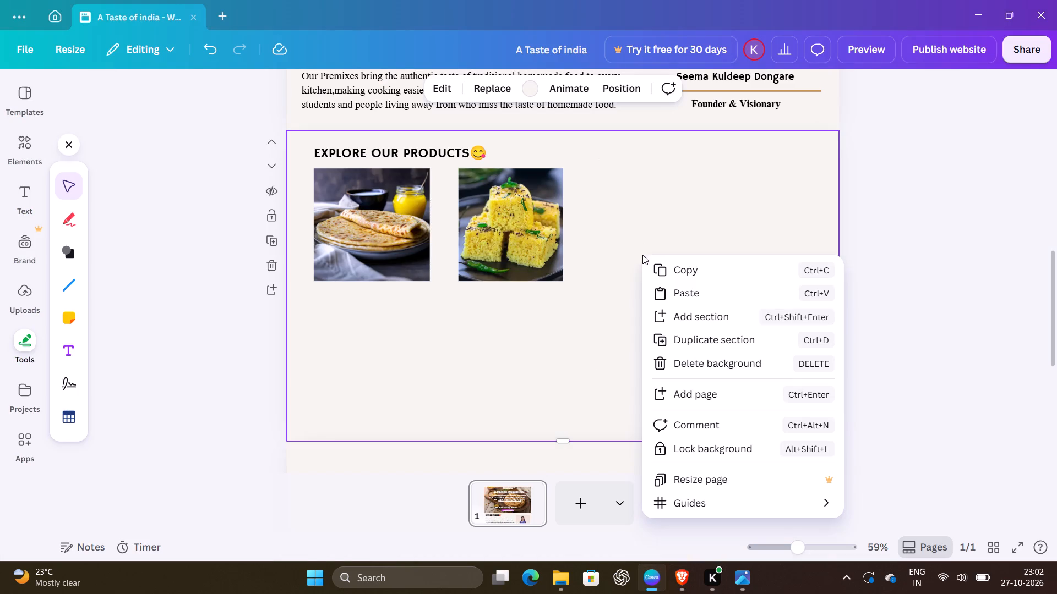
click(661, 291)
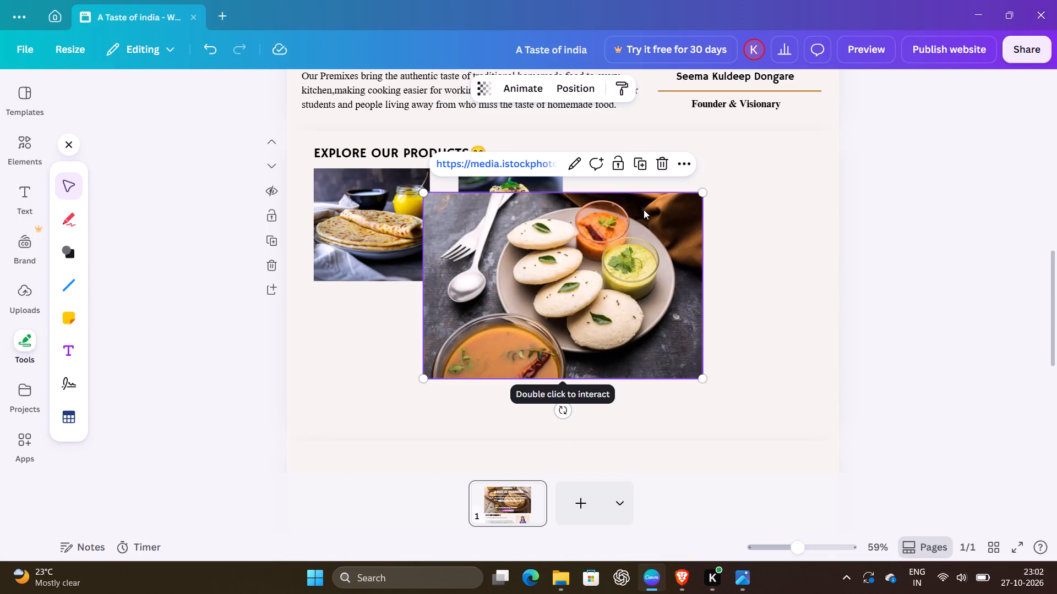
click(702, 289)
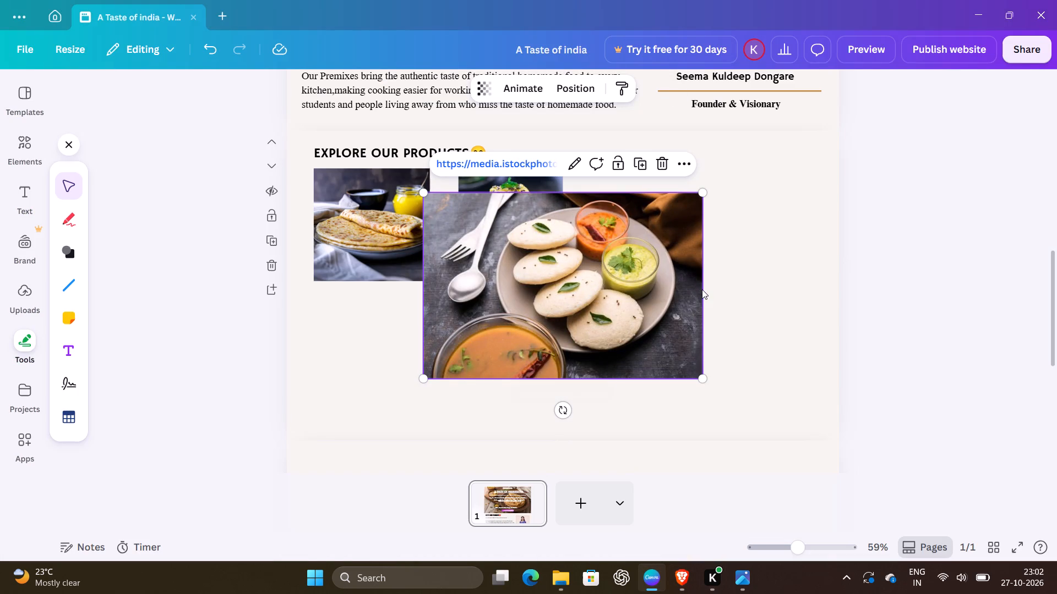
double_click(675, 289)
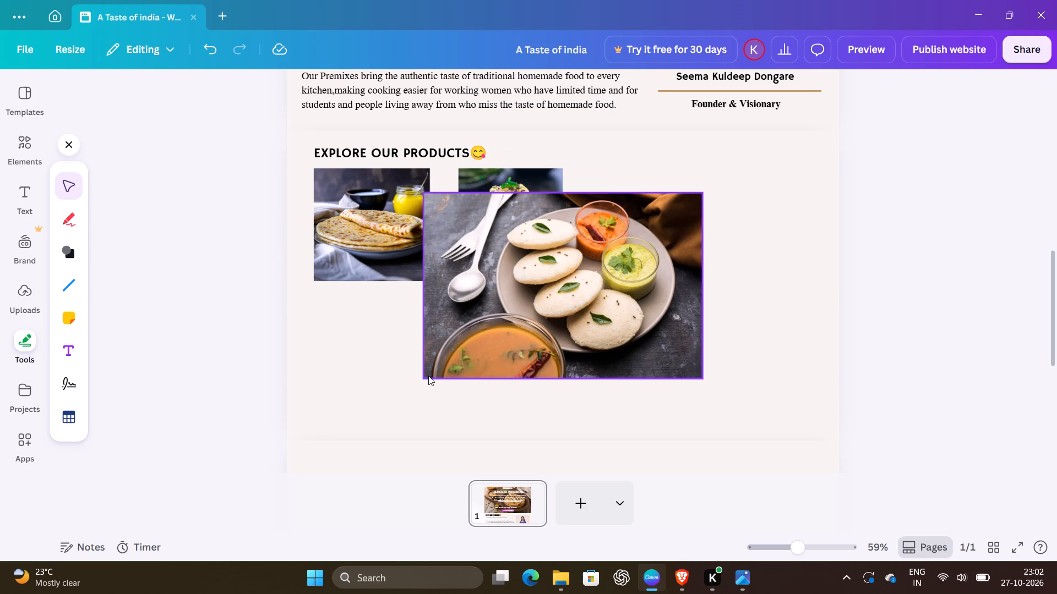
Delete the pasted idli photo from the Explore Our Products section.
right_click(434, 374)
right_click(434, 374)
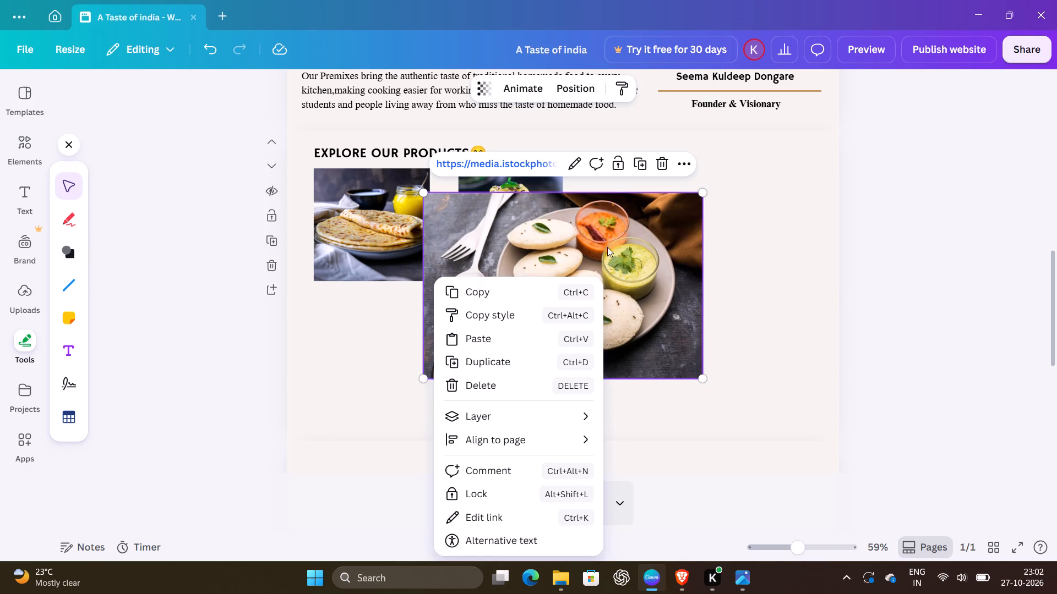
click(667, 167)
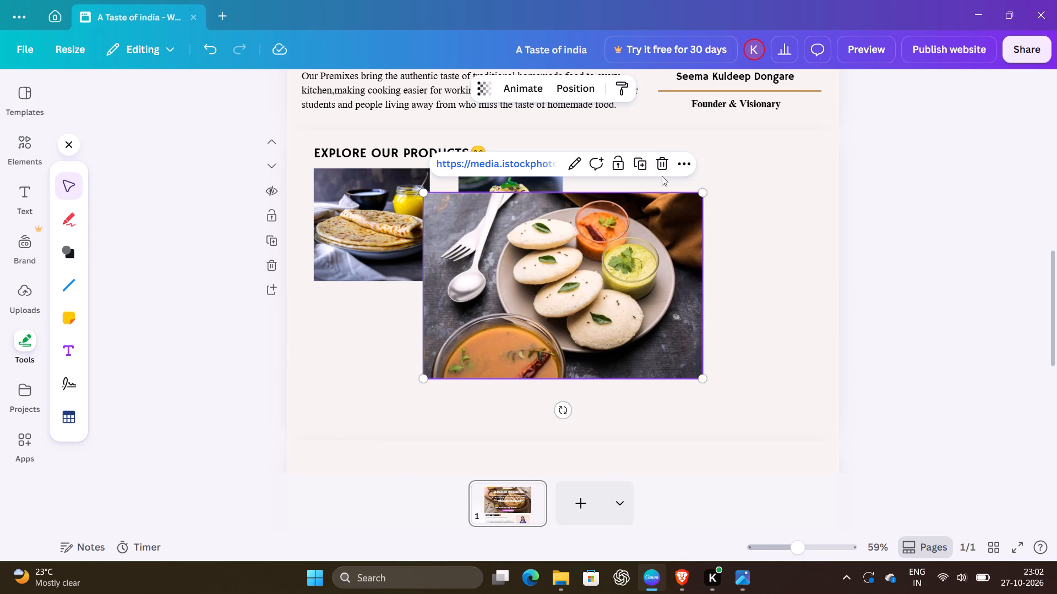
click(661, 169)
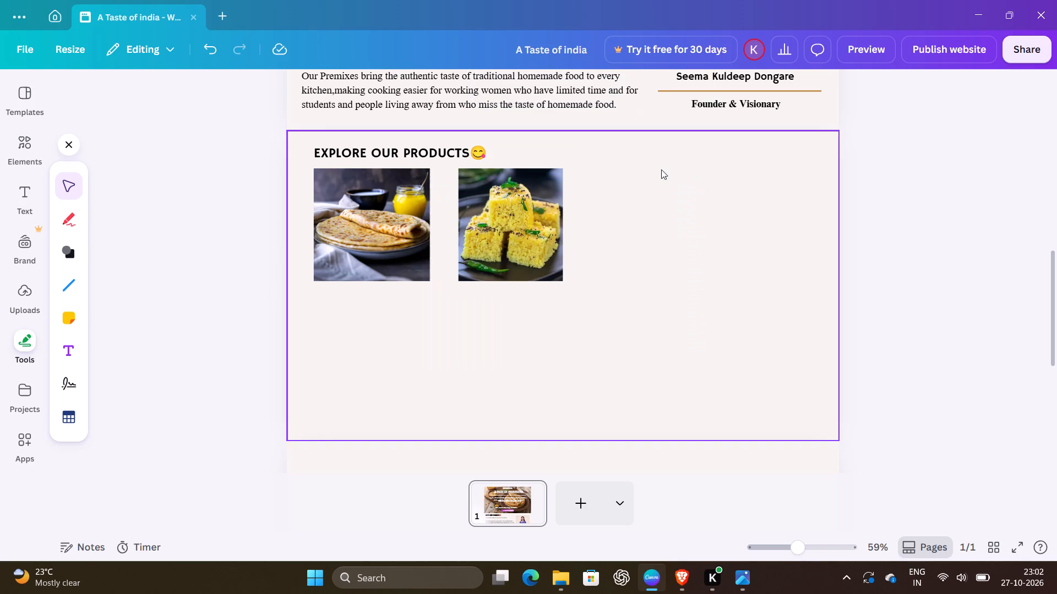
Switch to Brave and look through the idli image results for another suitable advertising photo.
click(678, 582)
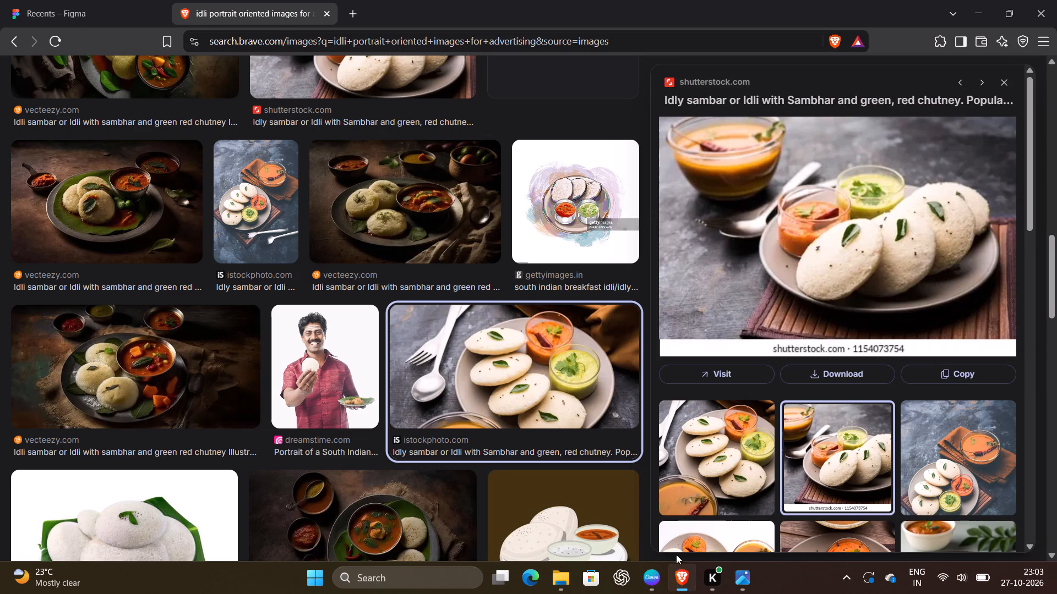
scroll(696, 439, down, 4)
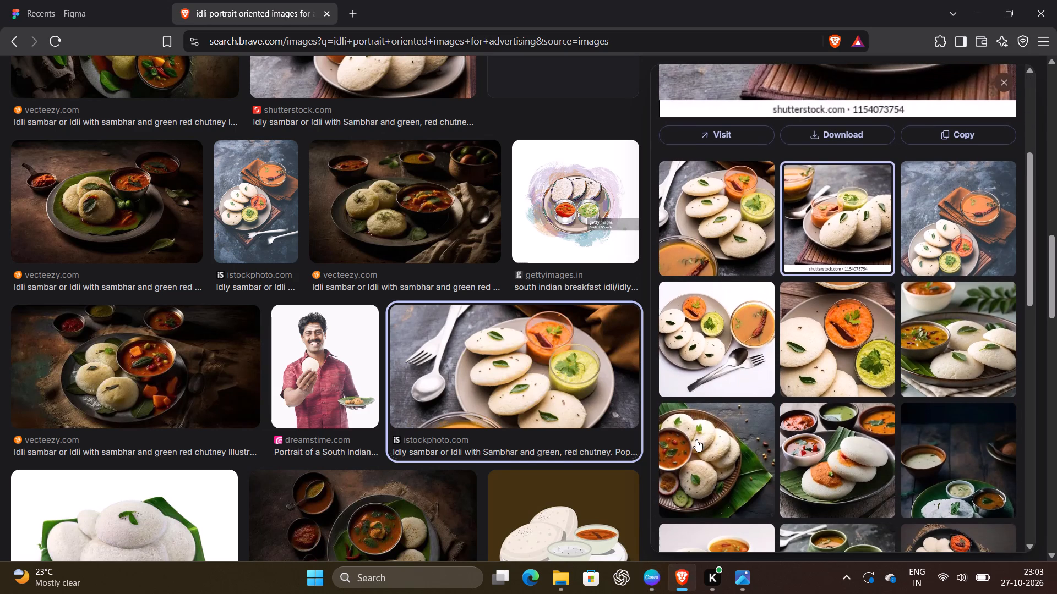
scroll(502, 451, down, 7)
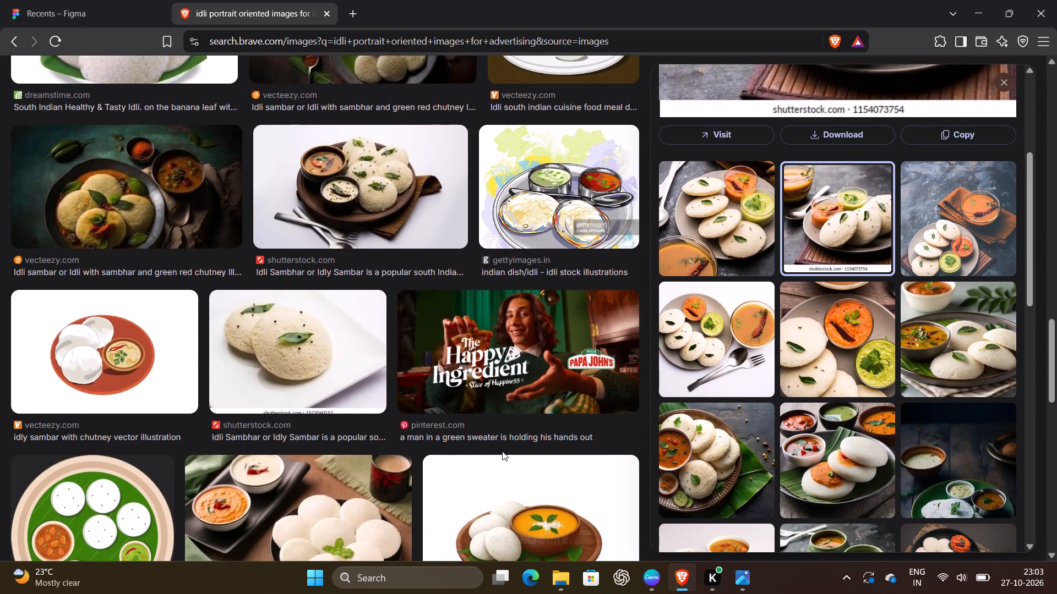
scroll(502, 451, down, 7)
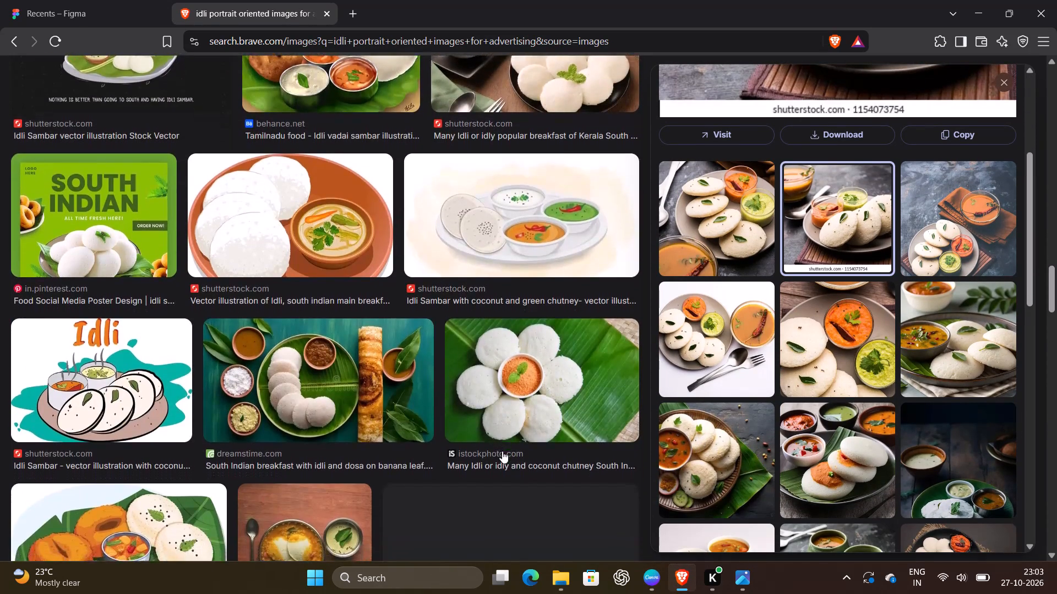
scroll(502, 451, down, 9)
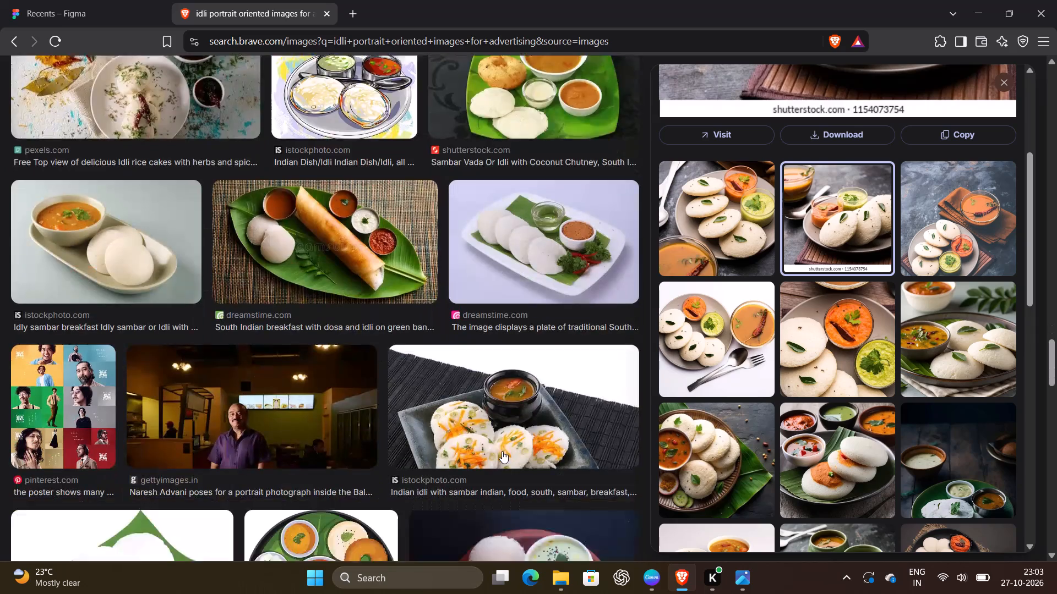
scroll(502, 451, down, 6)
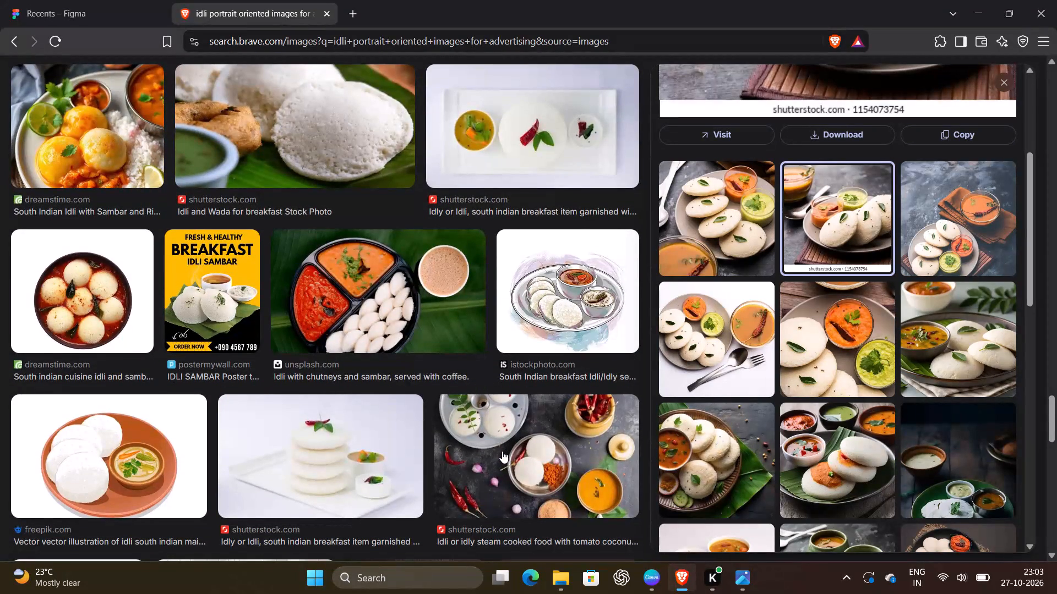
scroll(502, 451, down, 6)
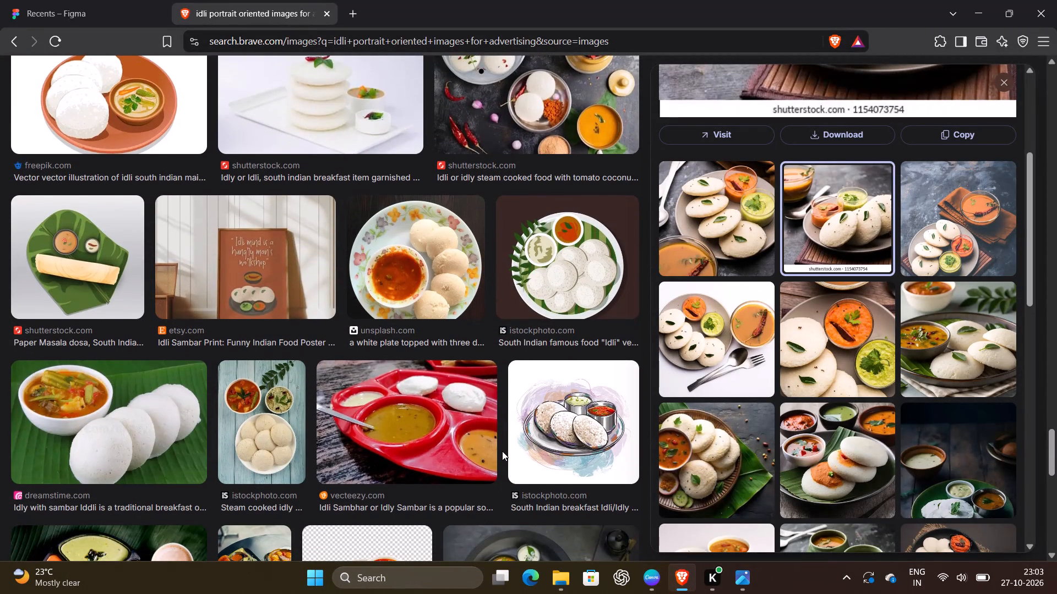
scroll(502, 451, down, 4)
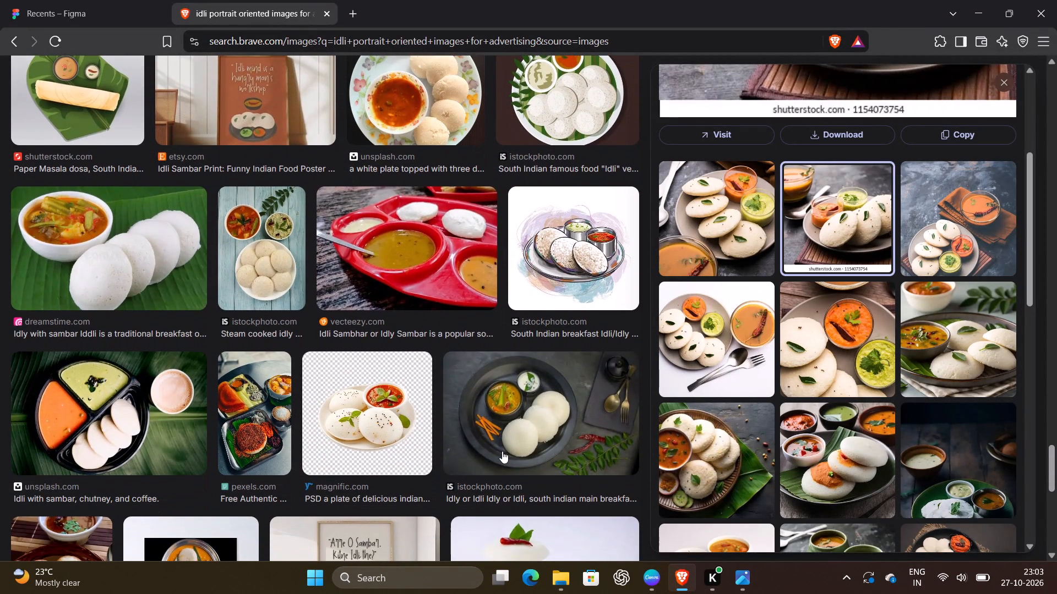
scroll(502, 451, down, 6)
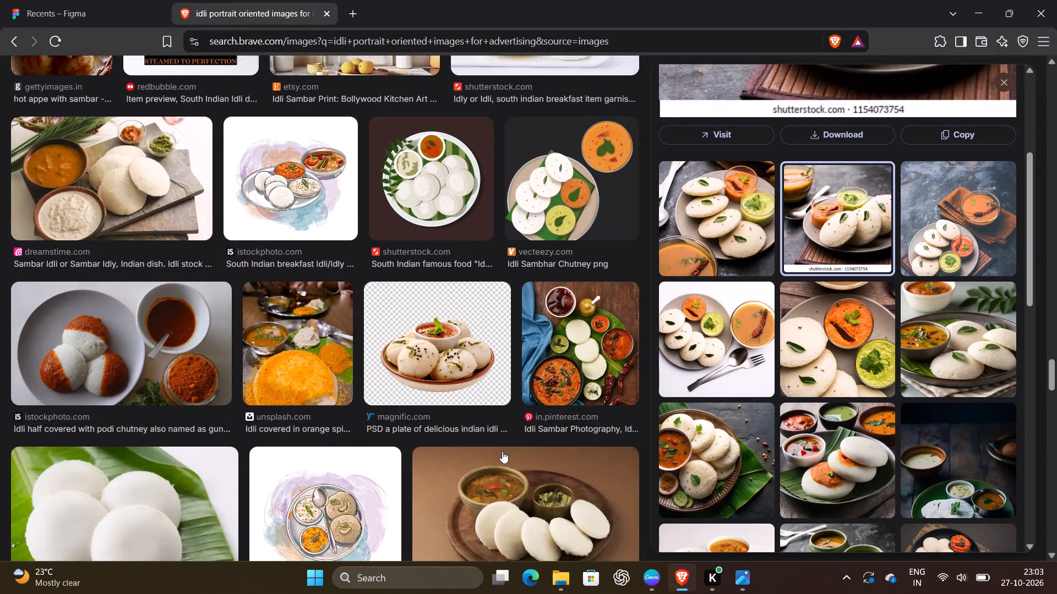
scroll(502, 451, up, 14)
scroll(502, 451, up, 12)
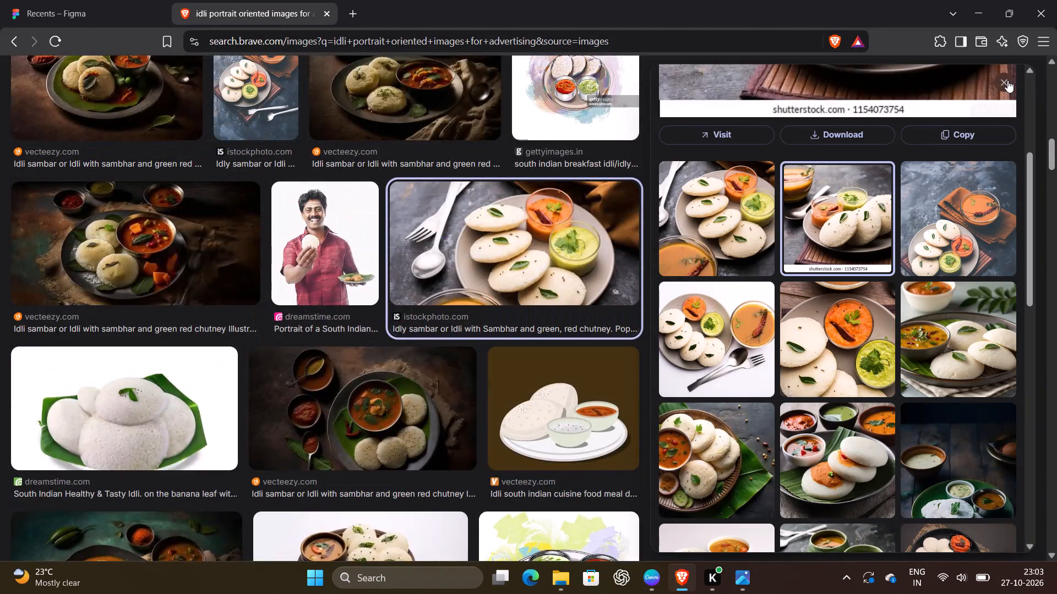
Close the image preview, review the results from the top, and preview the Shutterstock photo of two idlis on a green cloth.
click(1007, 80)
scroll(430, 303, up, 10)
scroll(430, 303, down, 1)
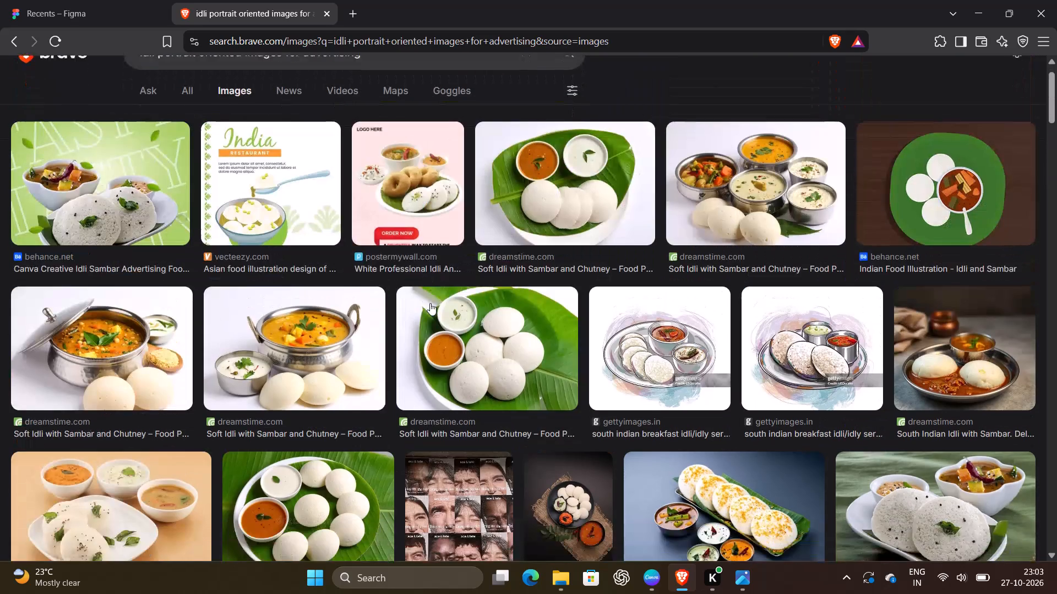
scroll(430, 303, down, 4)
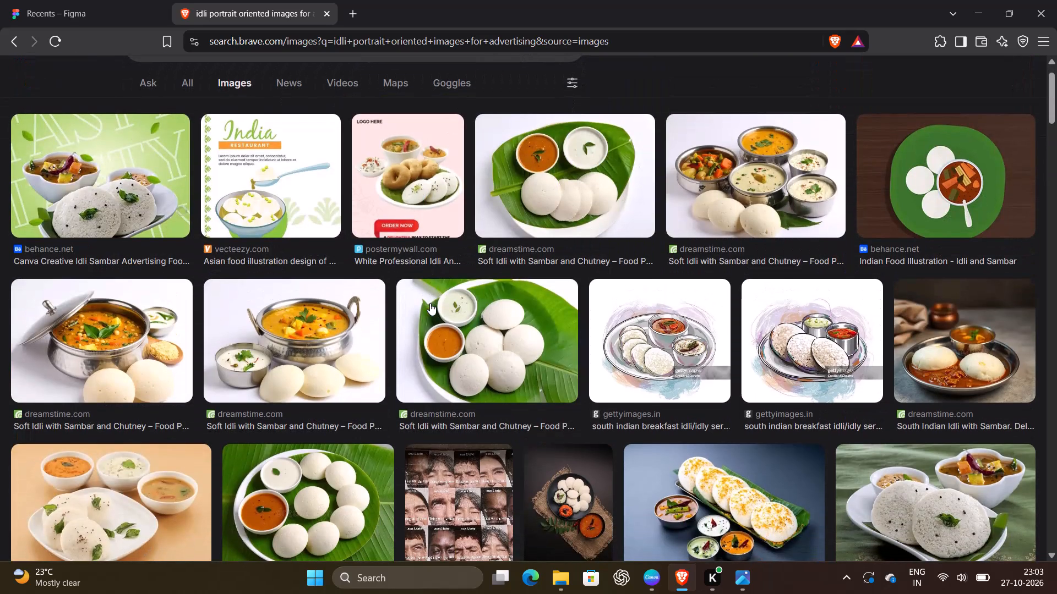
scroll(430, 303, down, 3)
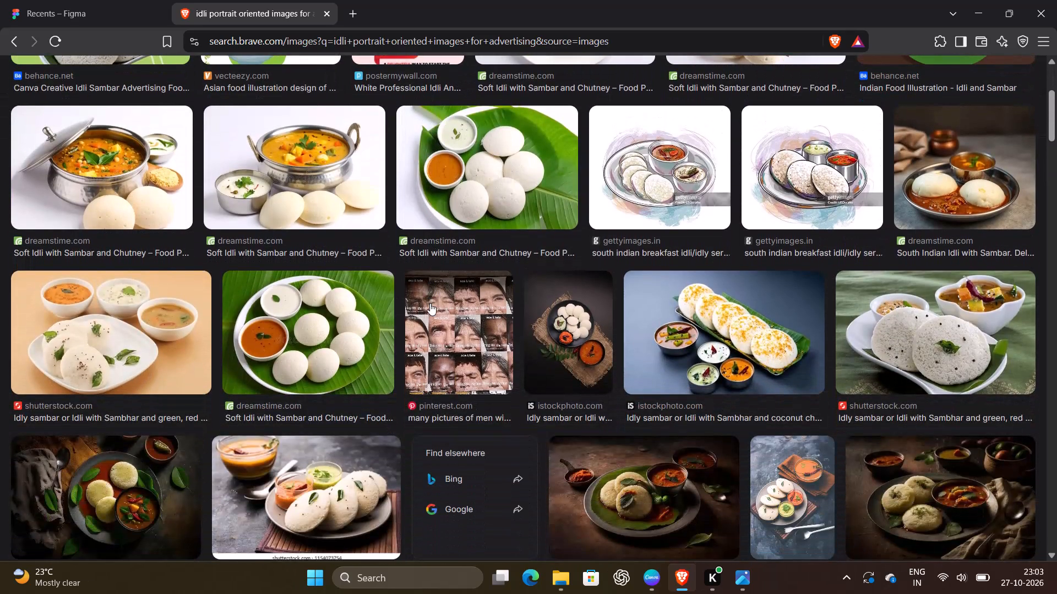
scroll(430, 303, down, 2)
click(970, 265)
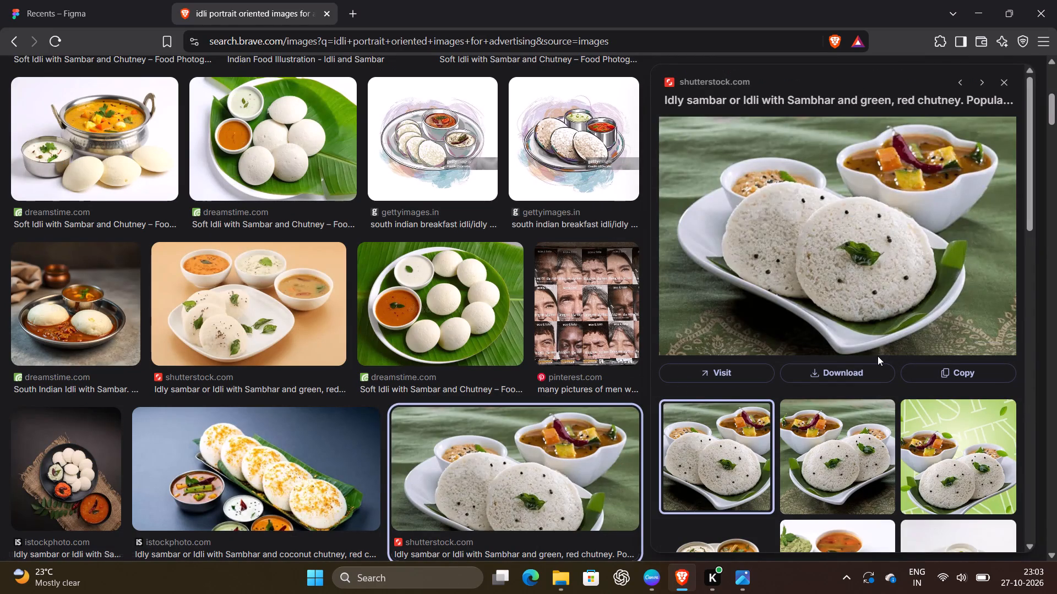
Copy the Shutterstock photo of a row of idlis on a grey plate with sambhar and green and red chutneys.
scroll(345, 299, down, 1)
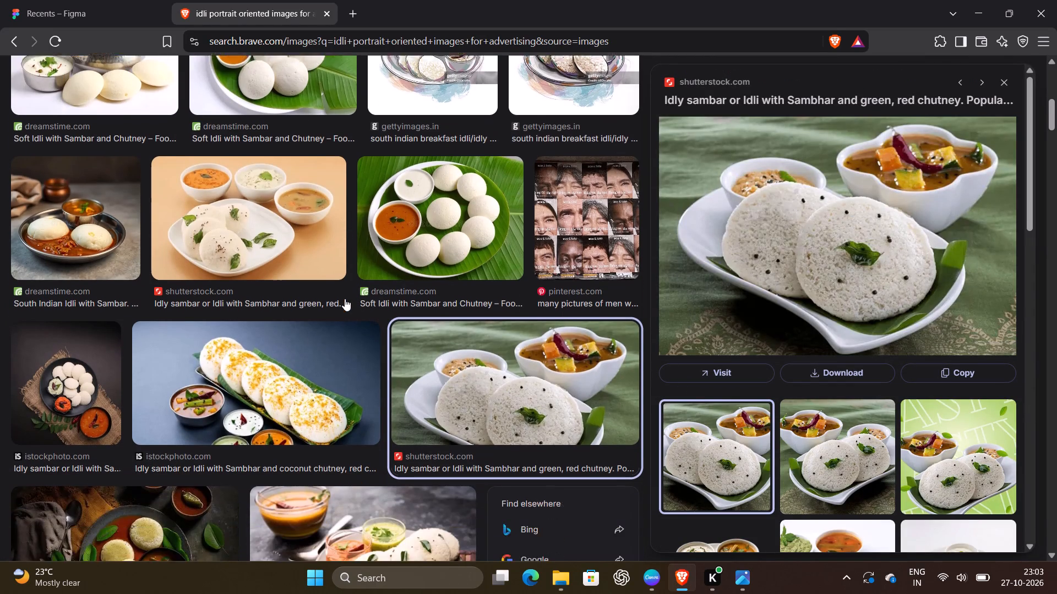
scroll(345, 299, down, 3)
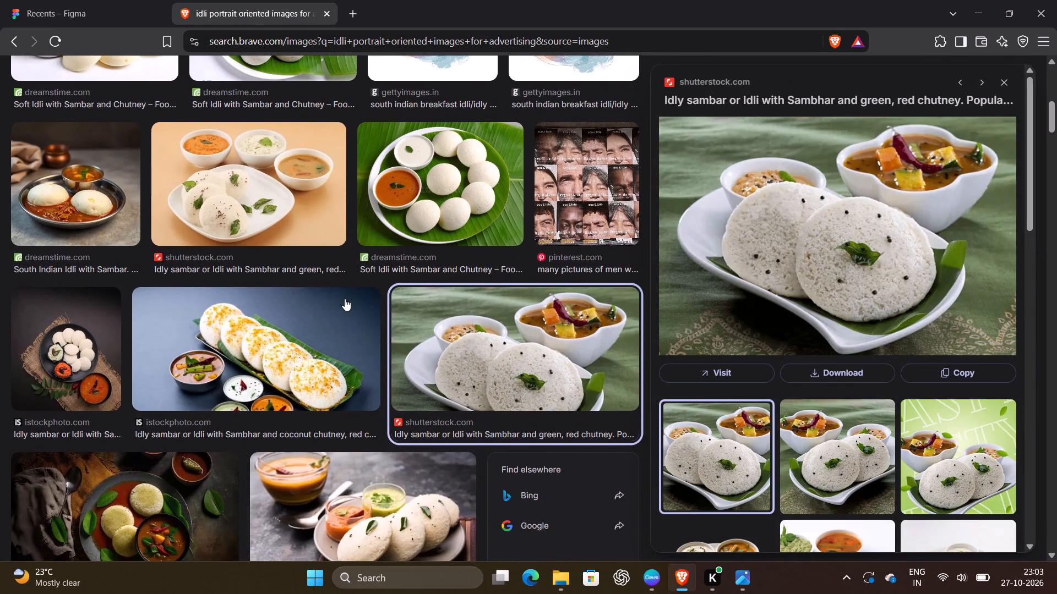
scroll(345, 299, down, 5)
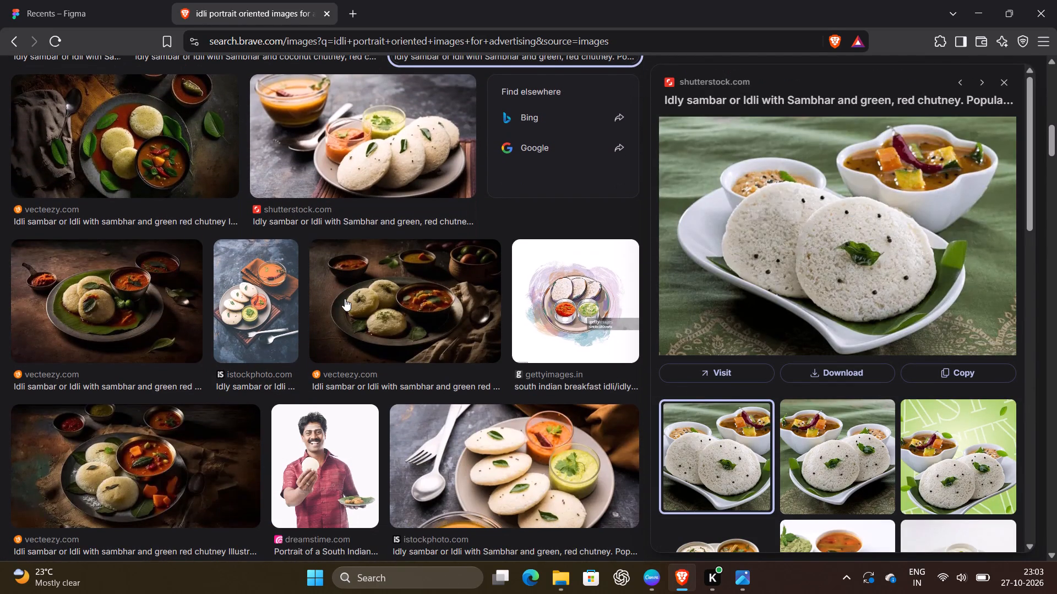
right_click(357, 163)
right_click(357, 163)
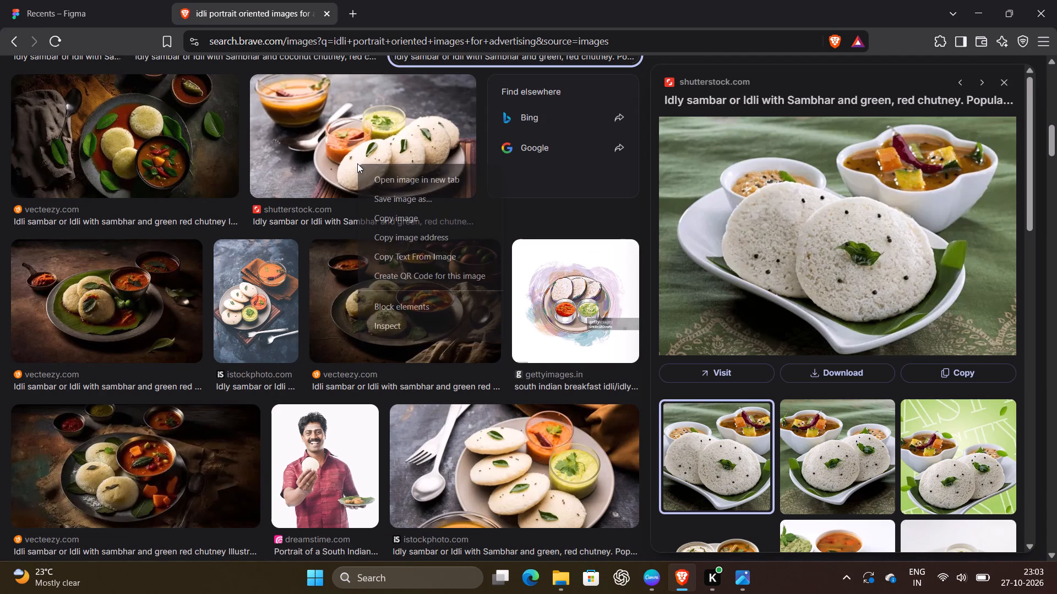
click(401, 228)
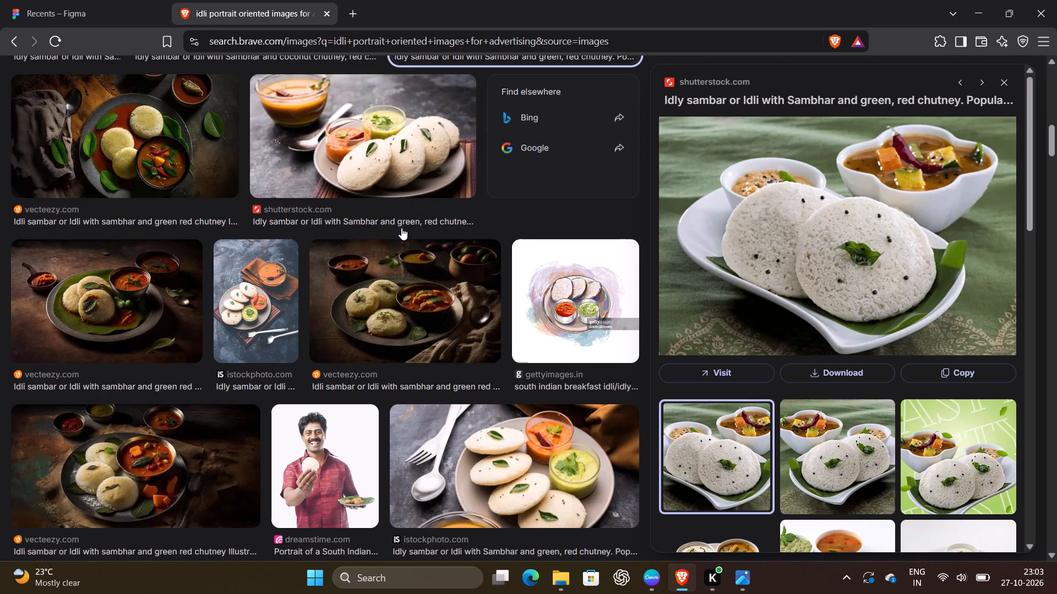
double_click(391, 141)
right_click(391, 141)
right_click(391, 141)
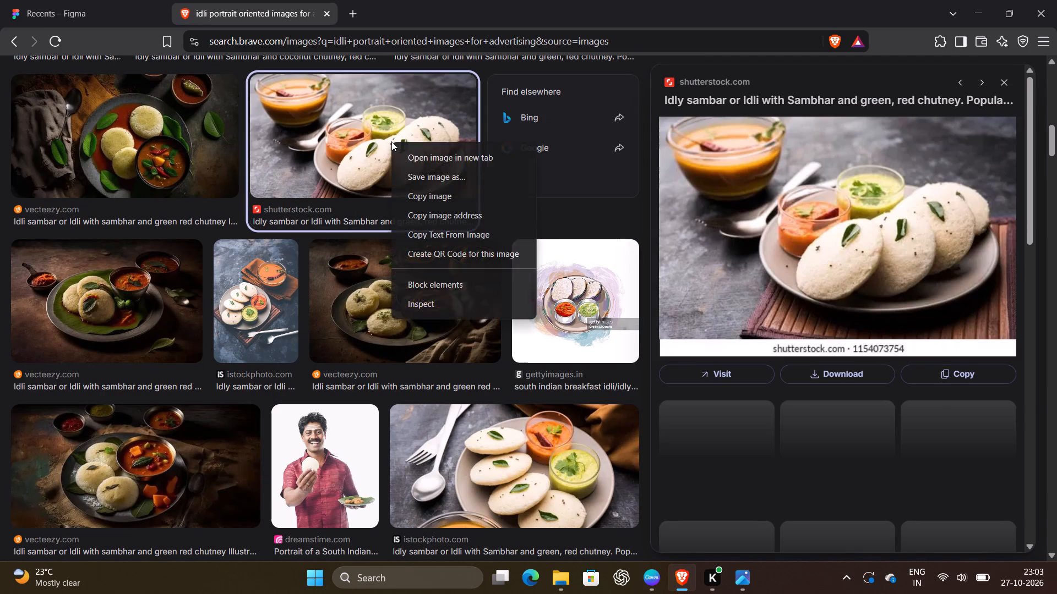
click(436, 199)
Look further down the idli image results for alternative photos.
scroll(436, 199, down, 3)
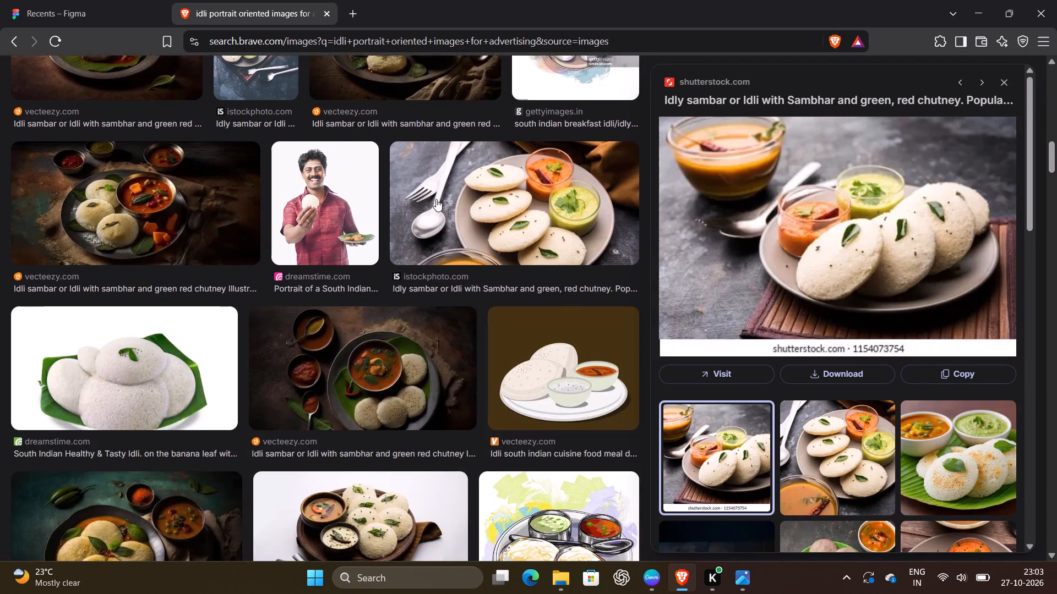
scroll(436, 199, down, 5)
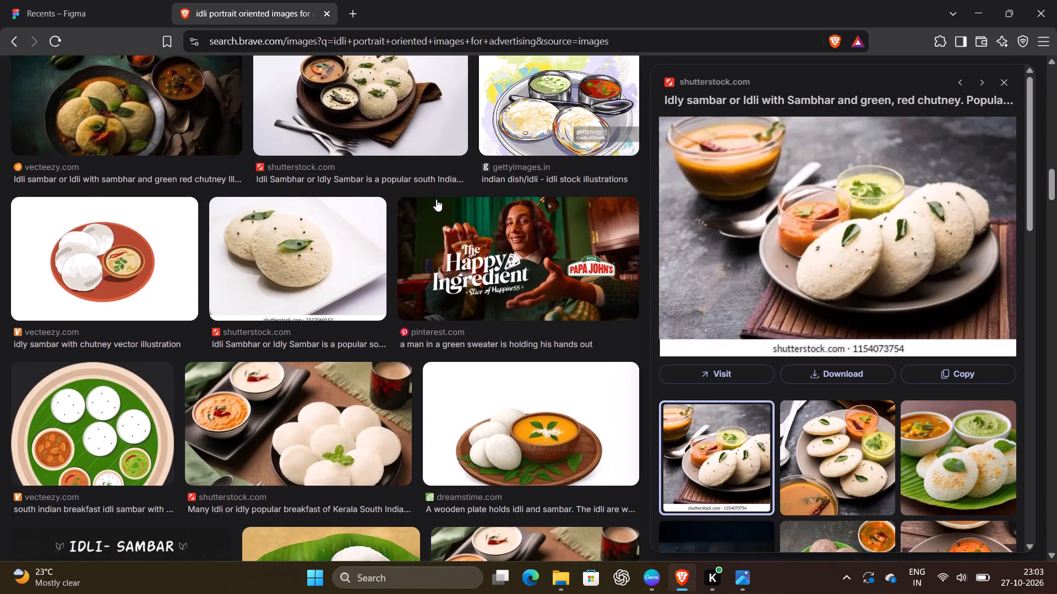
scroll(436, 199, down, 4)
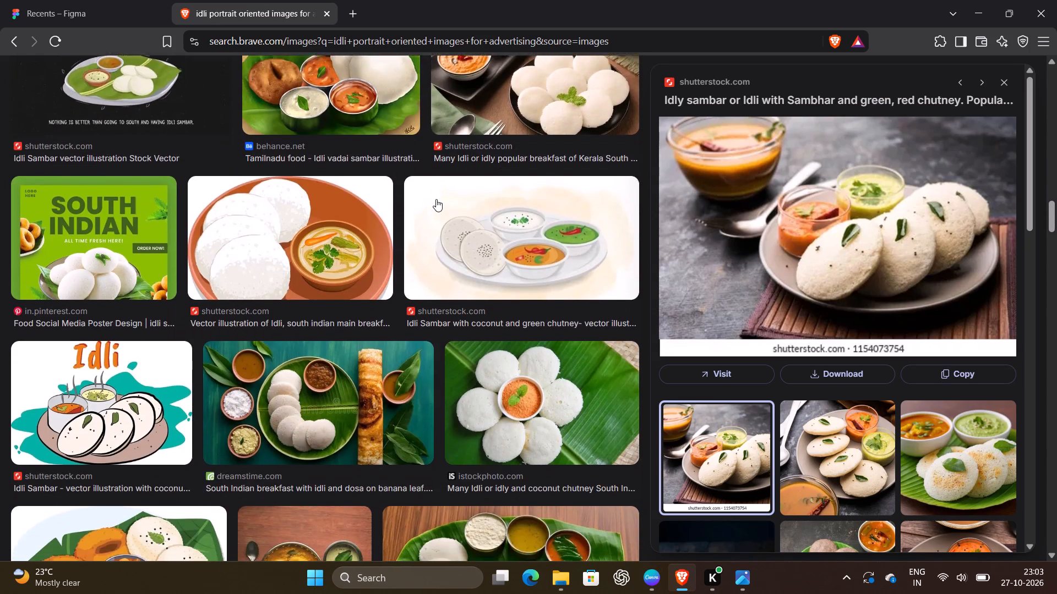
scroll(436, 199, down, 2)
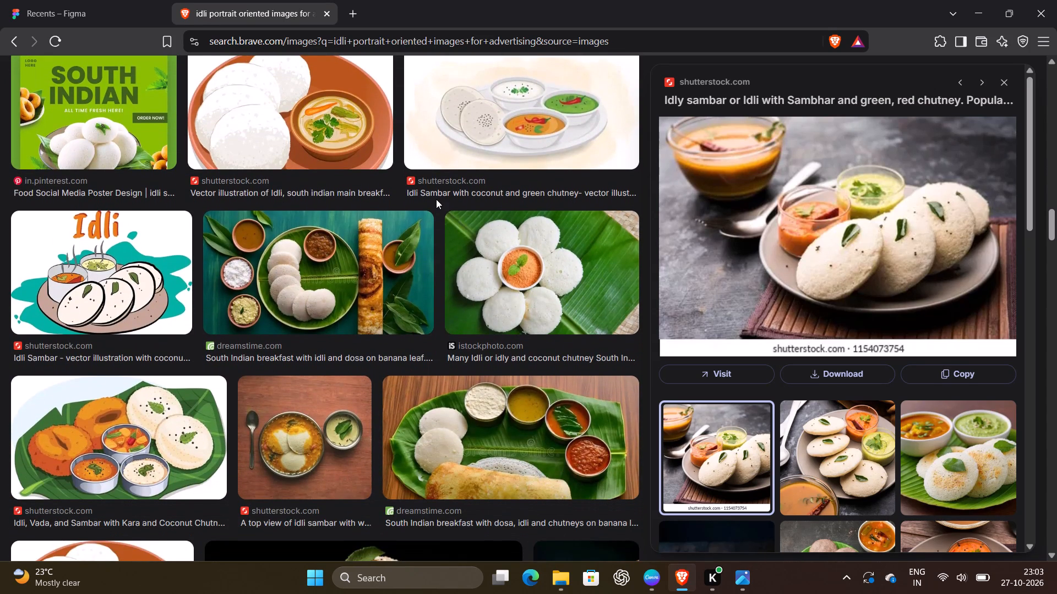
scroll(436, 199, down, 8)
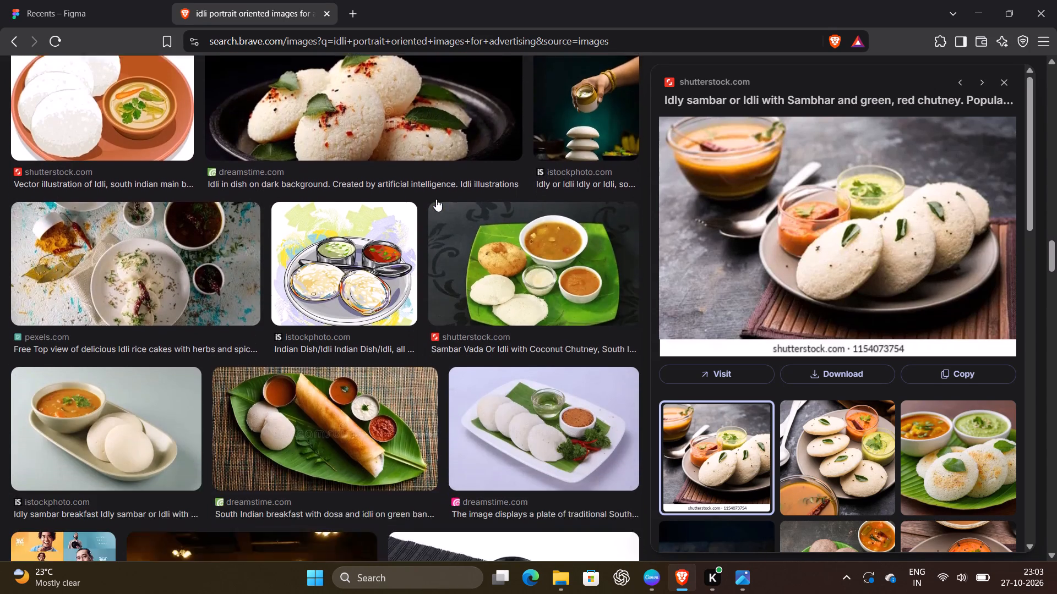
scroll(436, 199, down, 7)
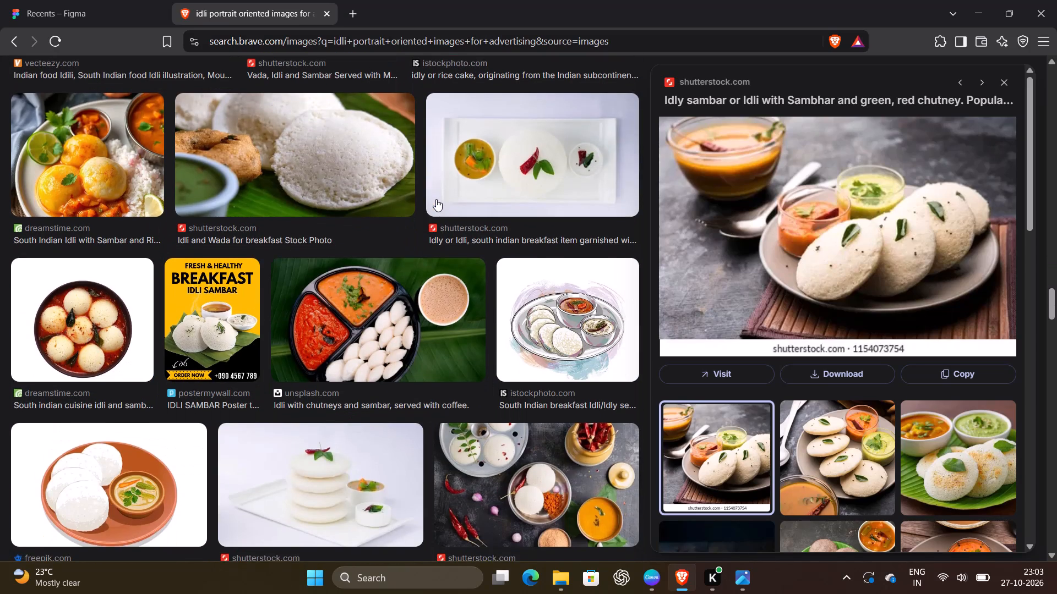
scroll(436, 199, down, 5)
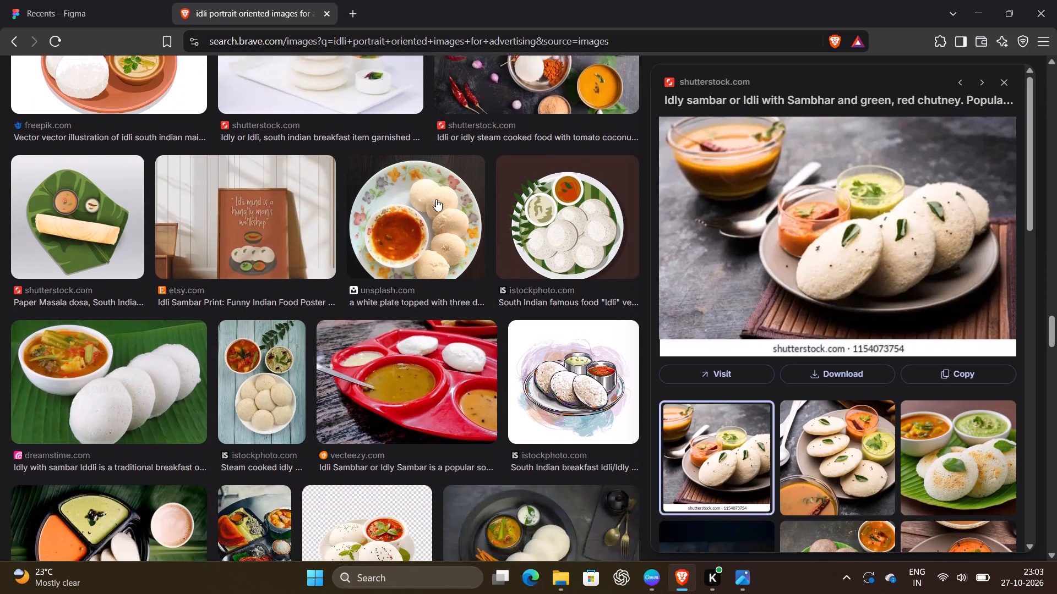
scroll(436, 199, down, 6)
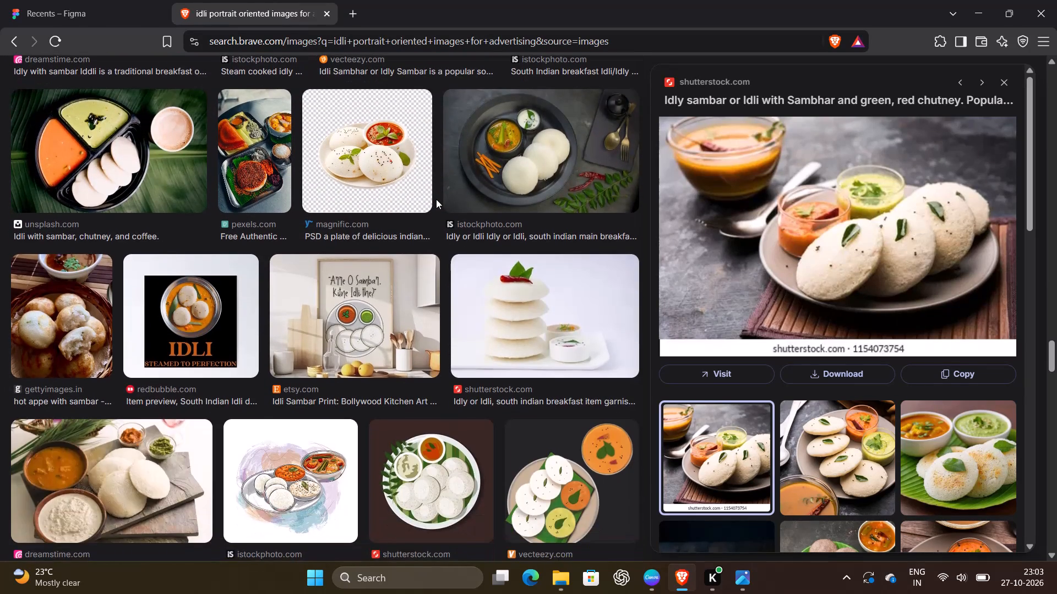
scroll(436, 199, down, 9)
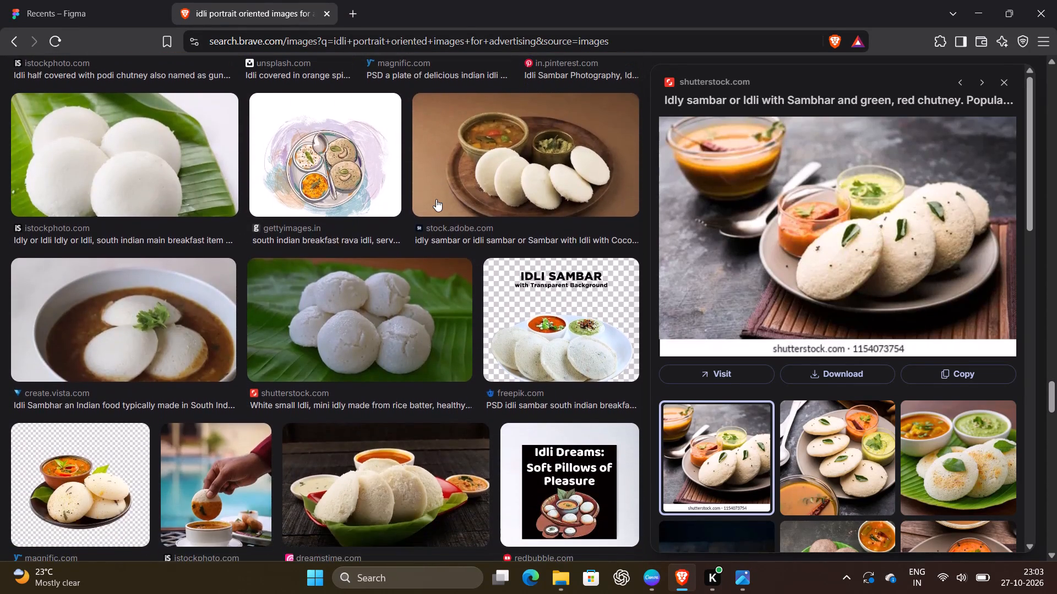
scroll(436, 199, down, 12)
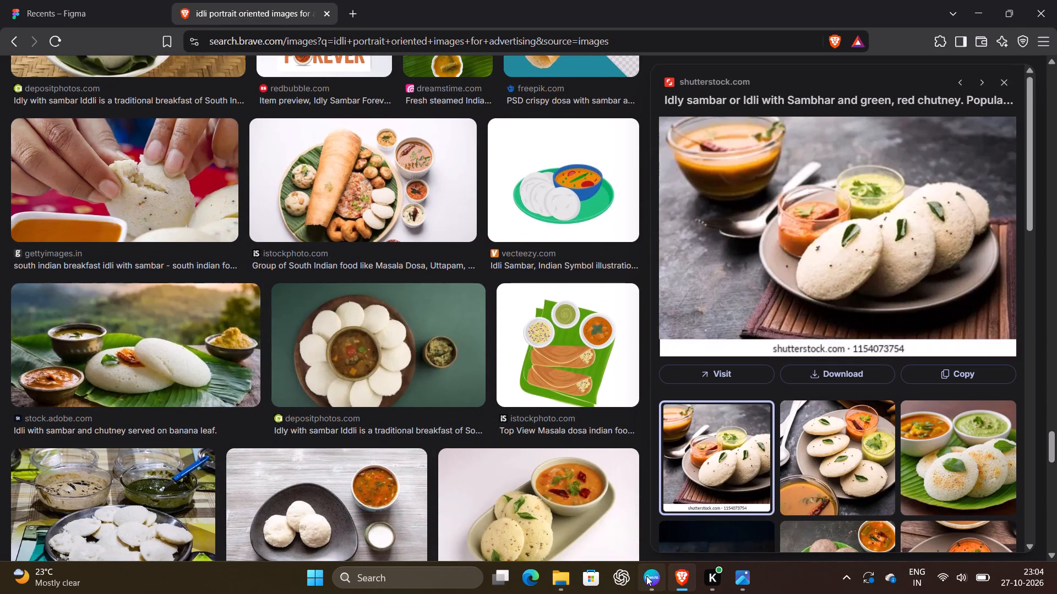
Switch to Canva and paste the copied idli photo into the Explore Our Products section.
click(646, 576)
right_click(570, 338)
right_click(570, 338)
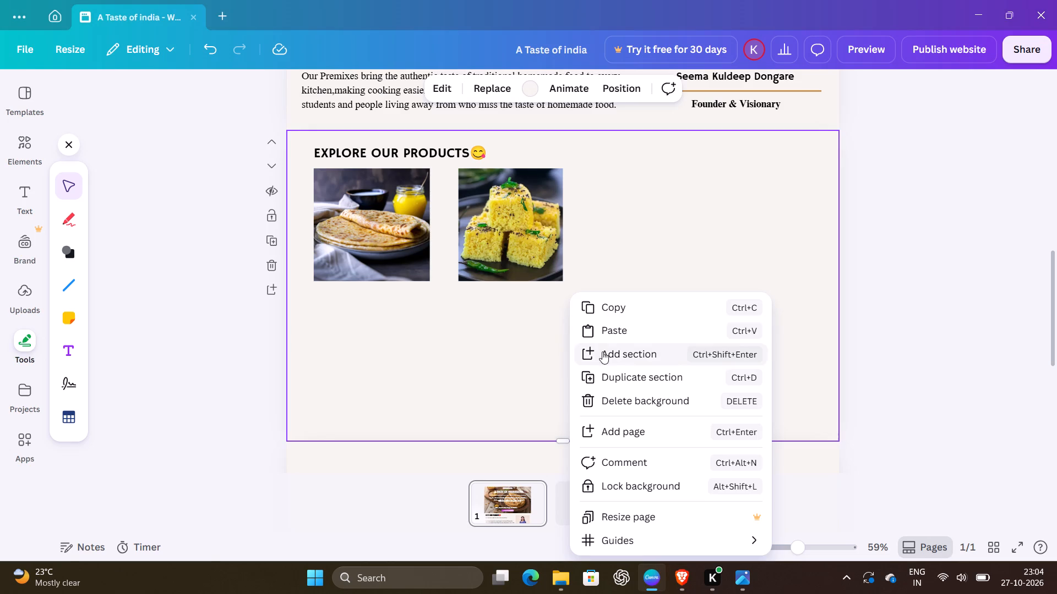
click(609, 330)
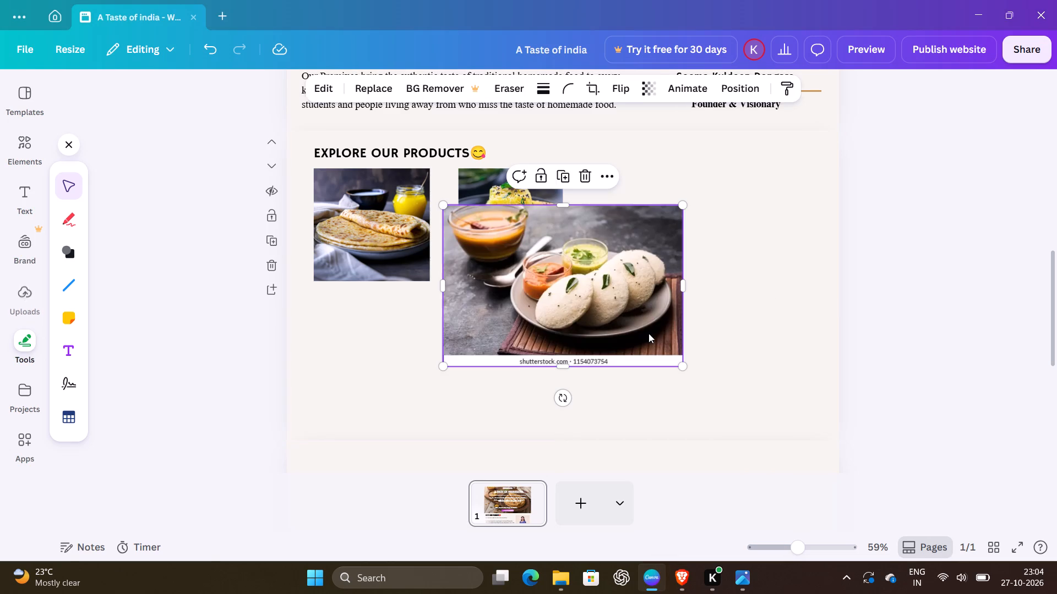
Crop the idli photo's sides closer to the plate and trim off the Shutterstock caption strip along its bottom.
drag(683, 289, 678, 289)
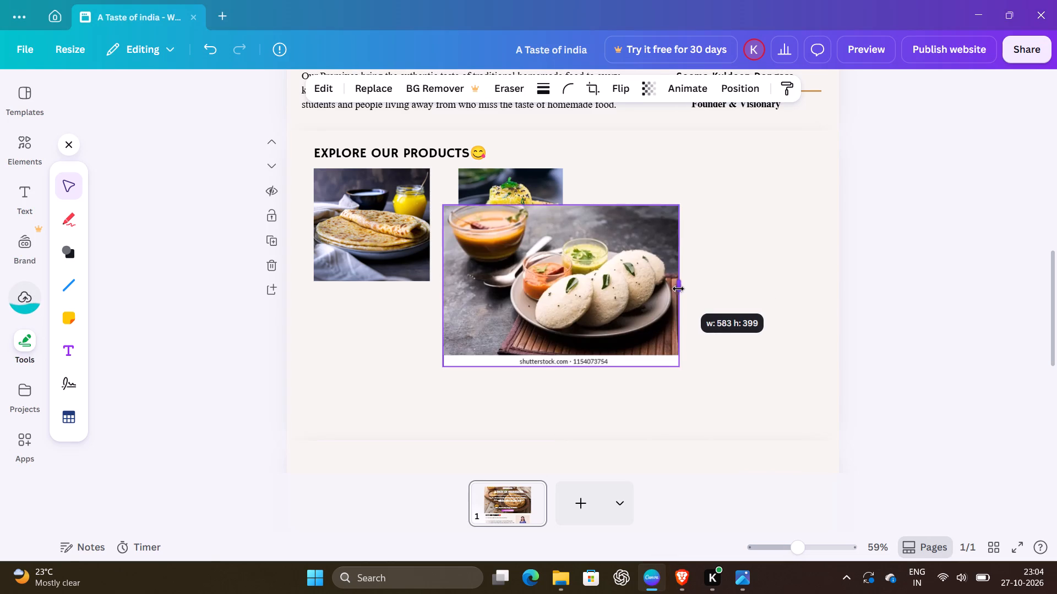
drag(678, 289, 675, 289)
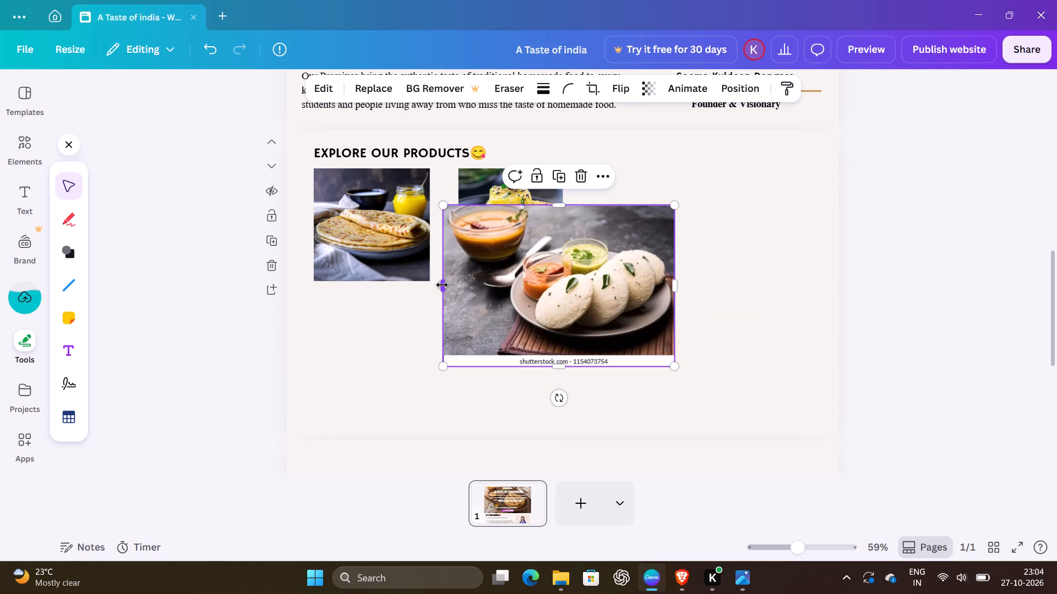
drag(442, 285, 508, 299)
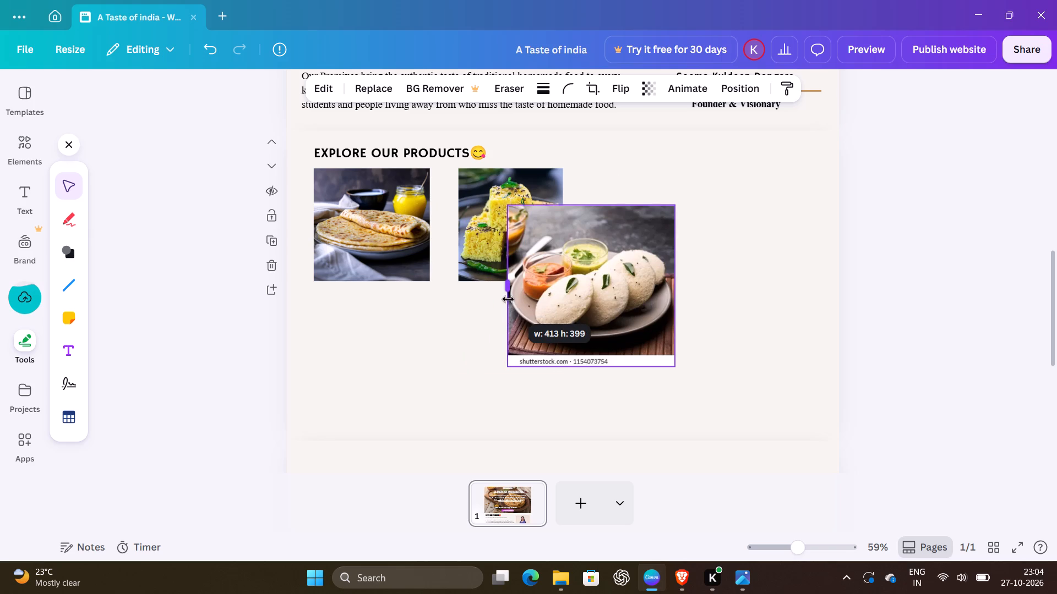
drag(508, 299, 509, 299)
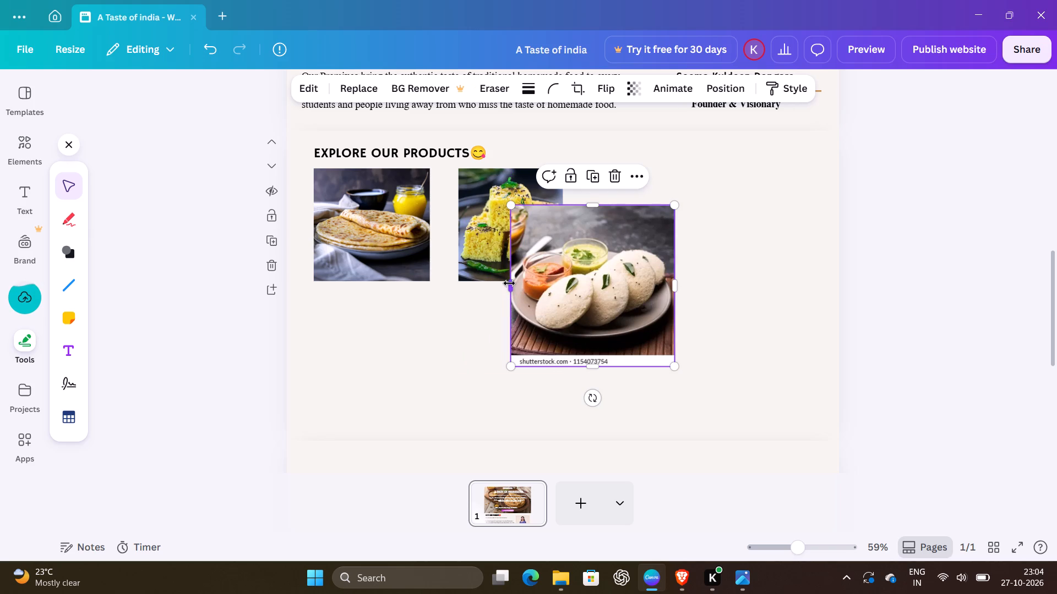
click(509, 283)
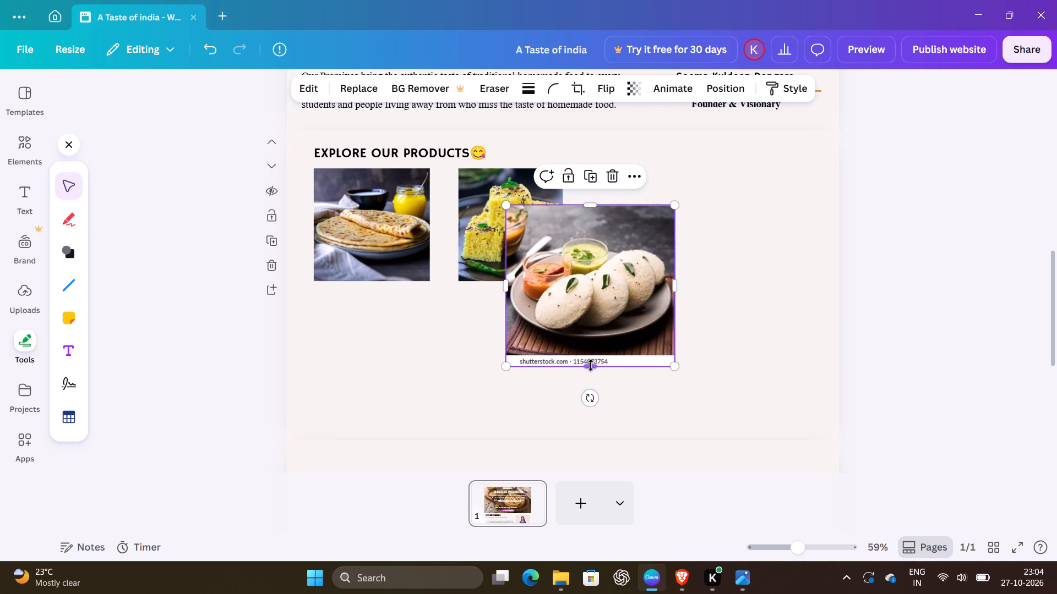
drag(591, 363, 592, 353)
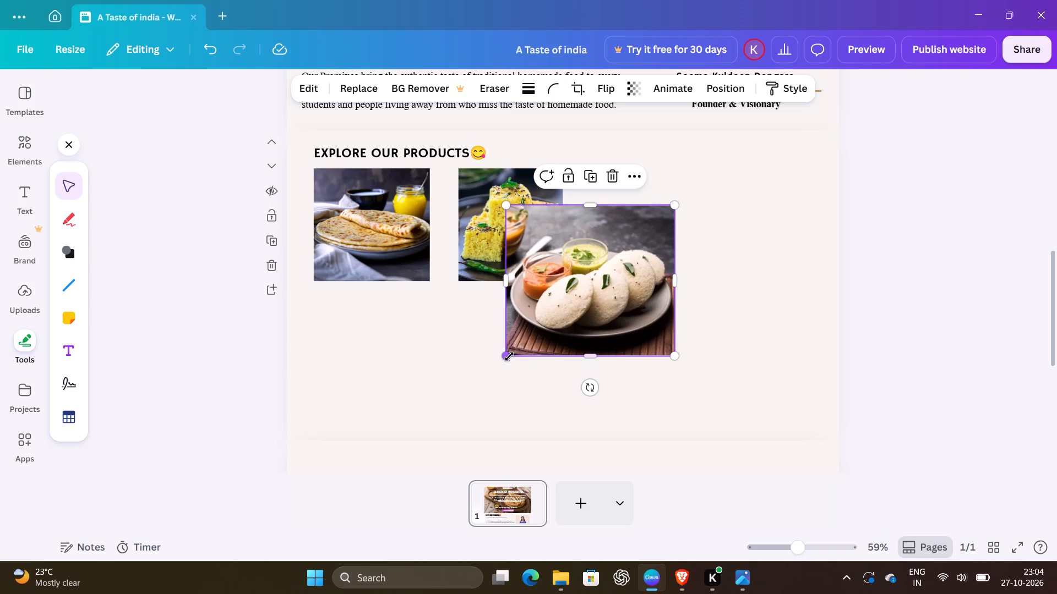
Scale down the idli photo to the dhokla photo's height and place it beside that photo, top-aligned with a gap of 71.
drag(509, 356, 585, 324)
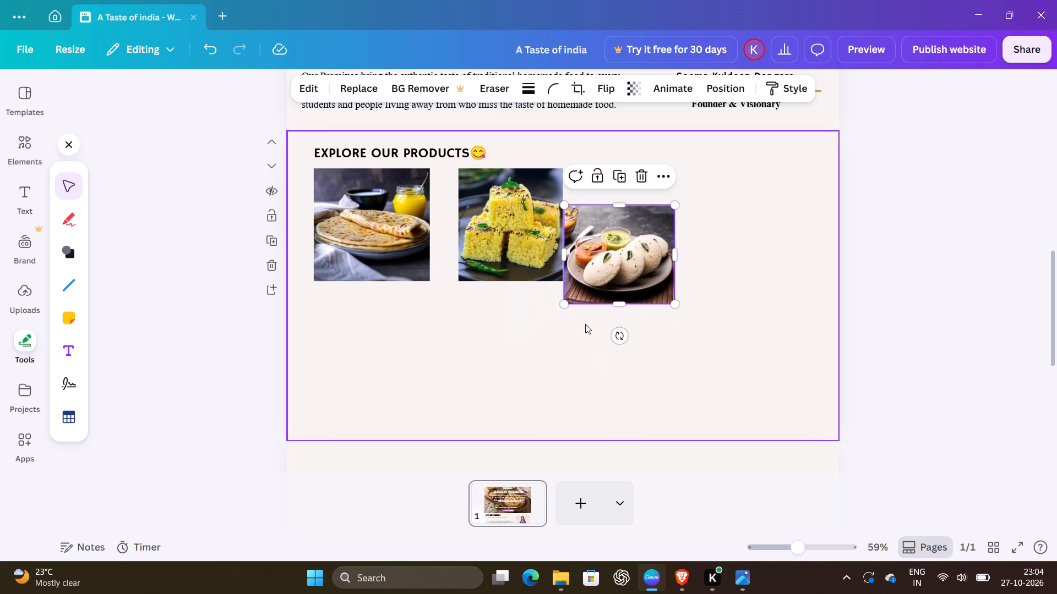
drag(615, 271, 641, 236)
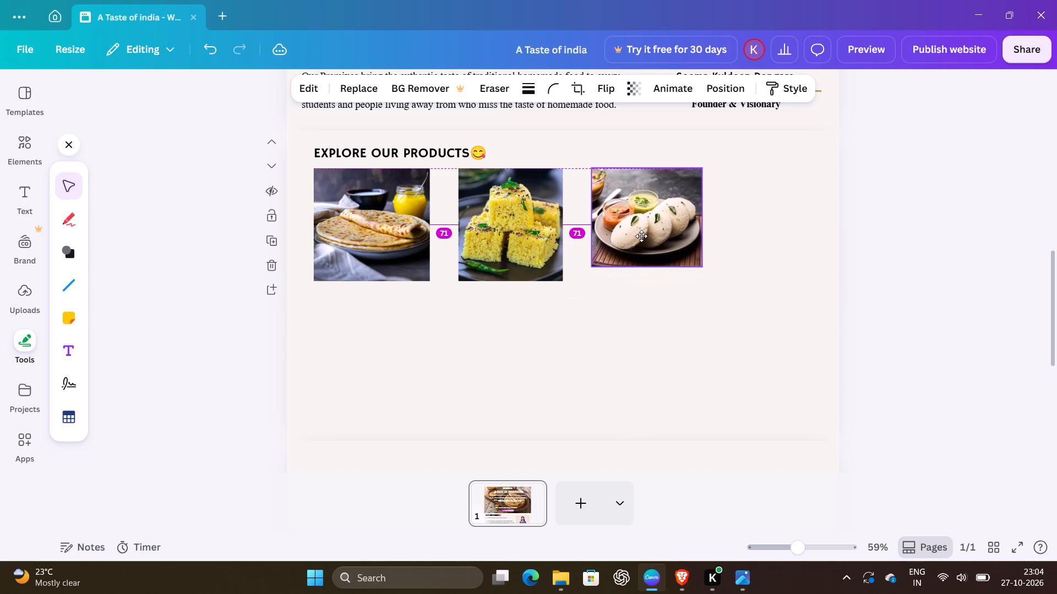
drag(641, 236, 641, 235)
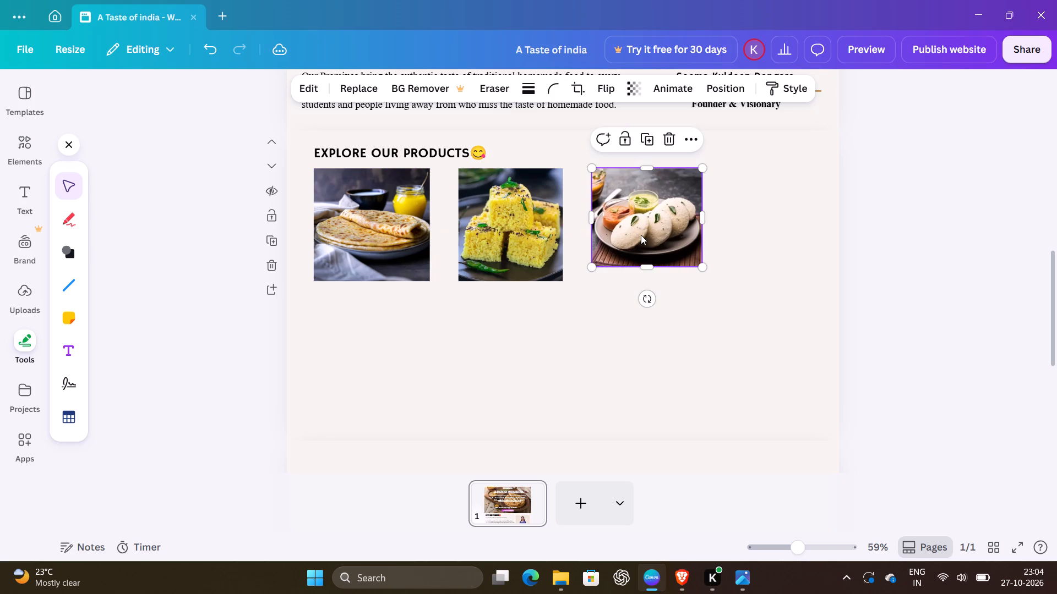
drag(702, 266, 703, 273)
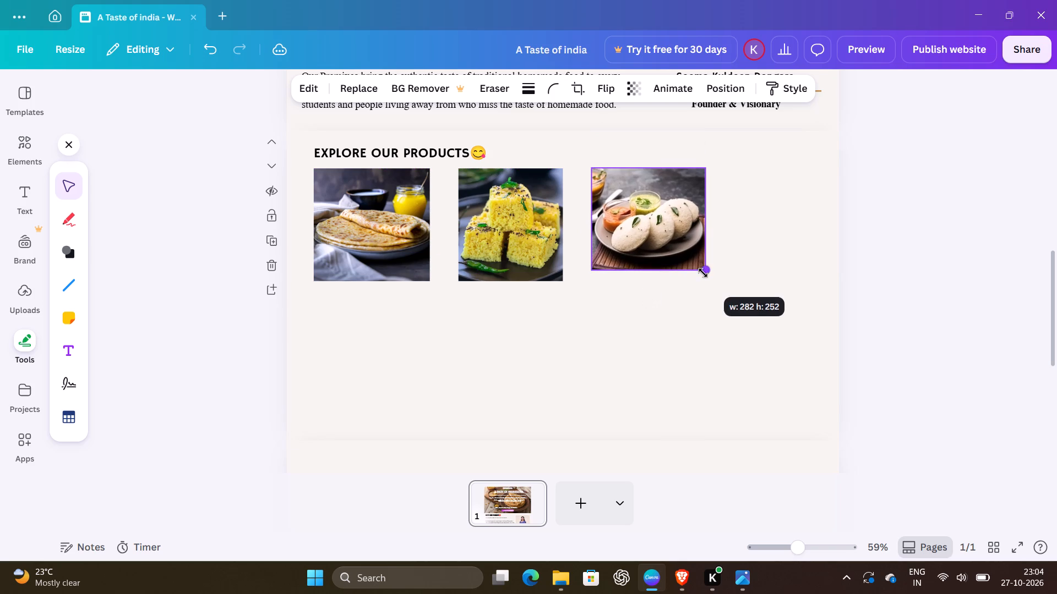
drag(703, 273, 707, 287)
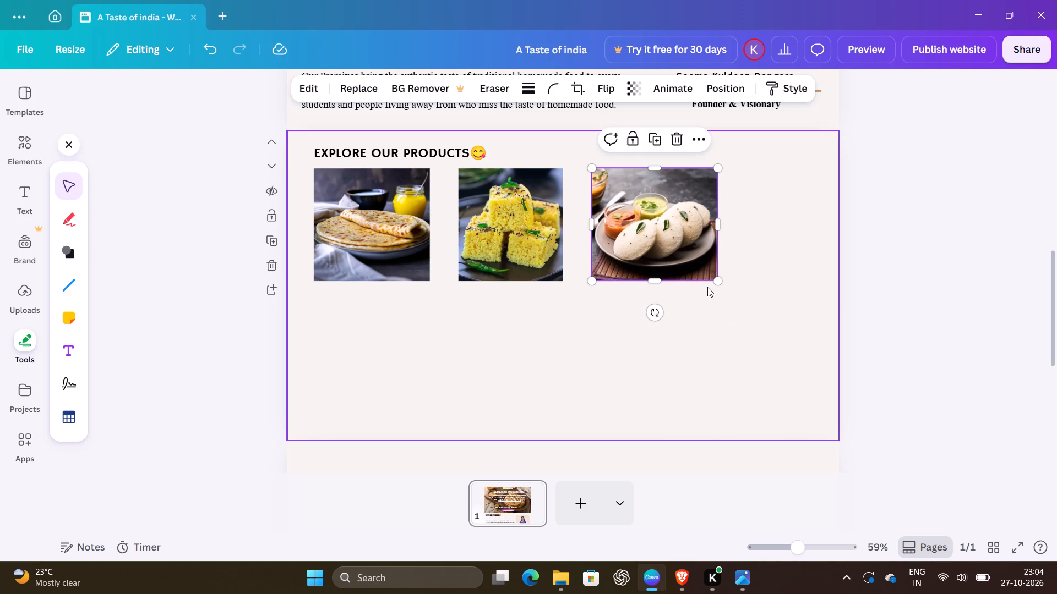
click(929, 267)
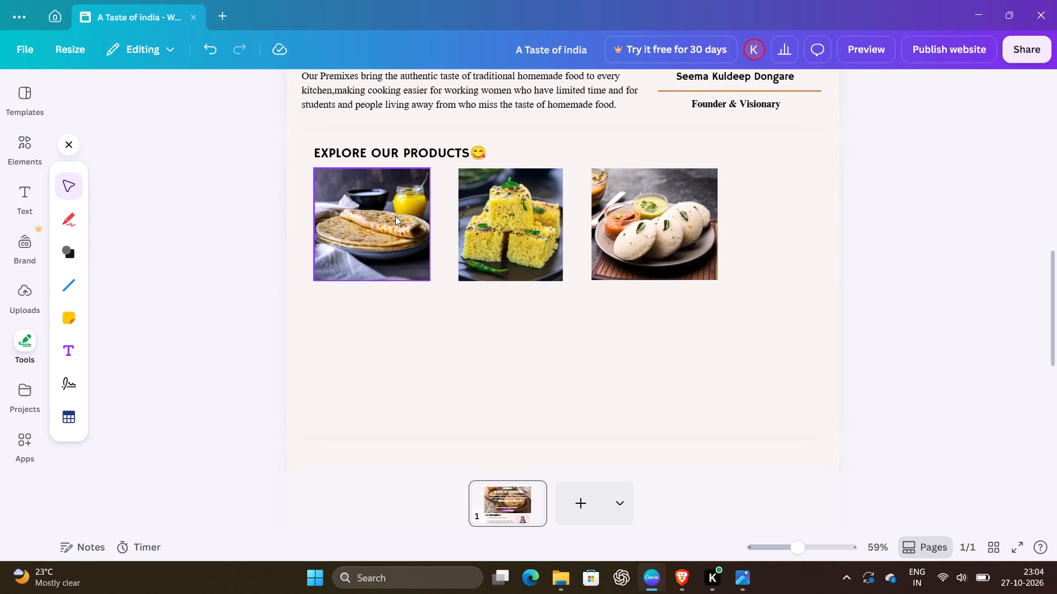
Shift the puran poli photo toward the section's left edge and bring the dhokla photo beside it, top-aligned with a gap of about 44.
drag(395, 216, 381, 218)
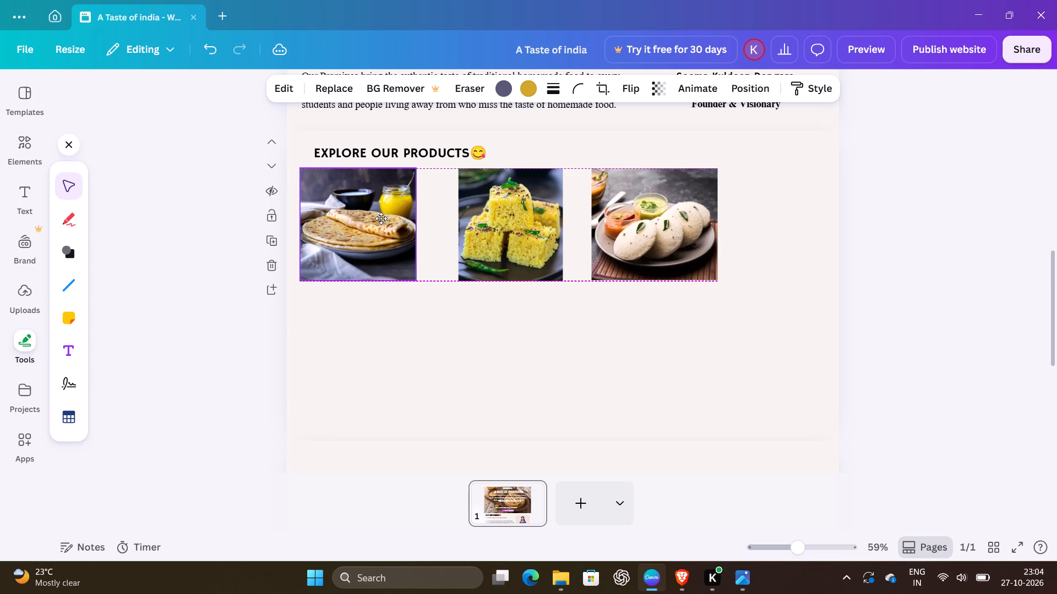
drag(381, 218, 378, 218)
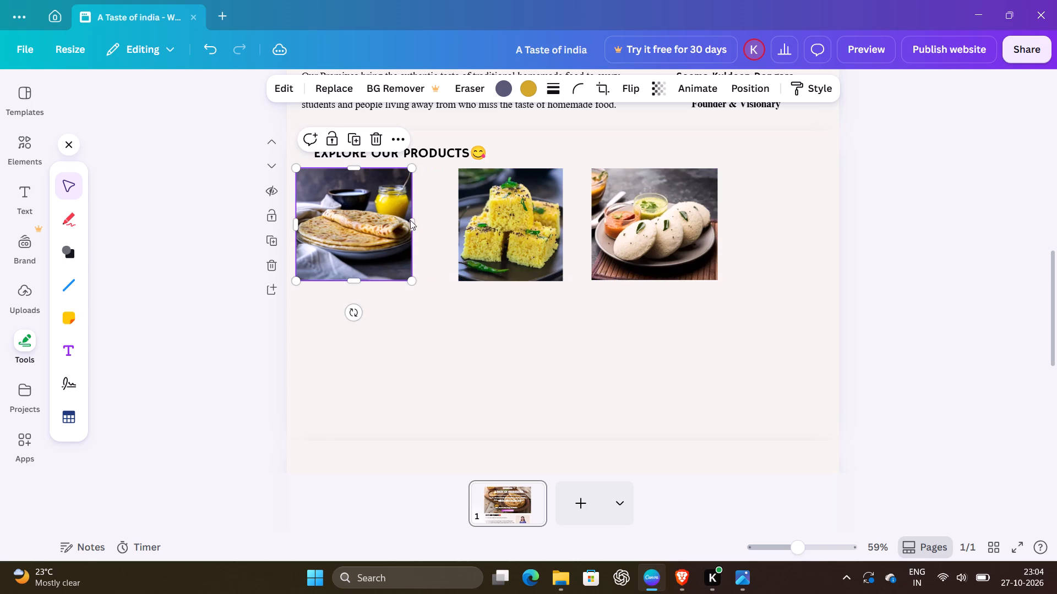
drag(478, 219, 464, 222)
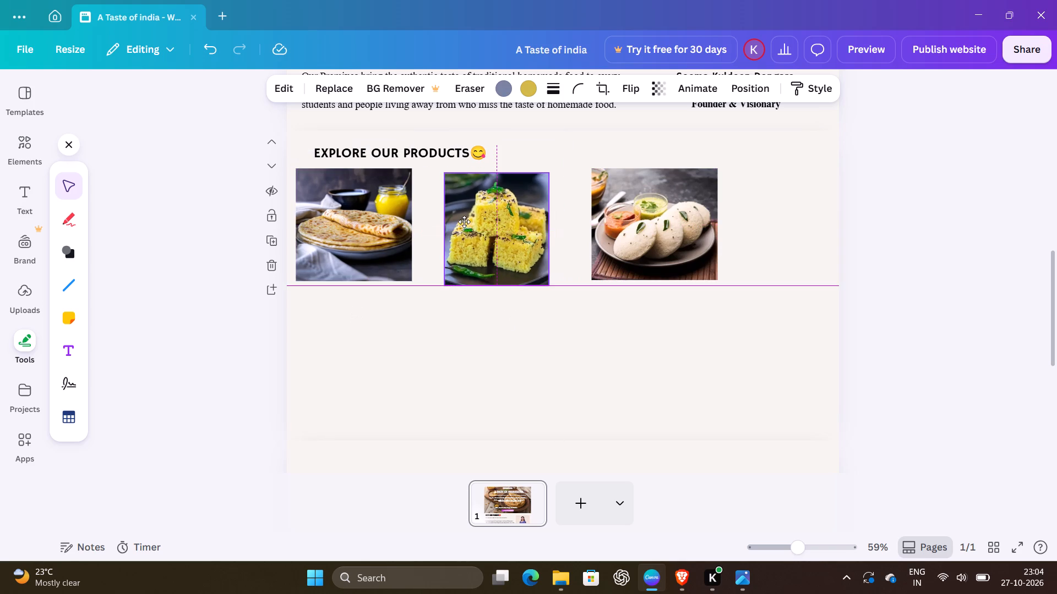
drag(464, 222, 460, 222)
drag(460, 222, 448, 222)
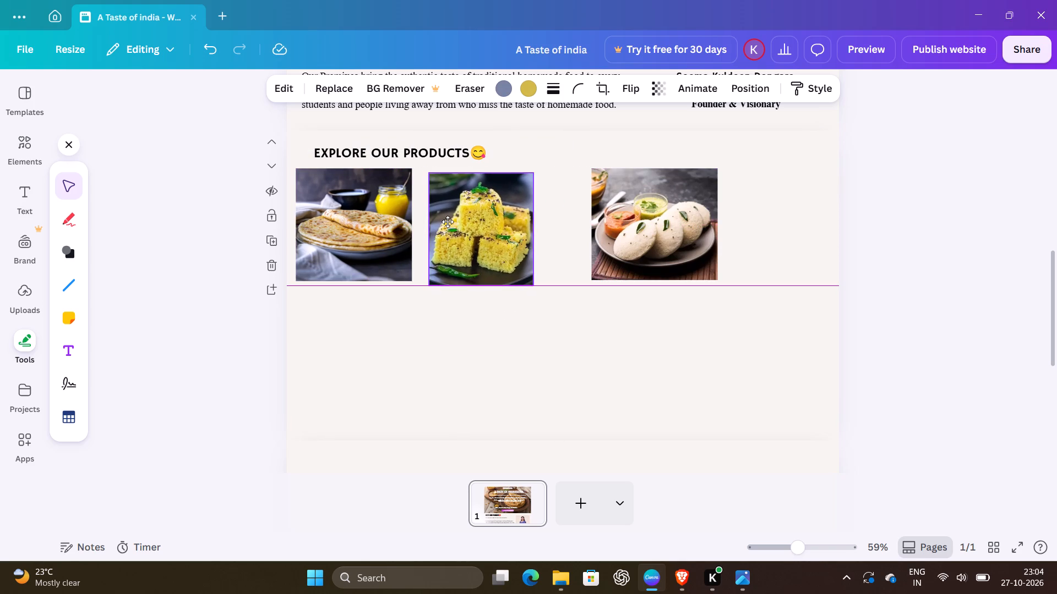
drag(448, 222, 448, 222)
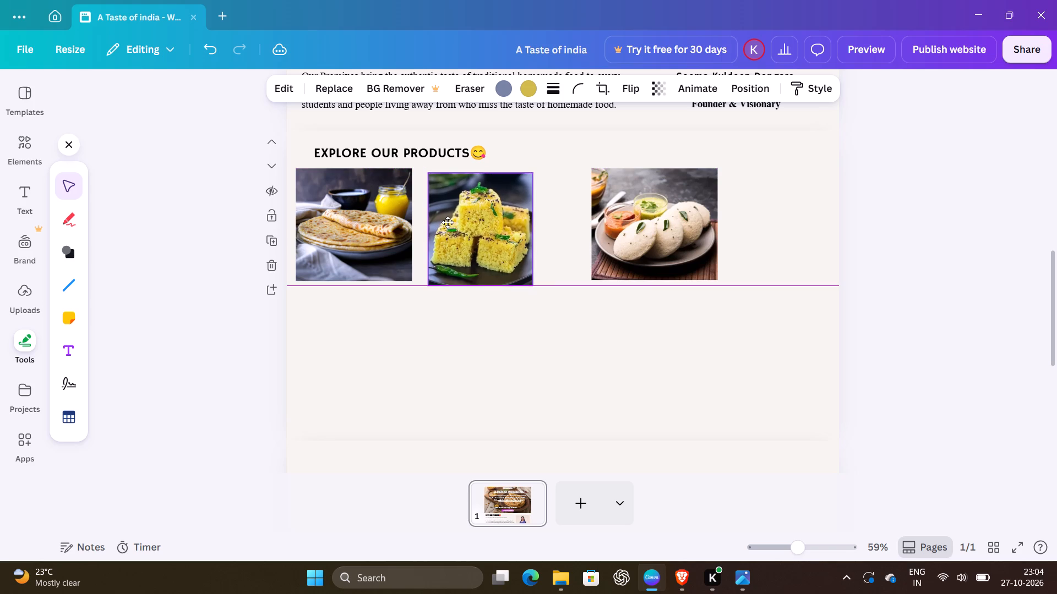
drag(448, 222, 449, 220)
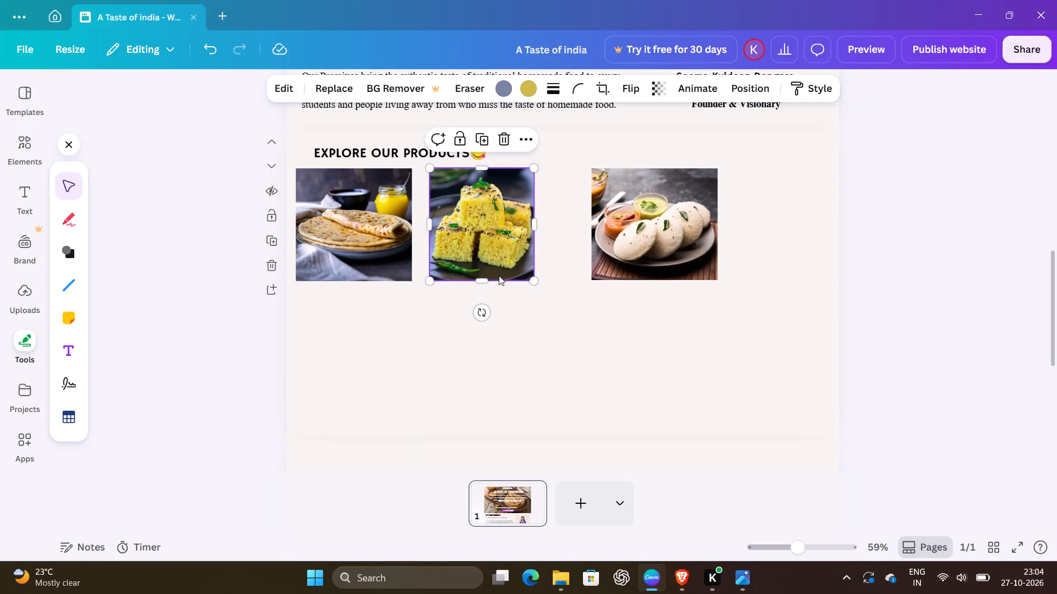
click(533, 279)
click(432, 168)
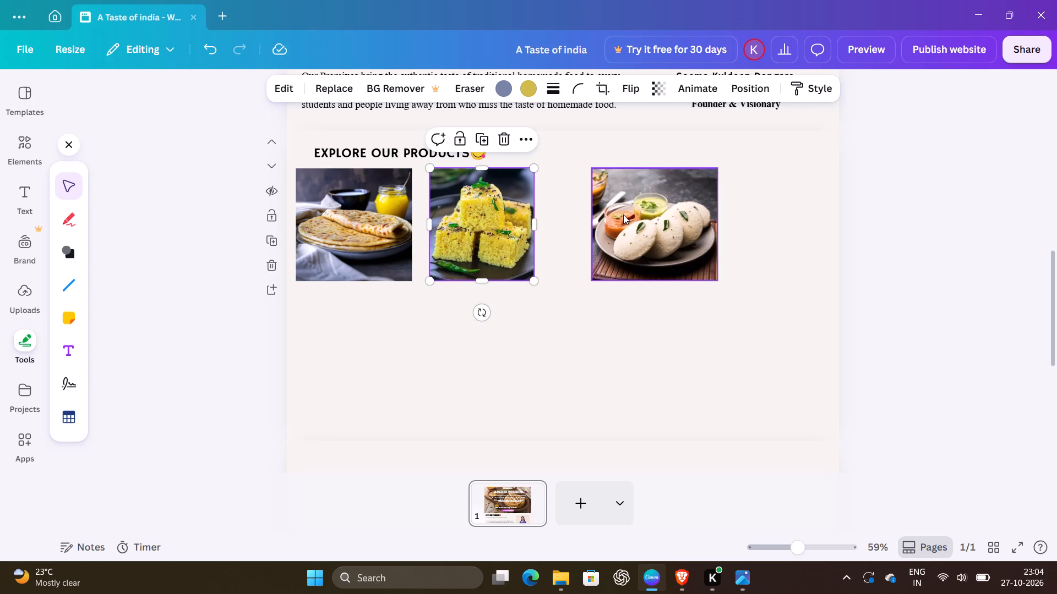
Move the idli photo closer to the dhokla photo, keeping the row aligned and the gaps equal at 44.
drag(623, 215, 585, 215)
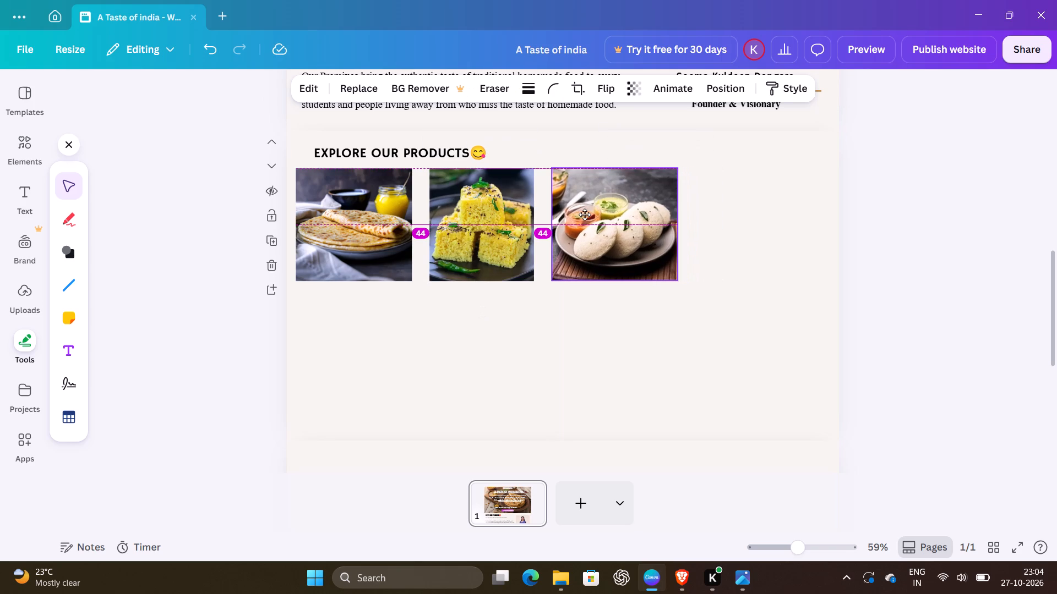
drag(585, 215, 581, 215)
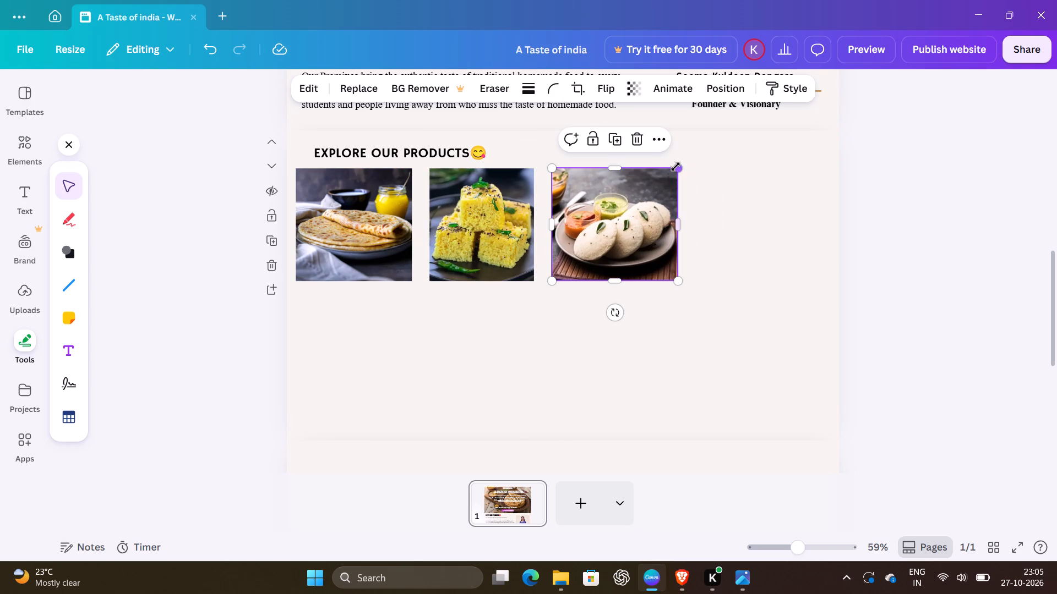
click(675, 167)
click(878, 249)
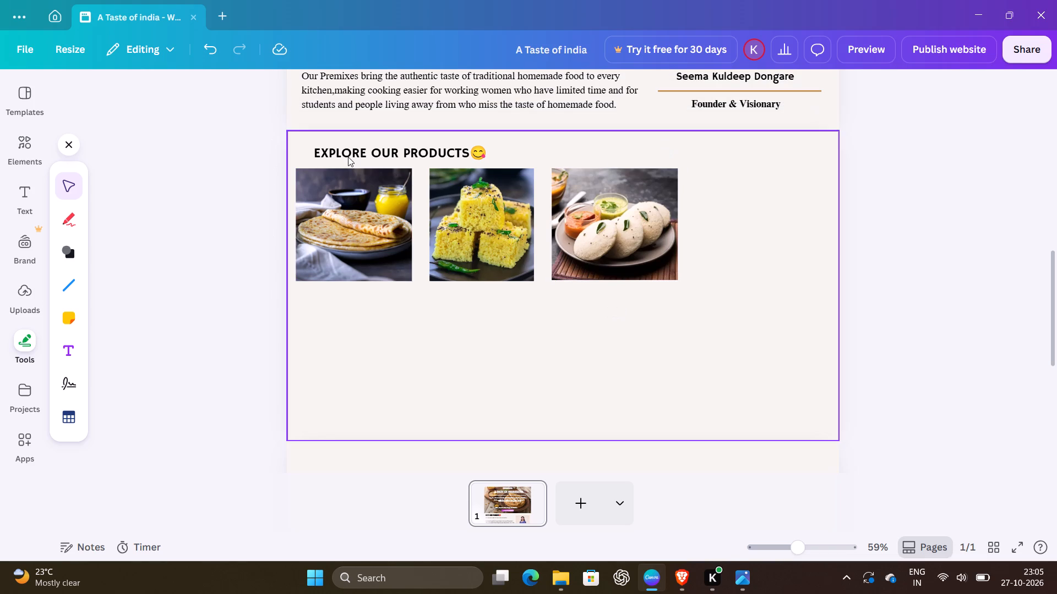
Move the EXPLORE OUR PRODUCTS heading slightly up and align its left edge with the puran poli photo.
drag(322, 142, 328, 151)
triple_click(328, 151)
click(328, 151)
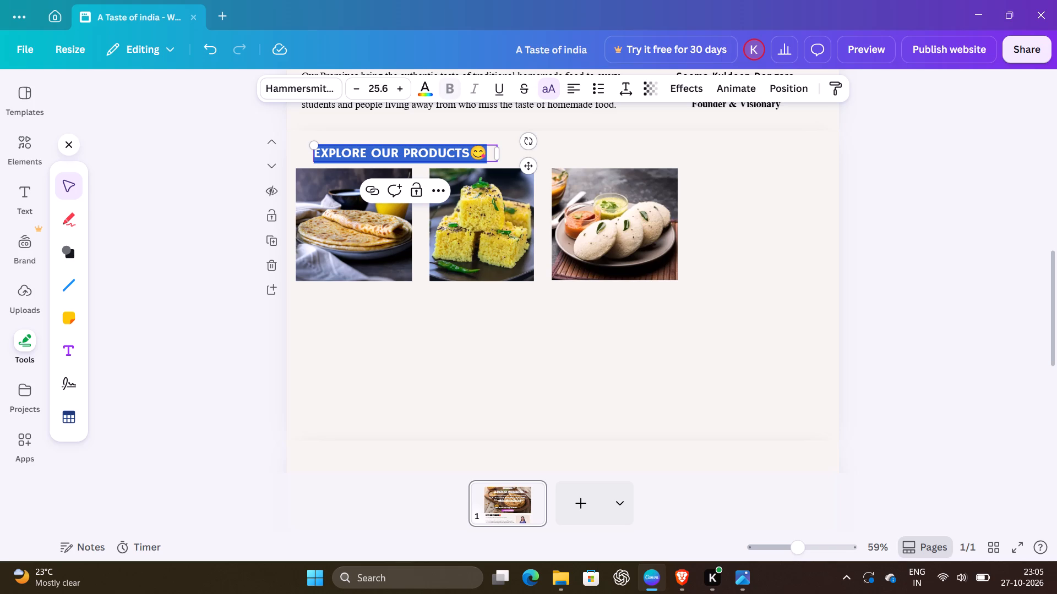
click(328, 151)
click(319, 152)
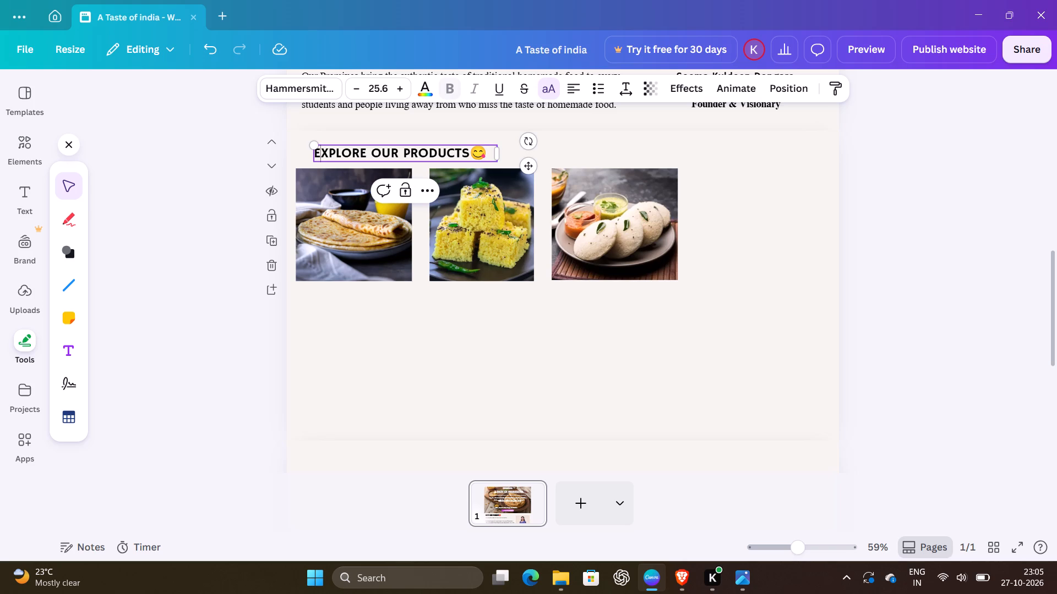
drag(330, 144, 327, 144)
drag(327, 144, 314, 139)
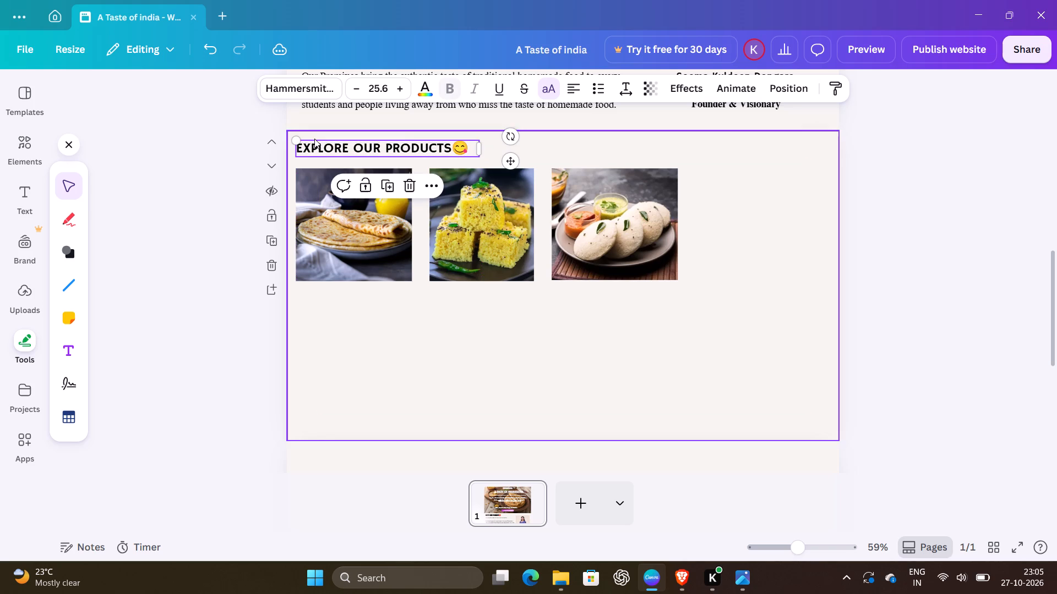
click(960, 333)
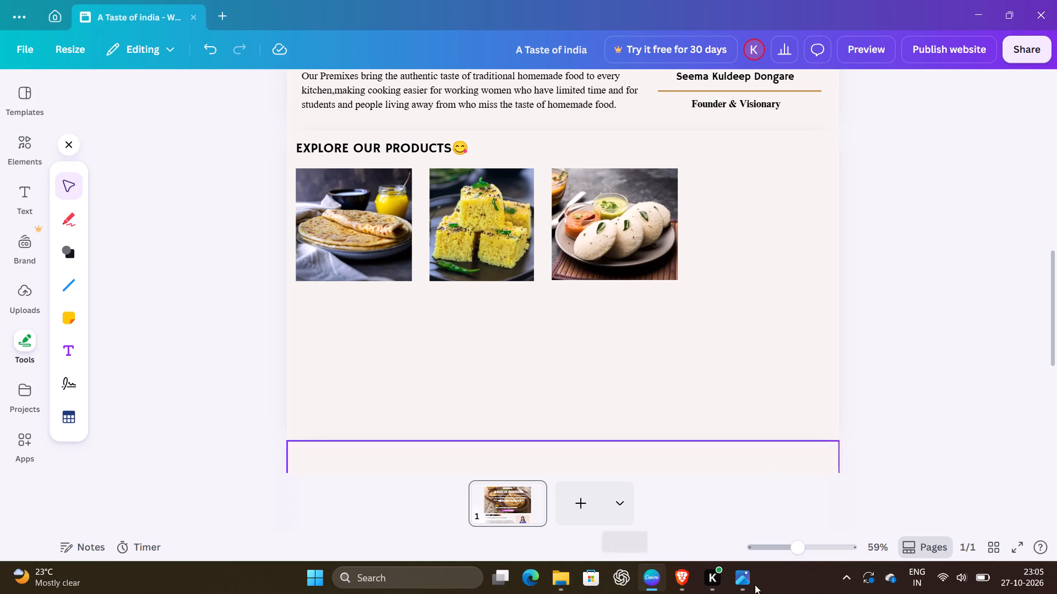
Switch to the Brave browser and run an image search for "Sambar portrait oriented images for advertising".
click(679, 581)
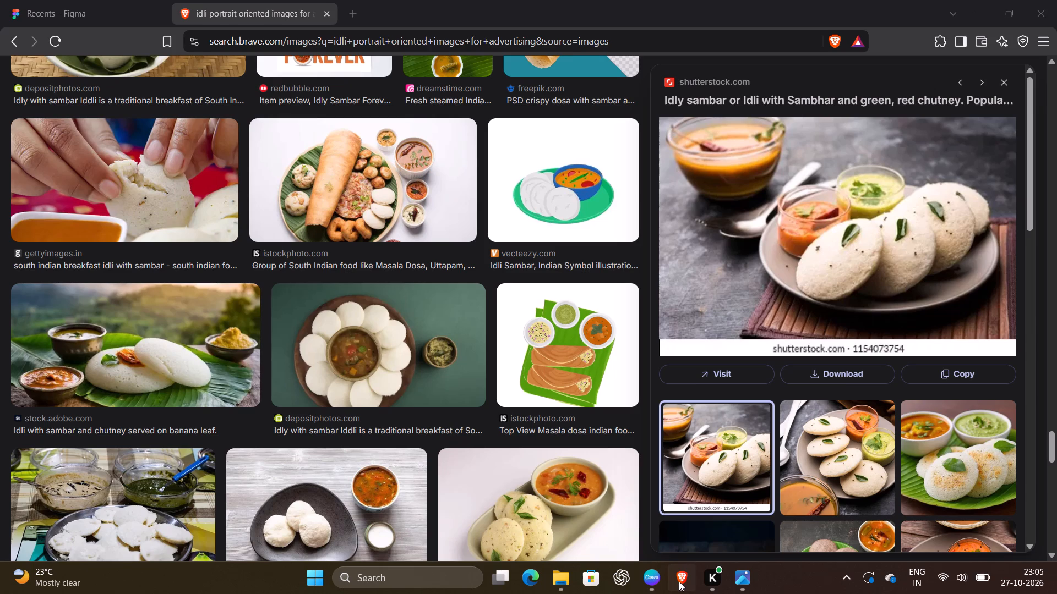
scroll(242, 117, up, 14)
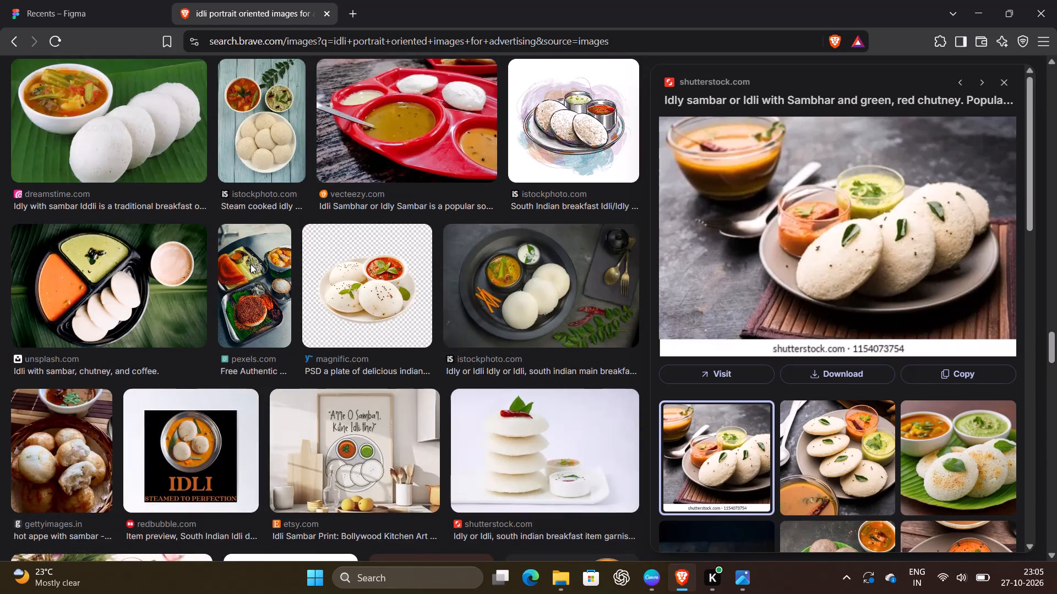
scroll(250, 264, up, 12)
scroll(250, 264, up, 13)
scroll(250, 264, up, 13)
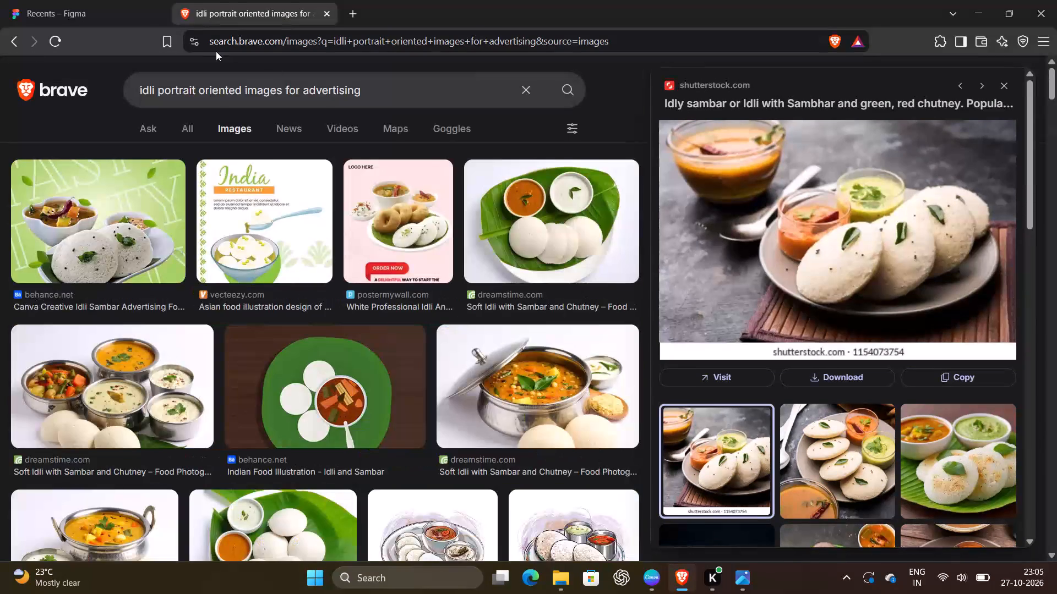
drag(154, 89, 62, 85)
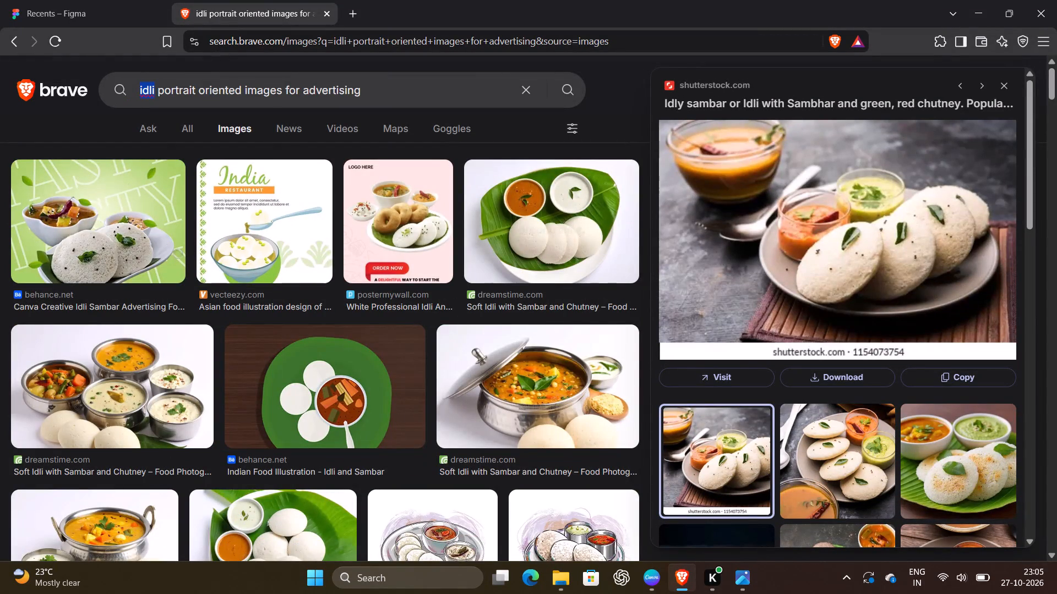
drag(62, 85, 53, 96)
text(Sambar)
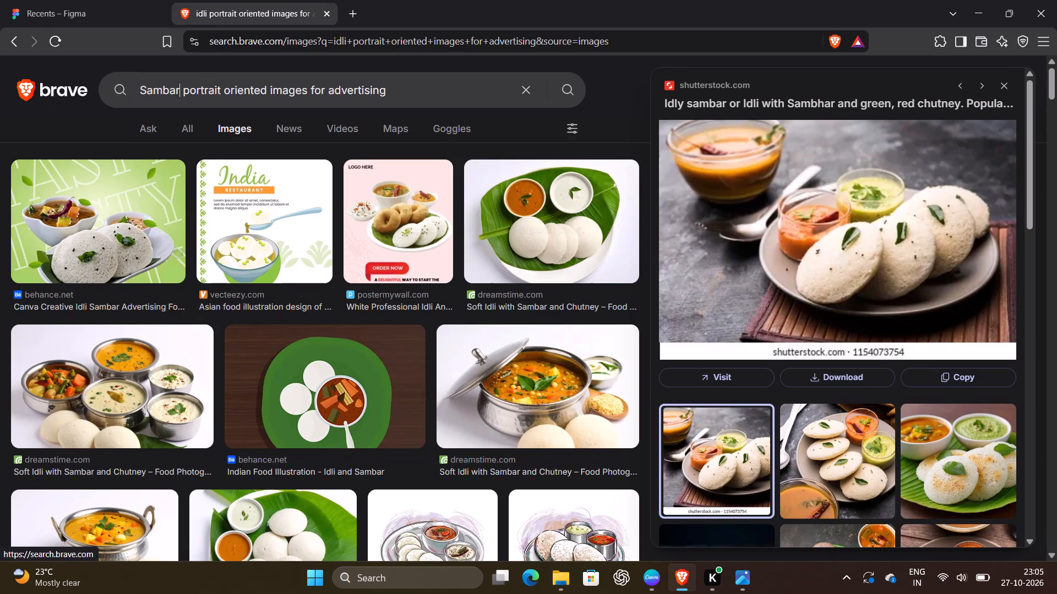
key(Return)
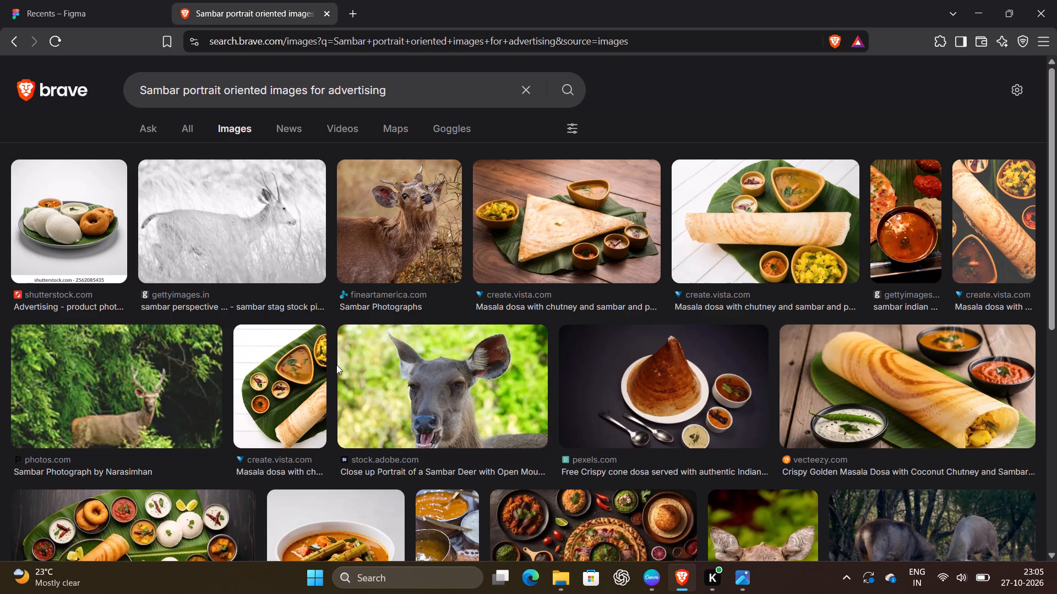
Look through the sambar image results for a photo of the dish suited to the products row.
scroll(500, 437, down, 3)
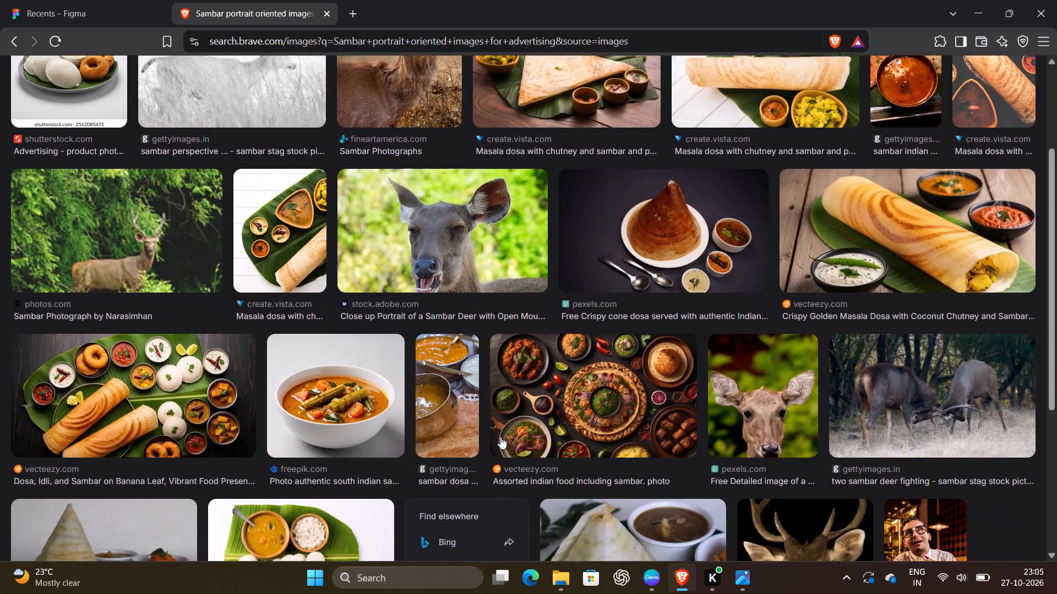
scroll(500, 437, down, 7)
scroll(500, 437, up, 8)
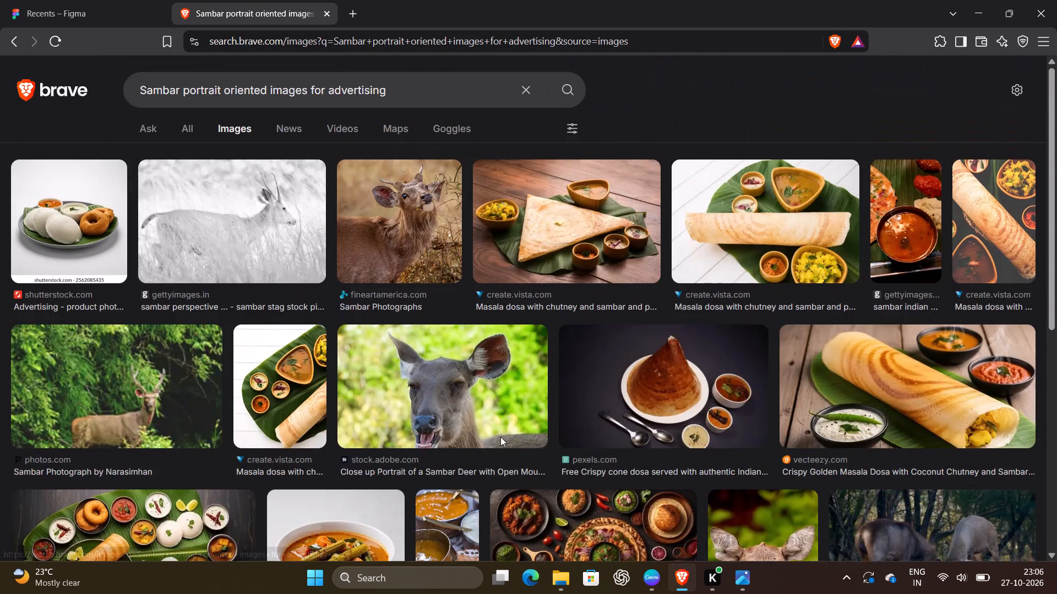
scroll(500, 437, down, 6)
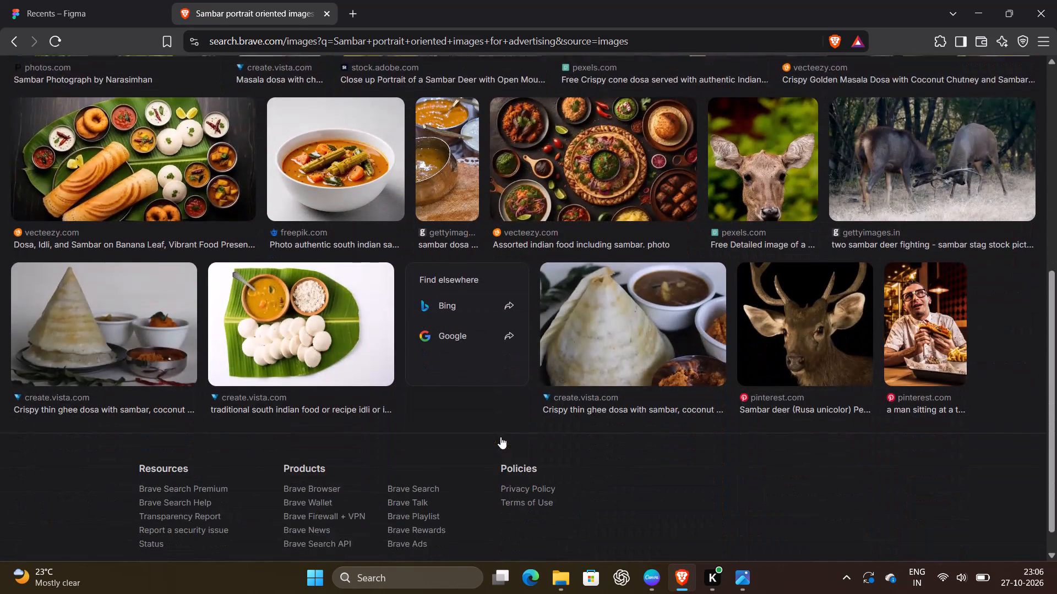
scroll(500, 437, down, 2)
scroll(500, 437, up, 12)
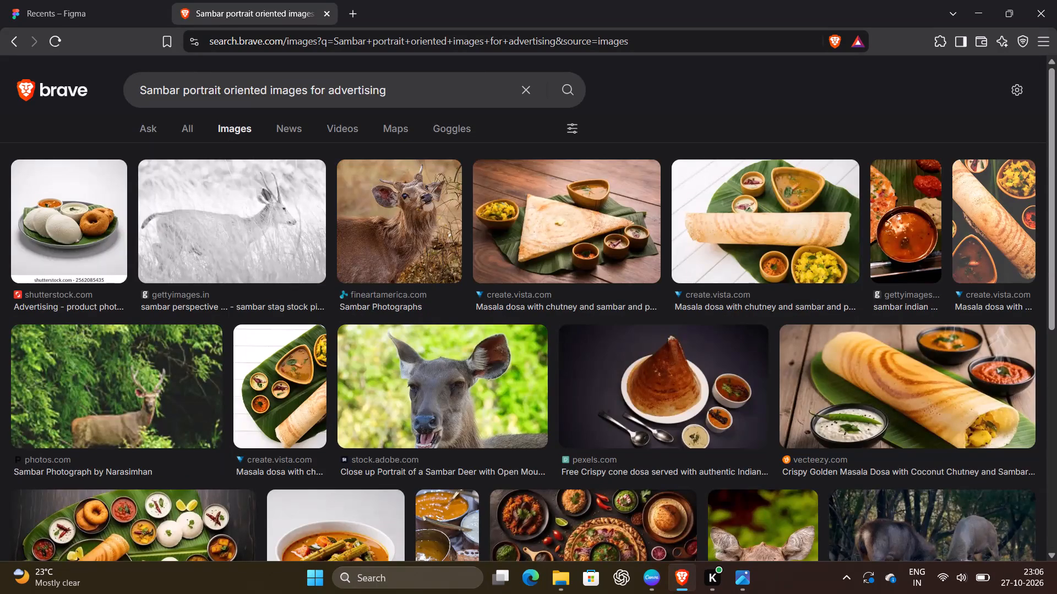
Respell the first search word as "Sambhar", rerun the image search and look through the results for a food photo.
click(167, 86)
key(h)
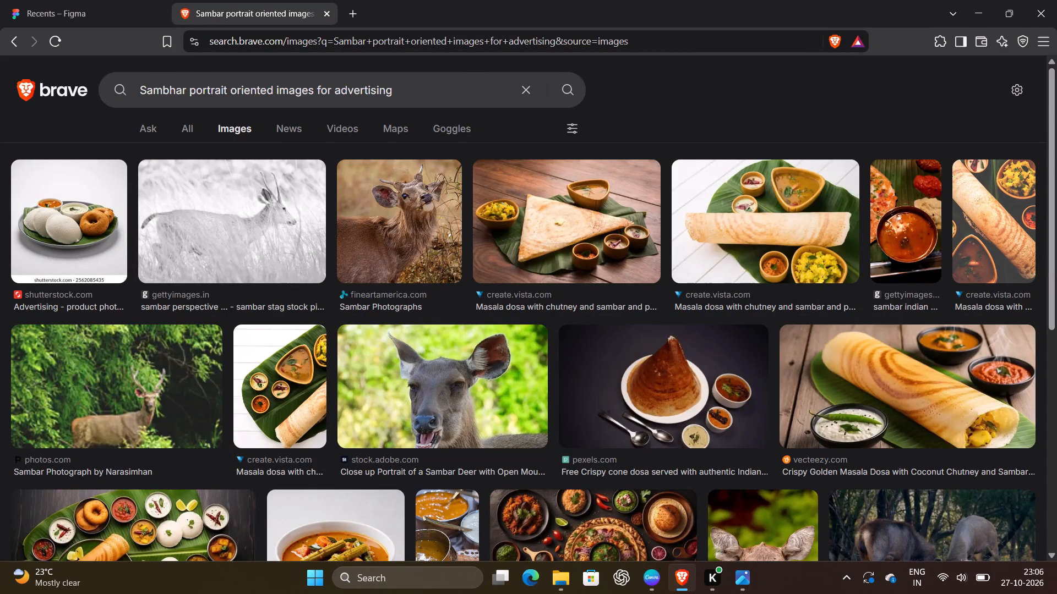
key(Return)
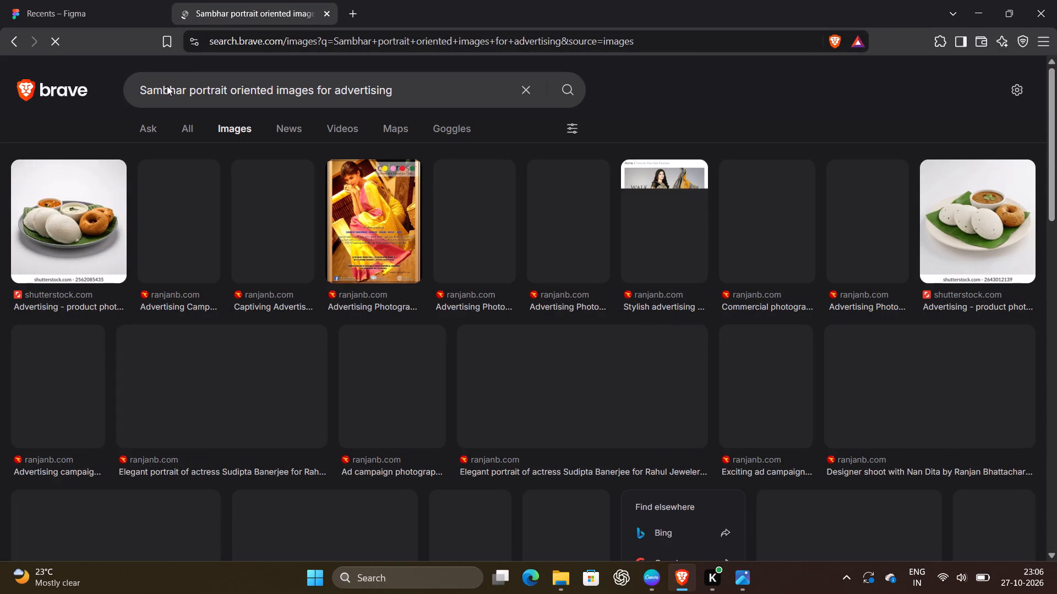
scroll(461, 288, down, 1)
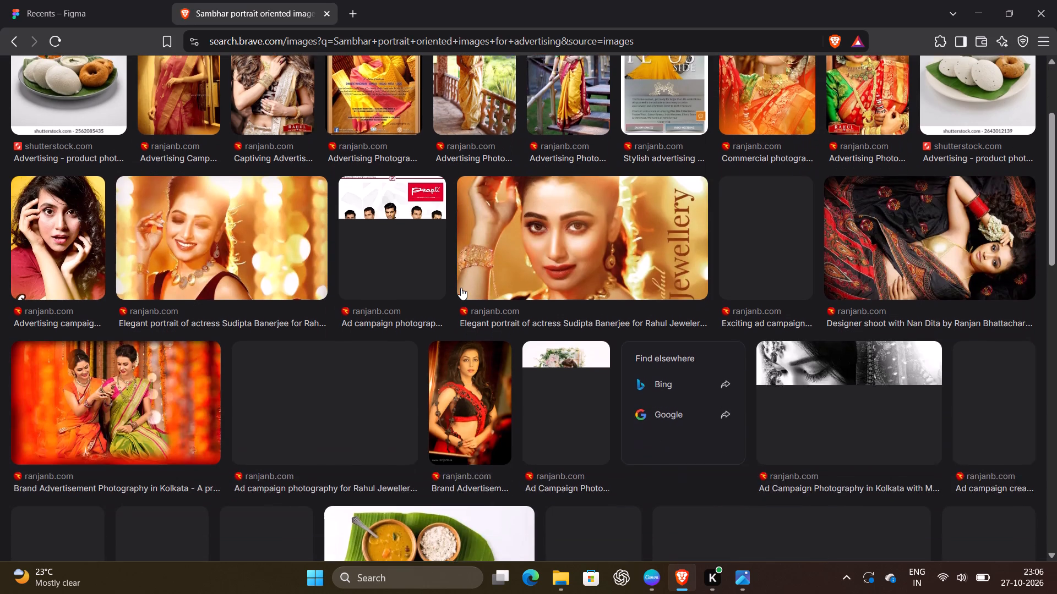
scroll(461, 288, down, 1)
scroll(248, 73, up, 7)
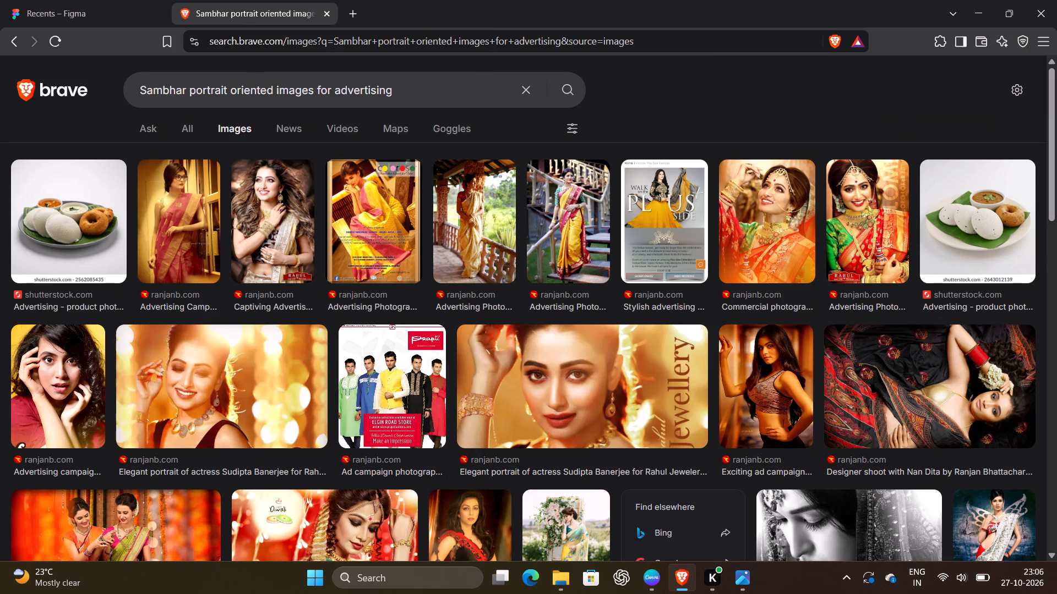
Replace the dish name in the query and search for "Rassam portrait oriented images for advertising".
click(183, 85)
double_click(186, 85)
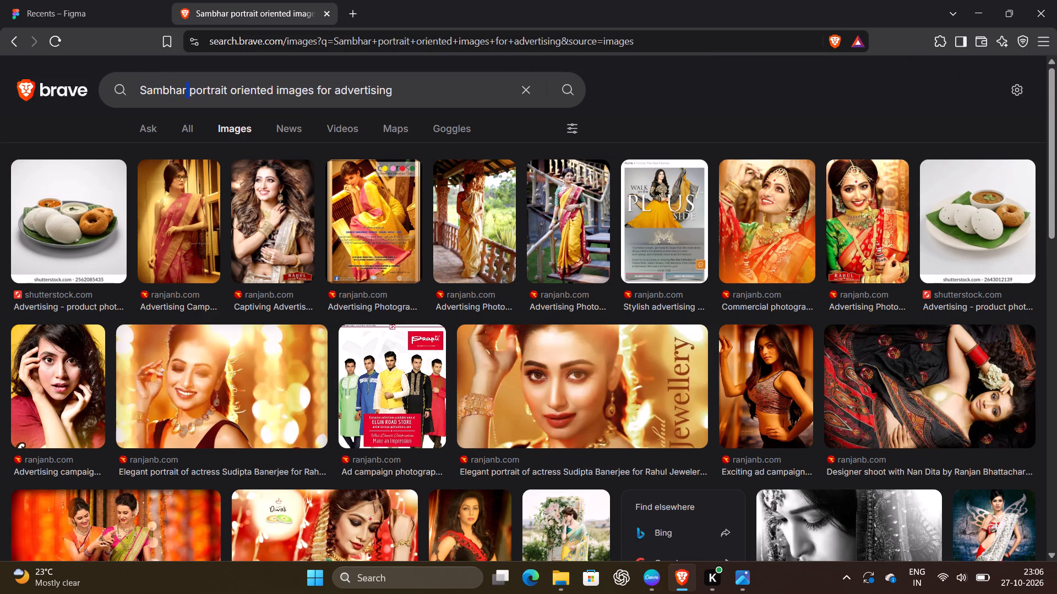
drag(186, 85, 159, 84)
click(159, 84)
click(135, 91)
drag(139, 90, 186, 92)
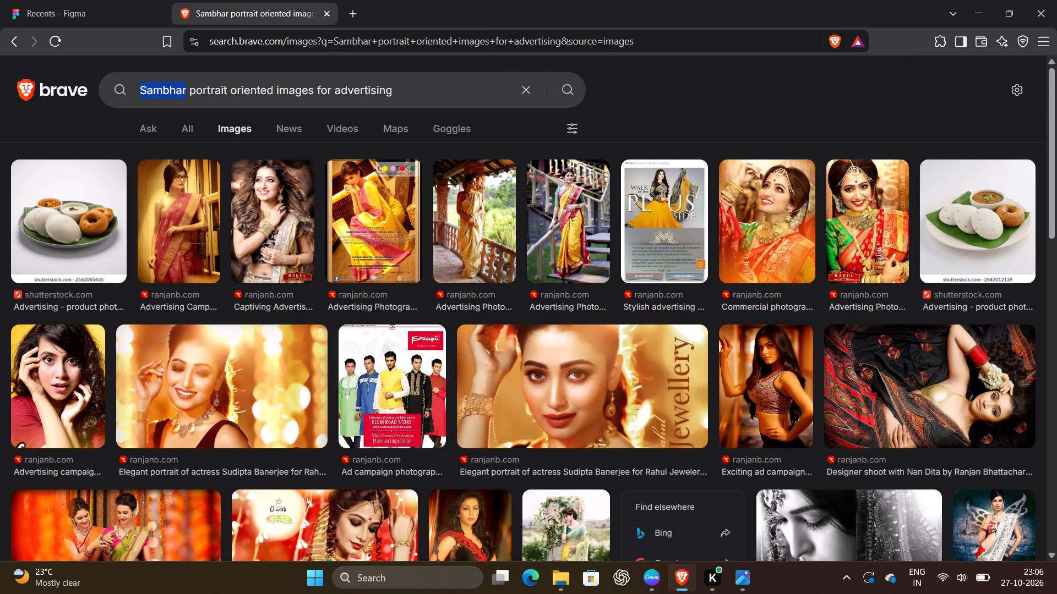
drag(186, 92, 185, 91)
text(Rassam)
key(Return)
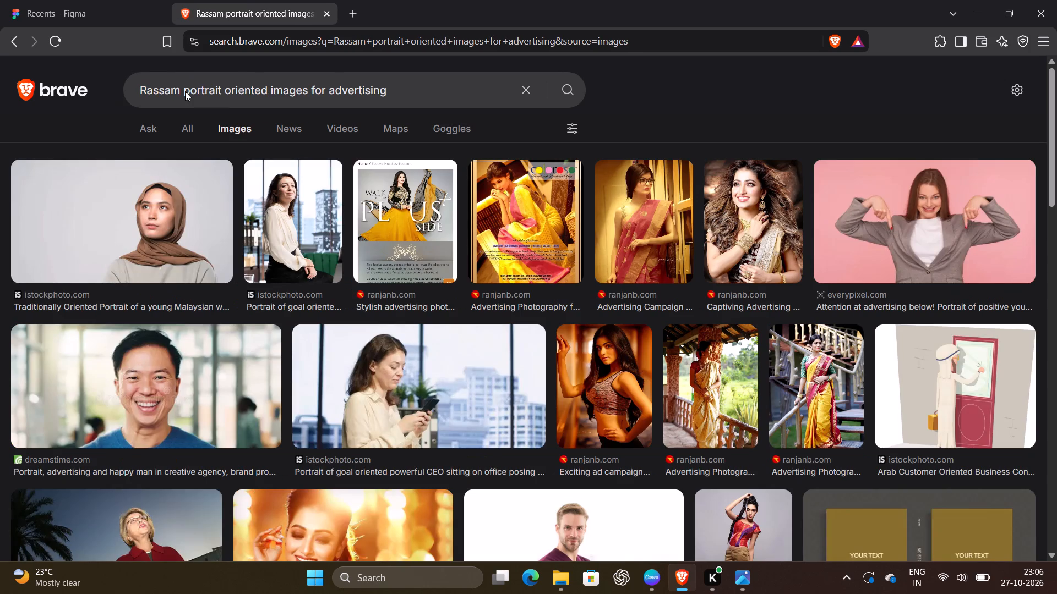
Change the dish name in the query to "Sambar", search again and look through the image results.
key(BackSpace)
key(BackSpace)
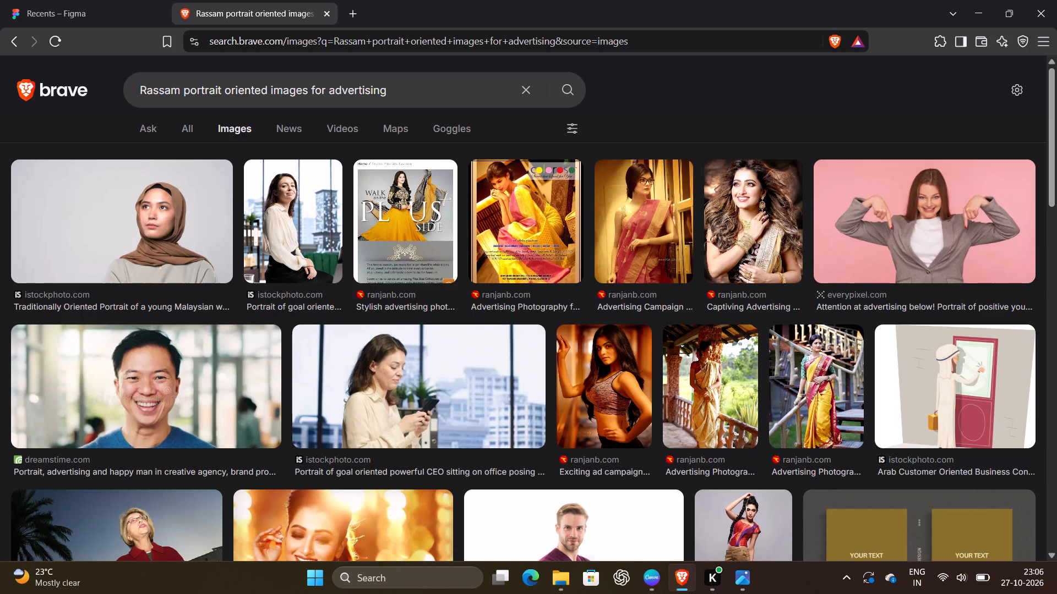
drag(181, 91, 140, 87)
key(shift+s)
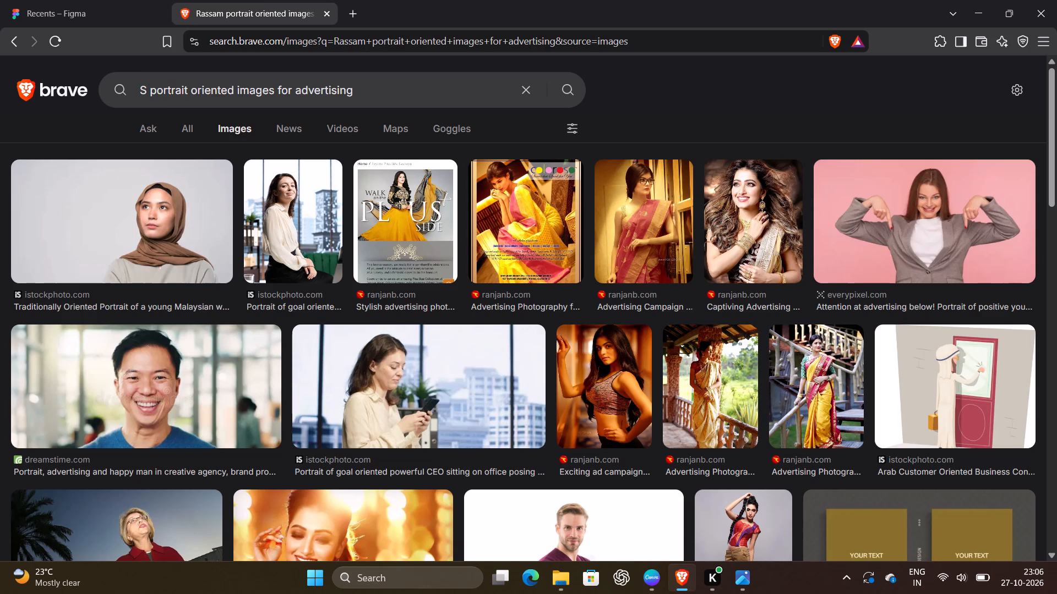
text(ambar)
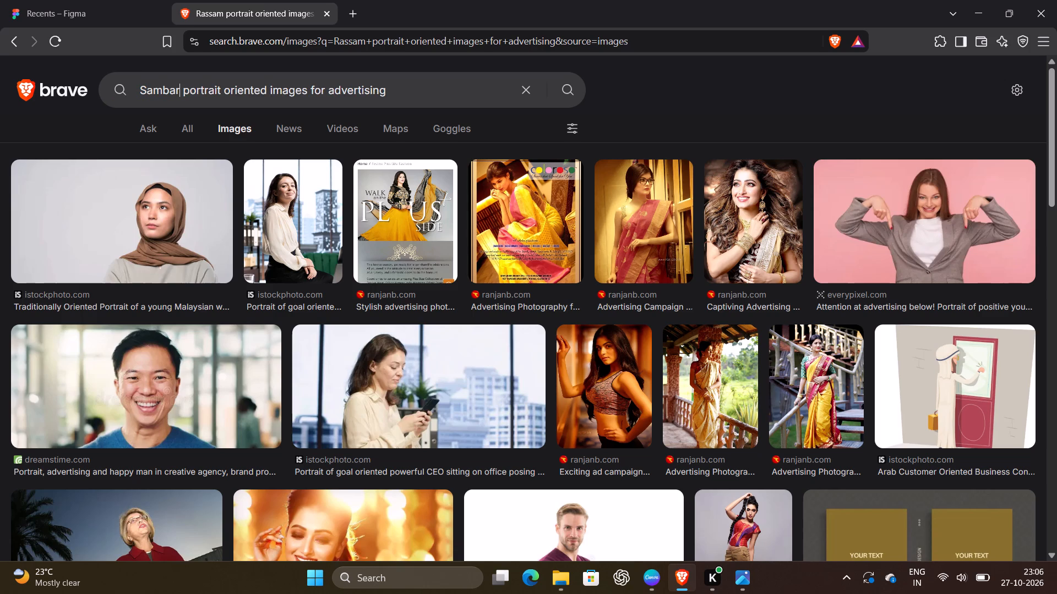
key(Return)
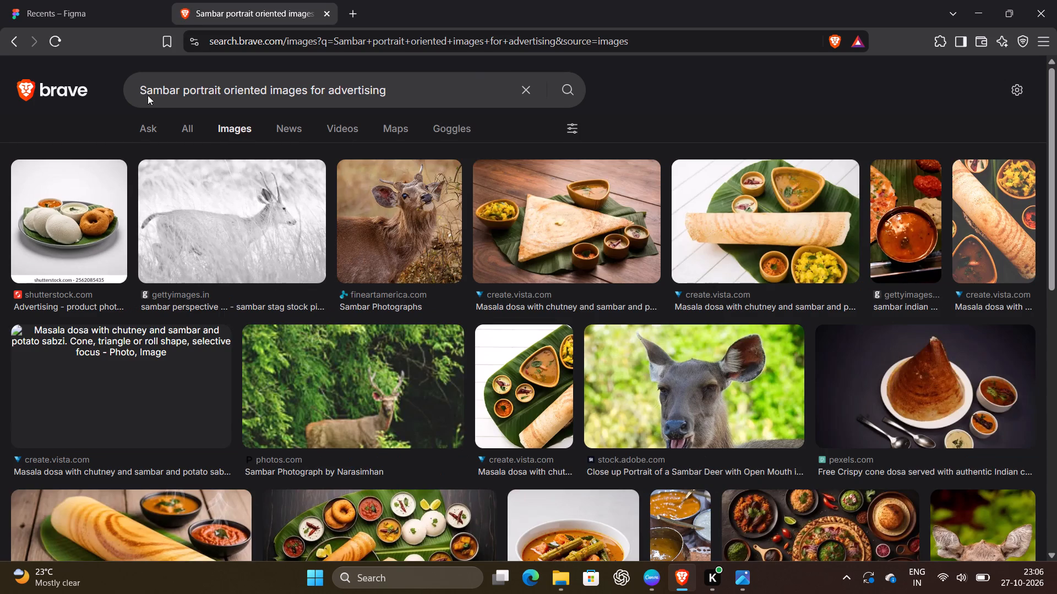
scroll(588, 436, down, 6)
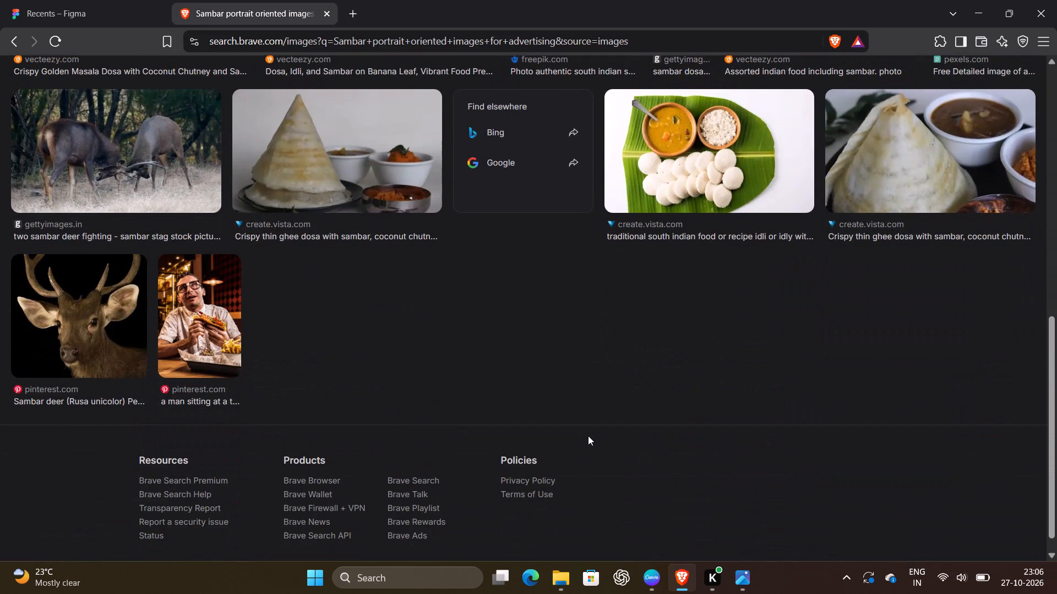
scroll(588, 436, down, 2)
scroll(588, 436, up, 10)
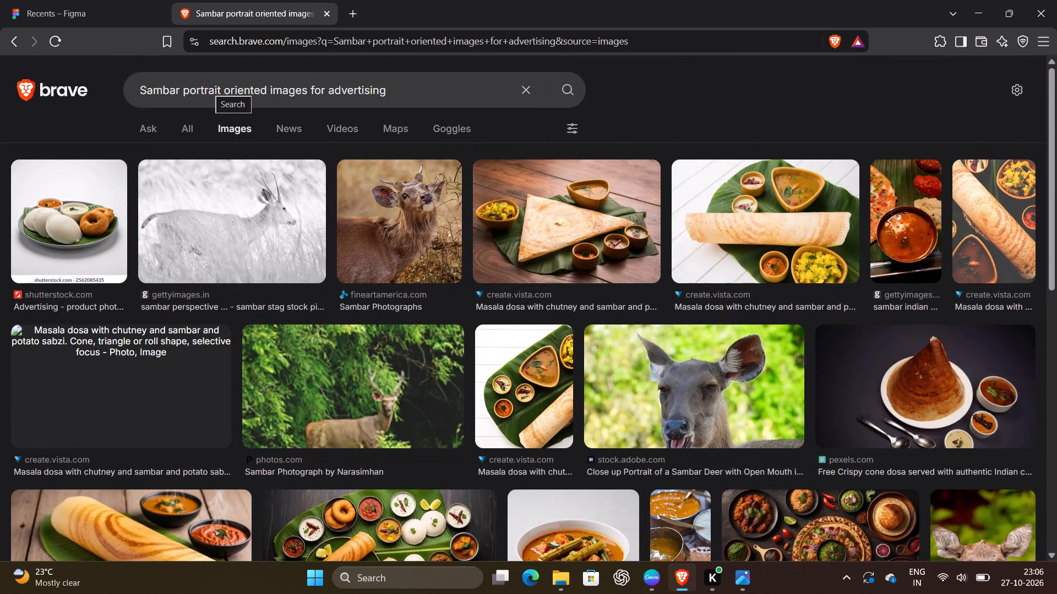
Narrow the image search to "Sambar curry portrait oriented images for advertising".
click(179, 86)
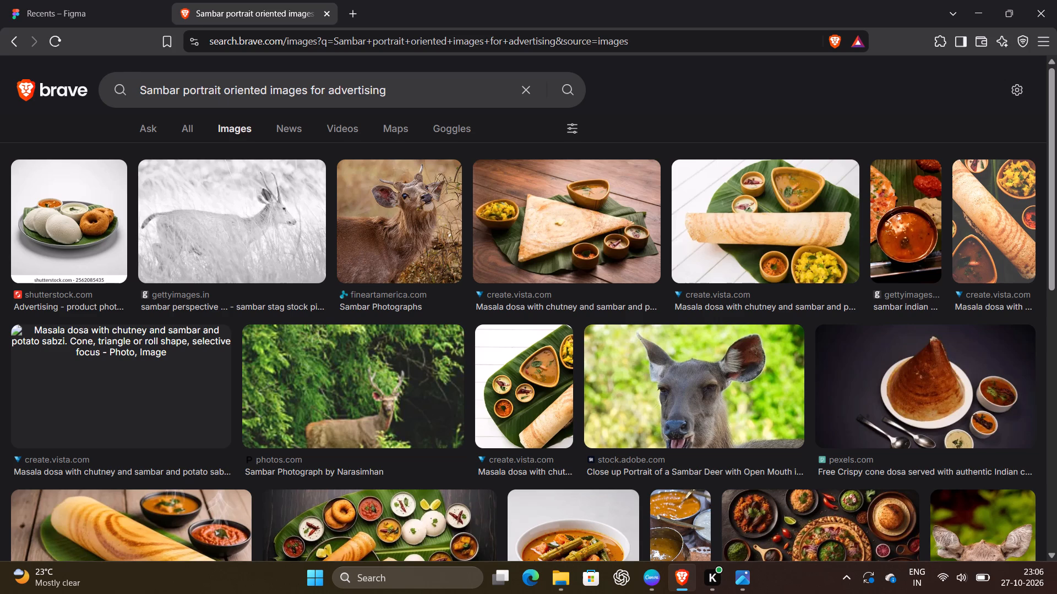
key(space)
text(cuu)
key(BackSpace)
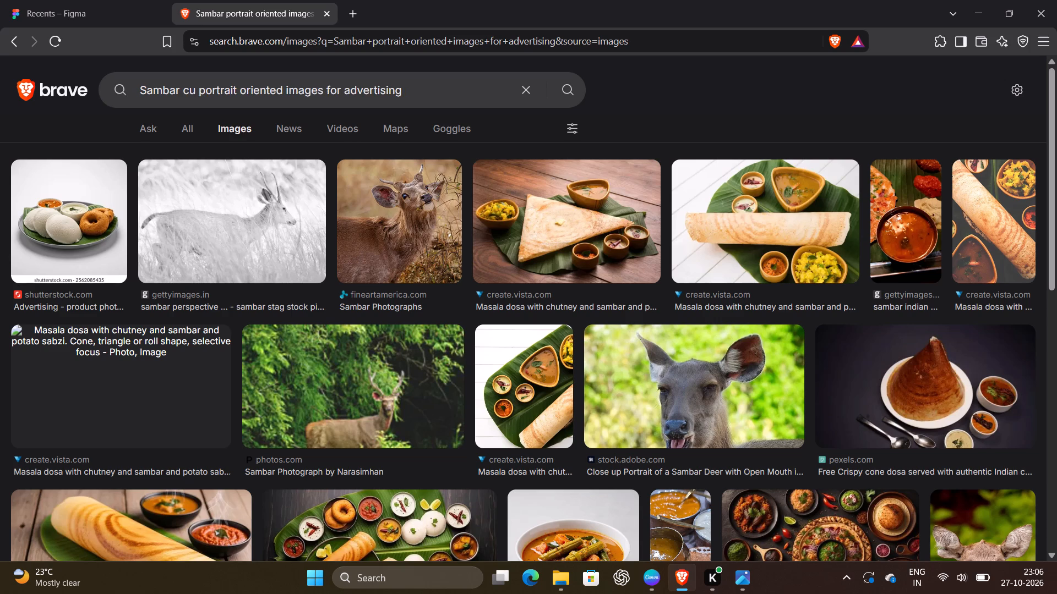
text(rry)
key(Return)
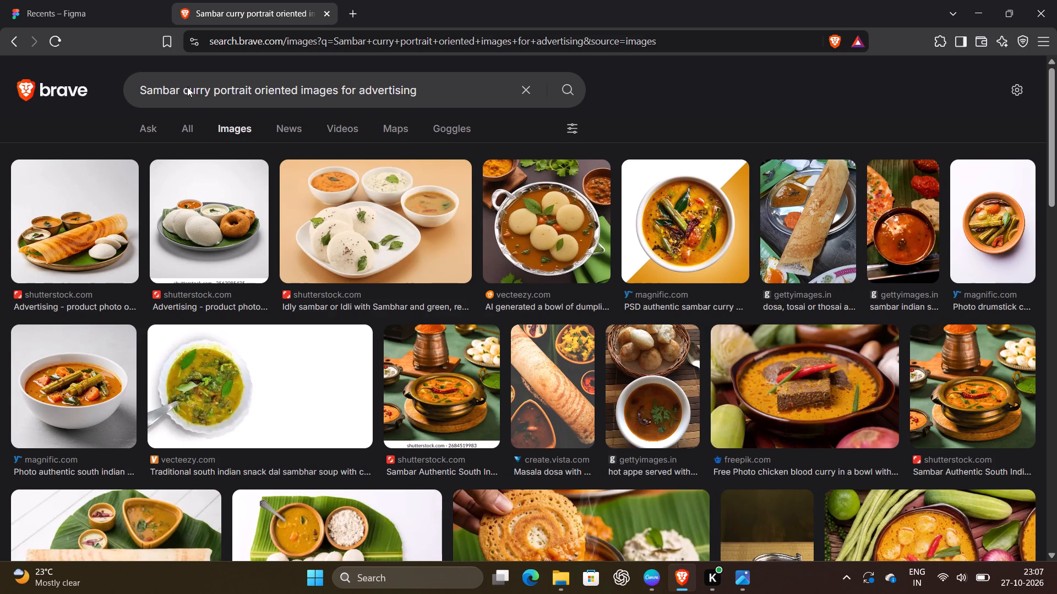
Look through the sambar curry image results for a photo that suits the product row.
scroll(718, 293, down, 7)
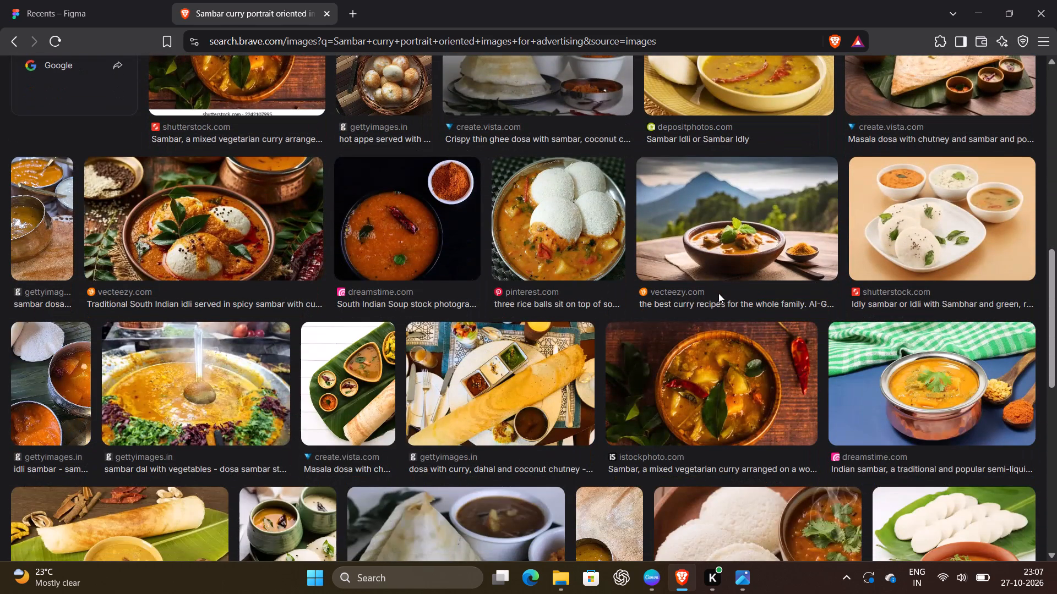
scroll(718, 293, down, 4)
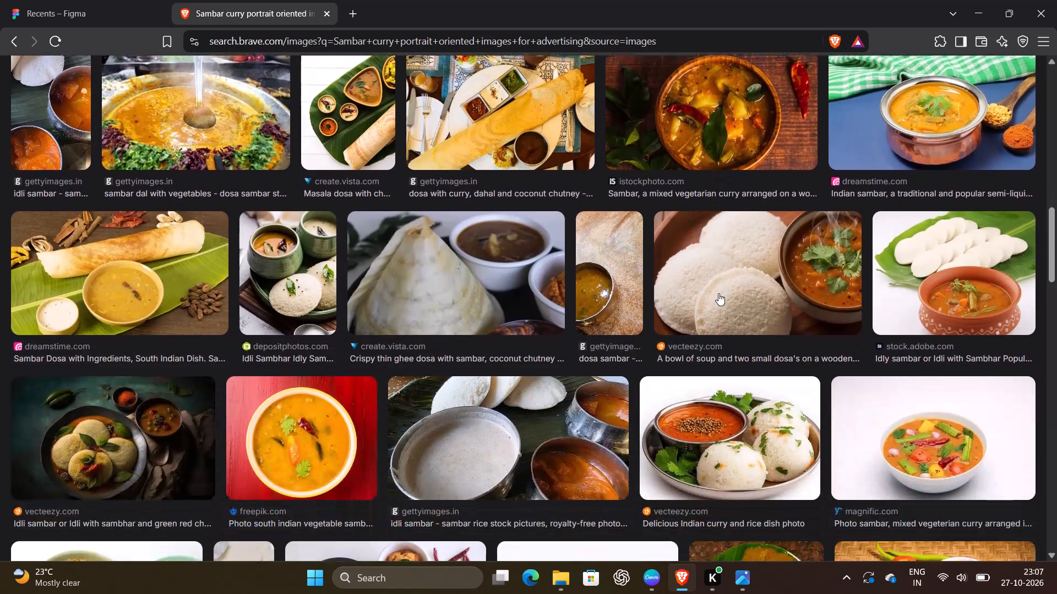
scroll(718, 293, down, 4)
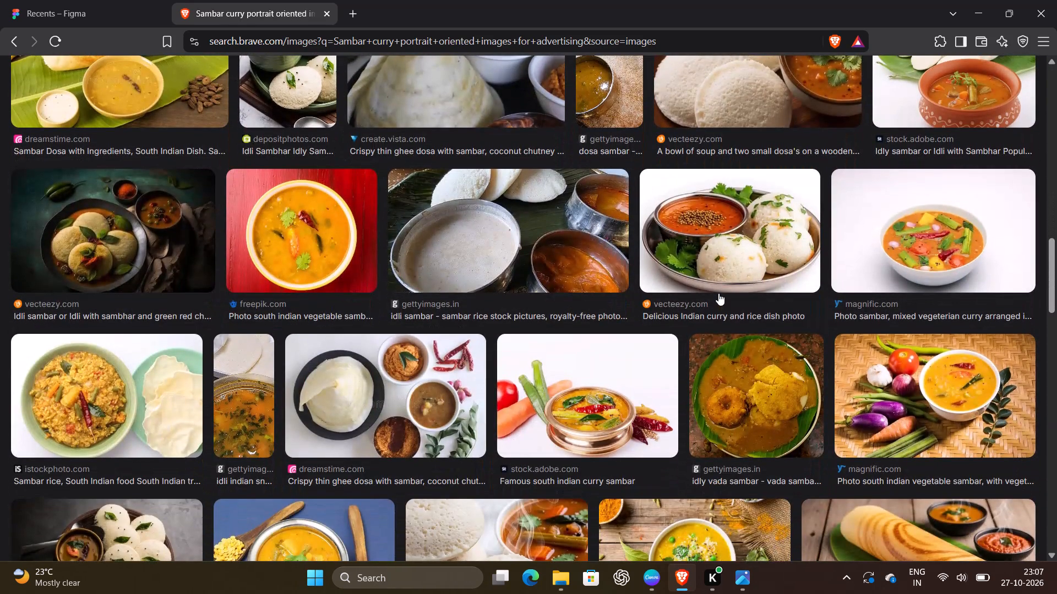
scroll(718, 293, down, 7)
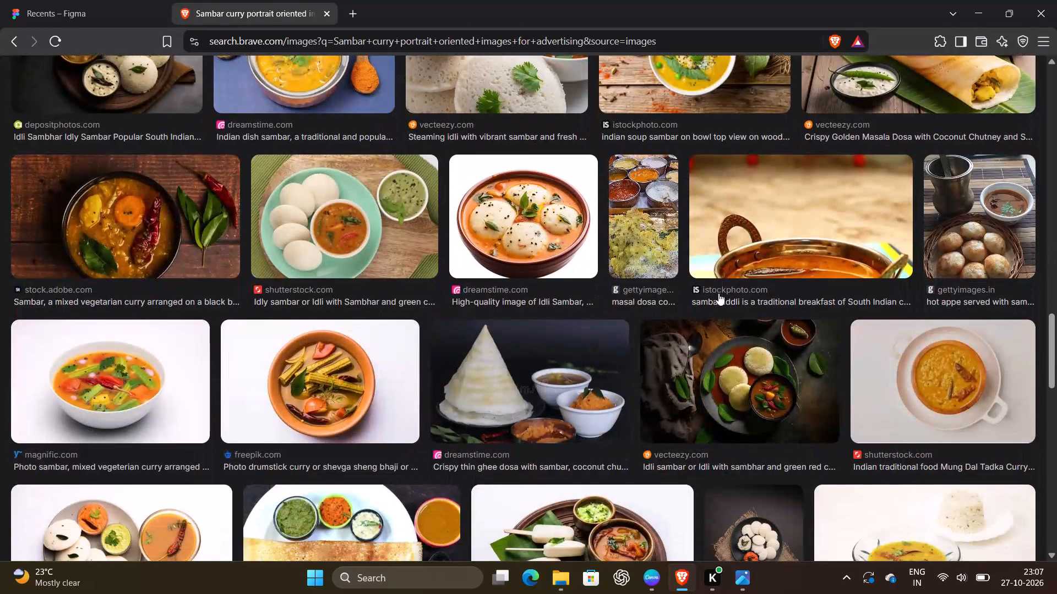
scroll(718, 293, down, 4)
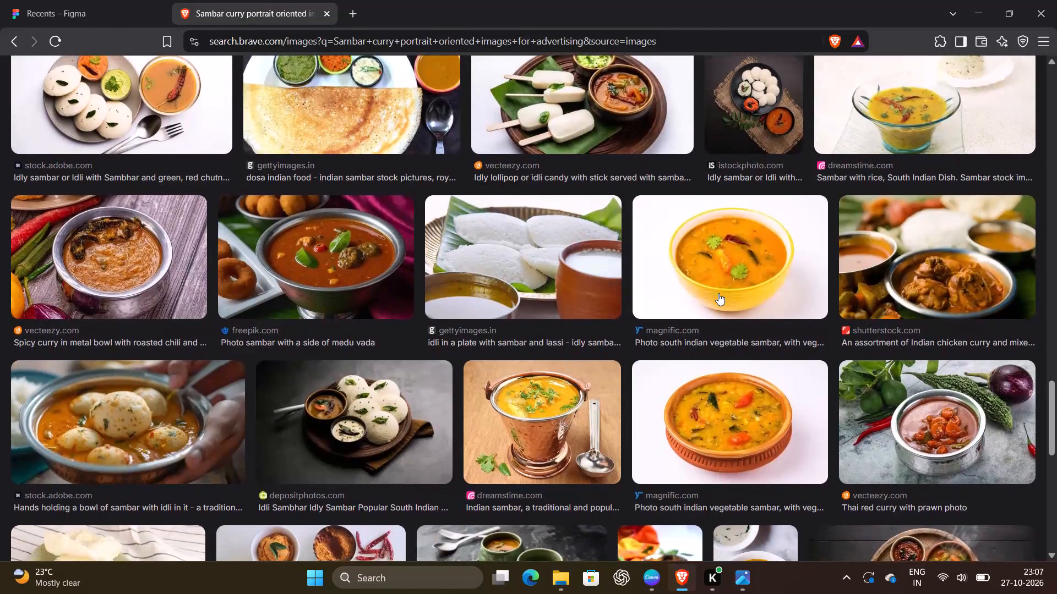
scroll(718, 293, down, 4)
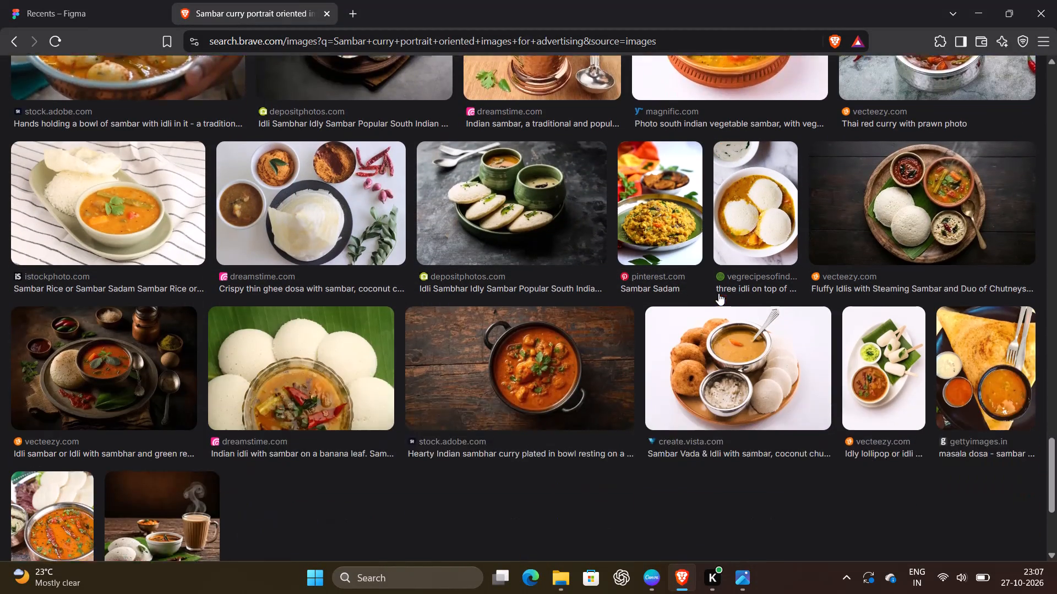
scroll(718, 293, down, 2)
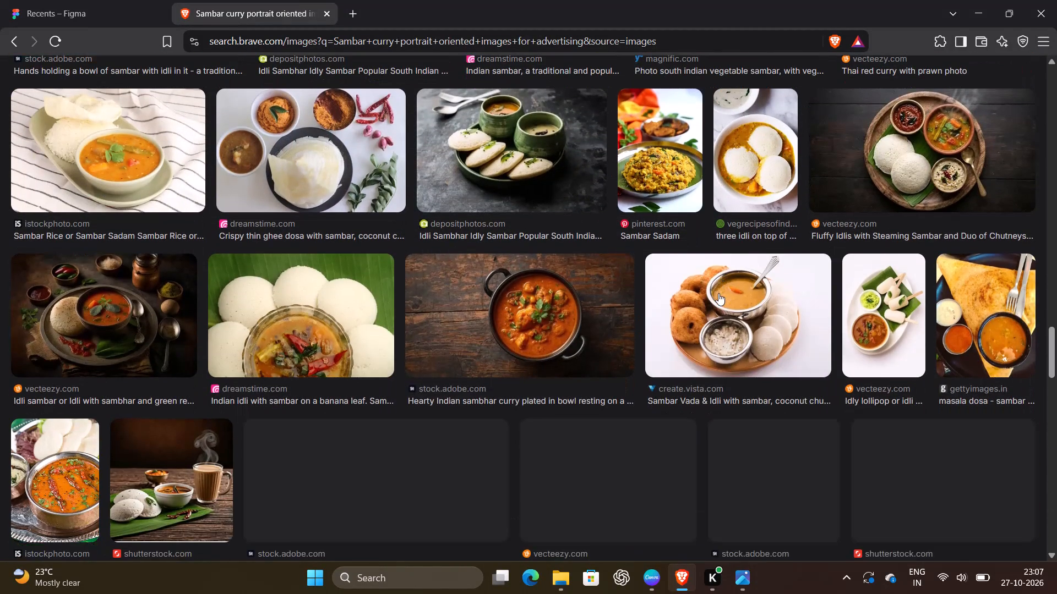
scroll(718, 293, down, 3)
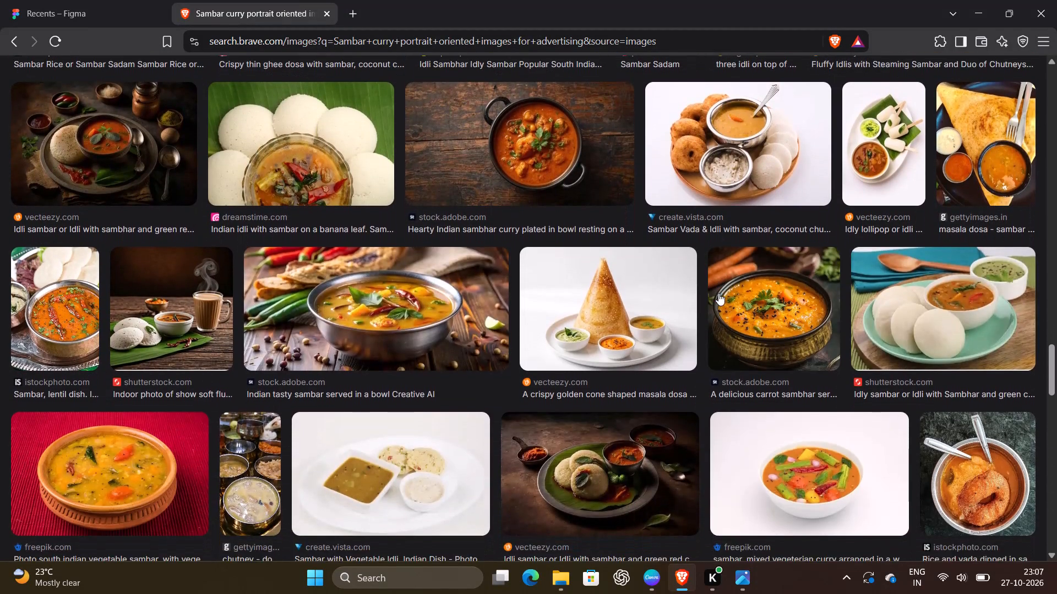
scroll(718, 293, down, 7)
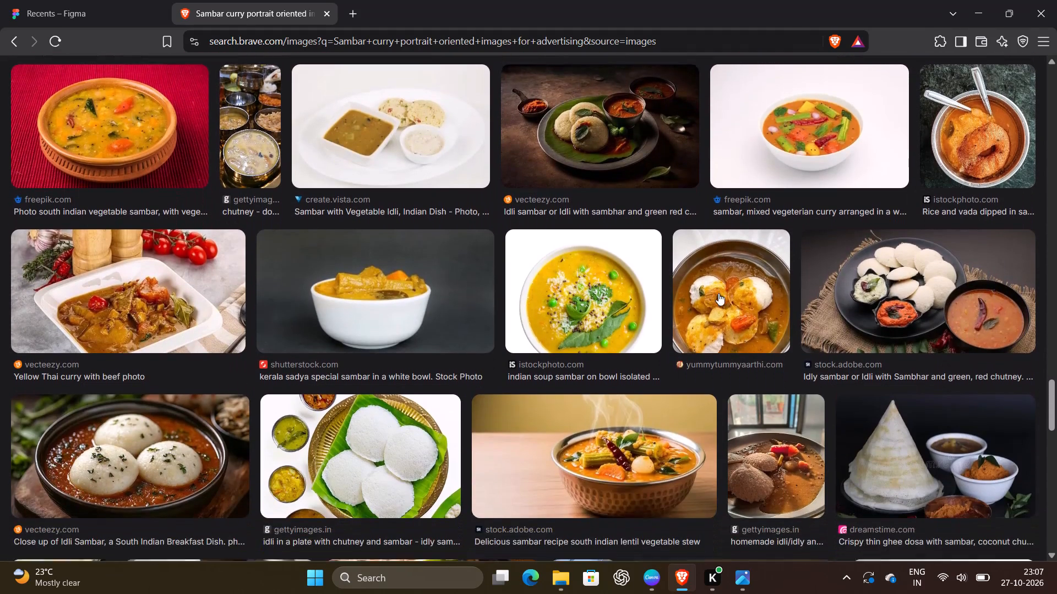
scroll(718, 293, down, 3)
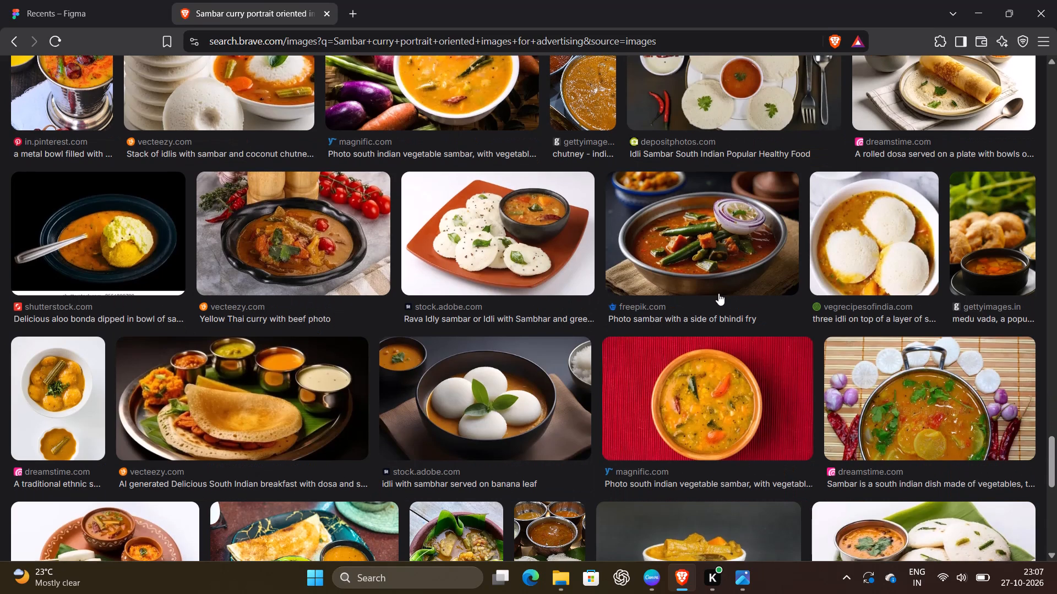
scroll(718, 293, down, 6)
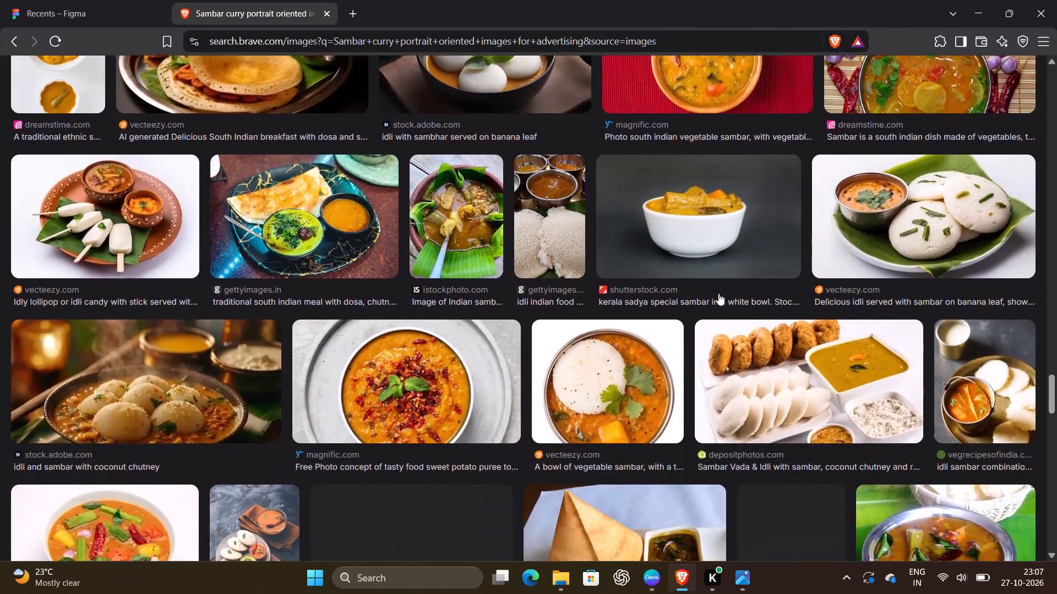
scroll(718, 293, down, 8)
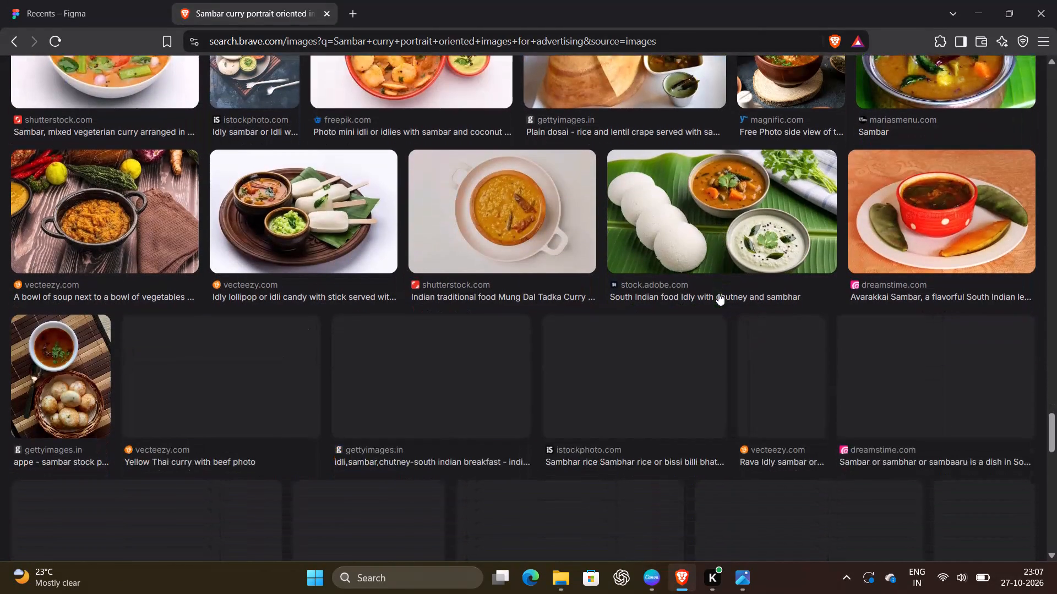
scroll(718, 293, up, 1)
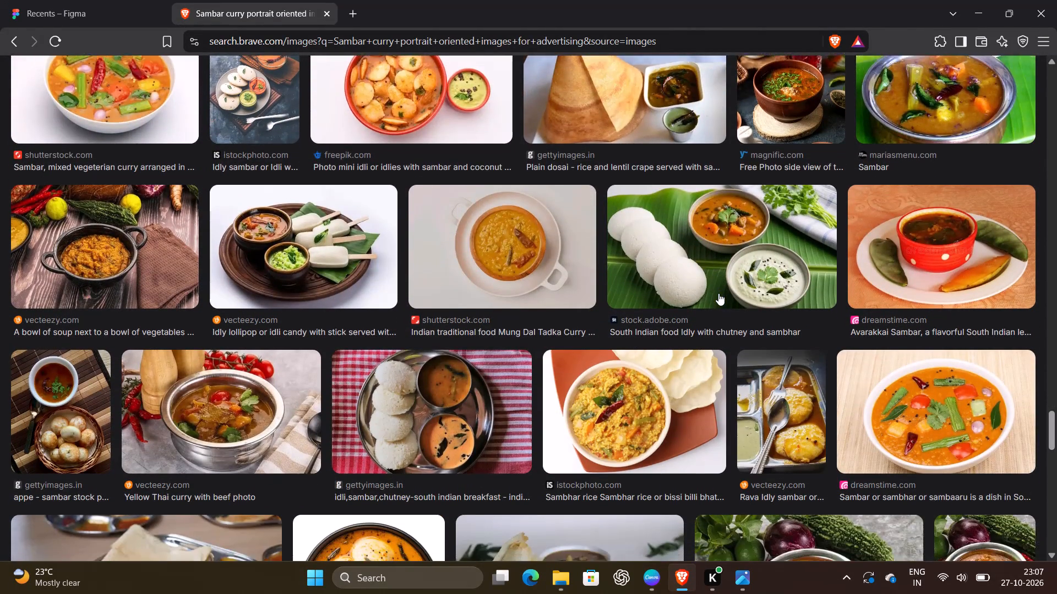
scroll(718, 293, down, 3)
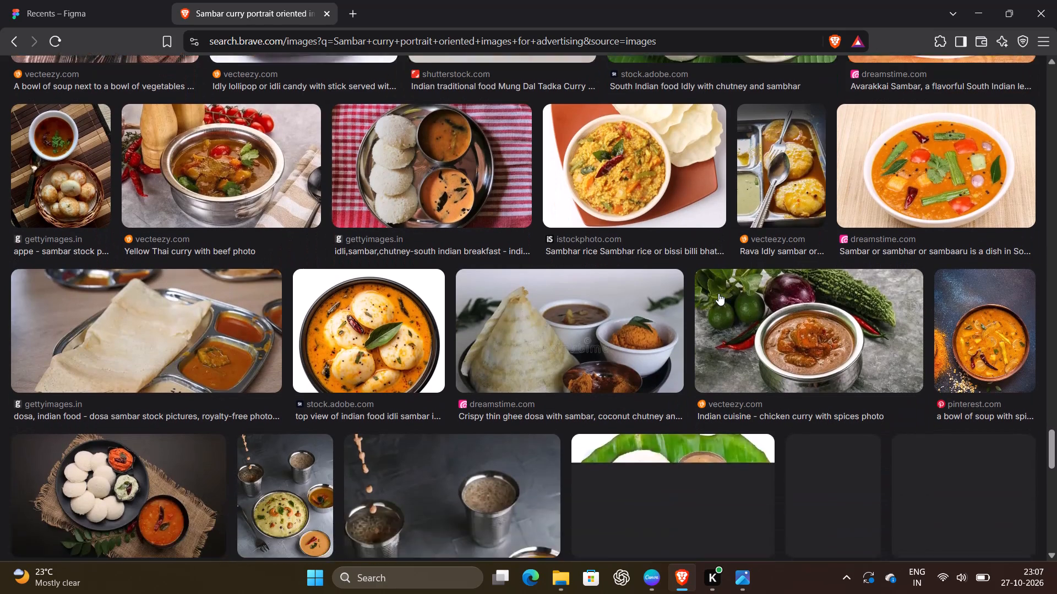
scroll(718, 293, down, 3)
scroll(718, 293, up, 14)
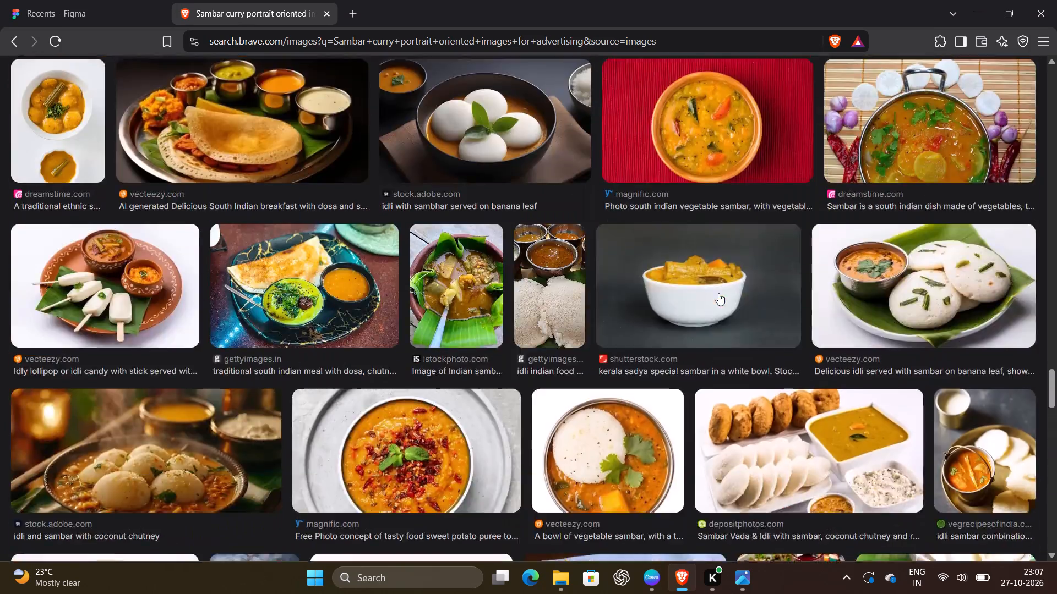
scroll(718, 293, up, 20)
scroll(718, 293, up, 17)
Copy the Shutterstock photo of sambar in a brass pot on a green background and paste it into Canva's Explore Our Products section.
scroll(718, 293, down, 1)
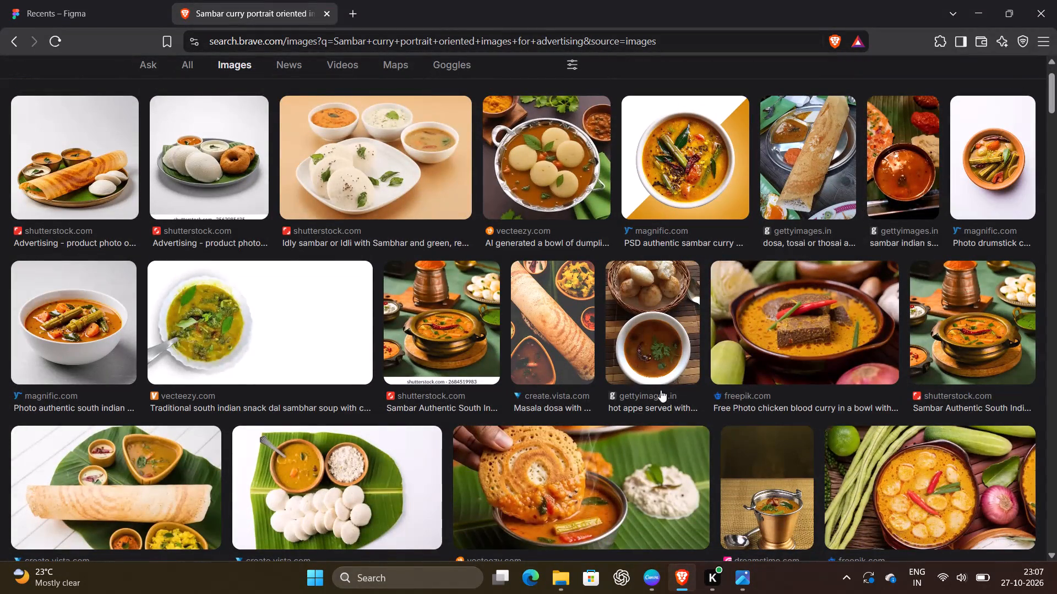
scroll(864, 442, down, 1)
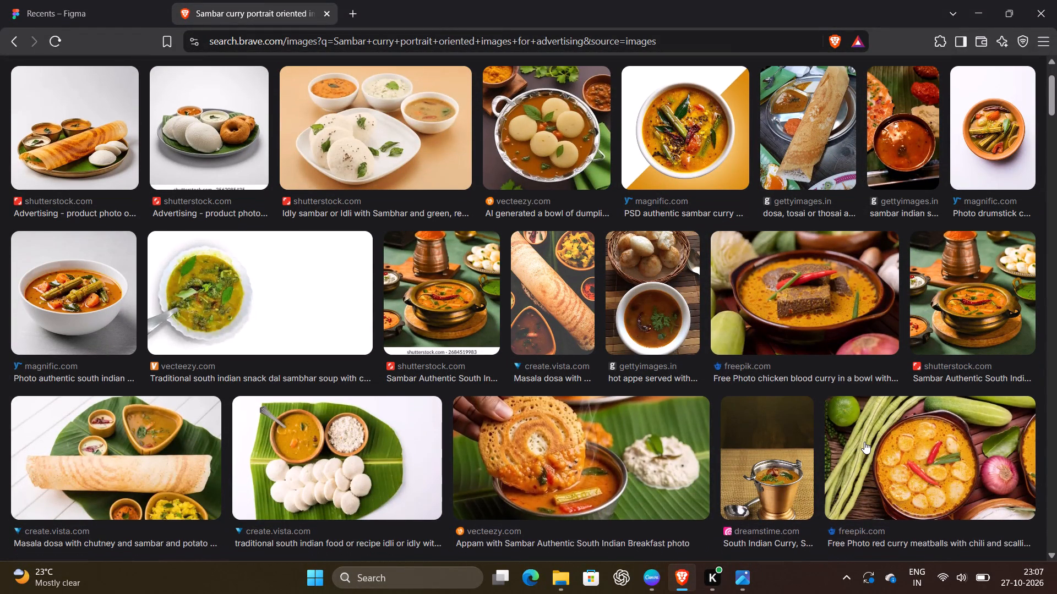
scroll(864, 442, down, 1)
double_click(969, 296)
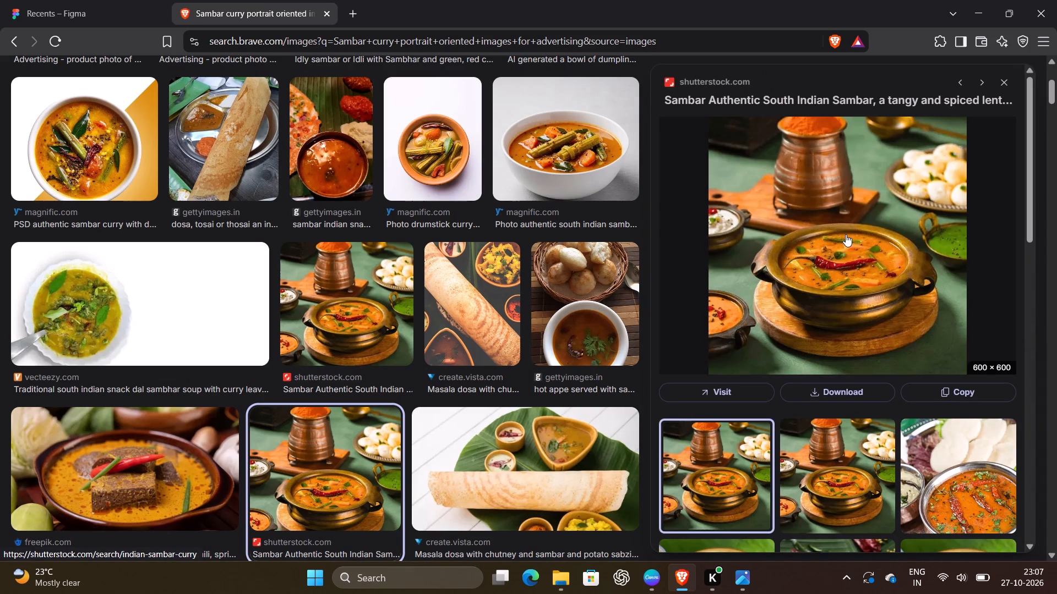
right_click(844, 317)
right_click(844, 317)
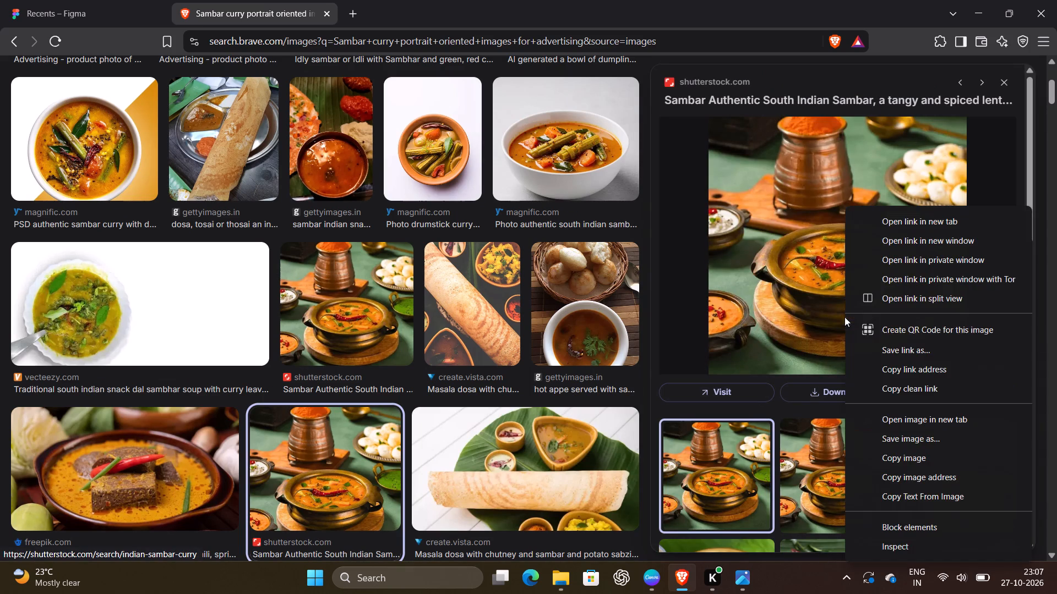
click(891, 452)
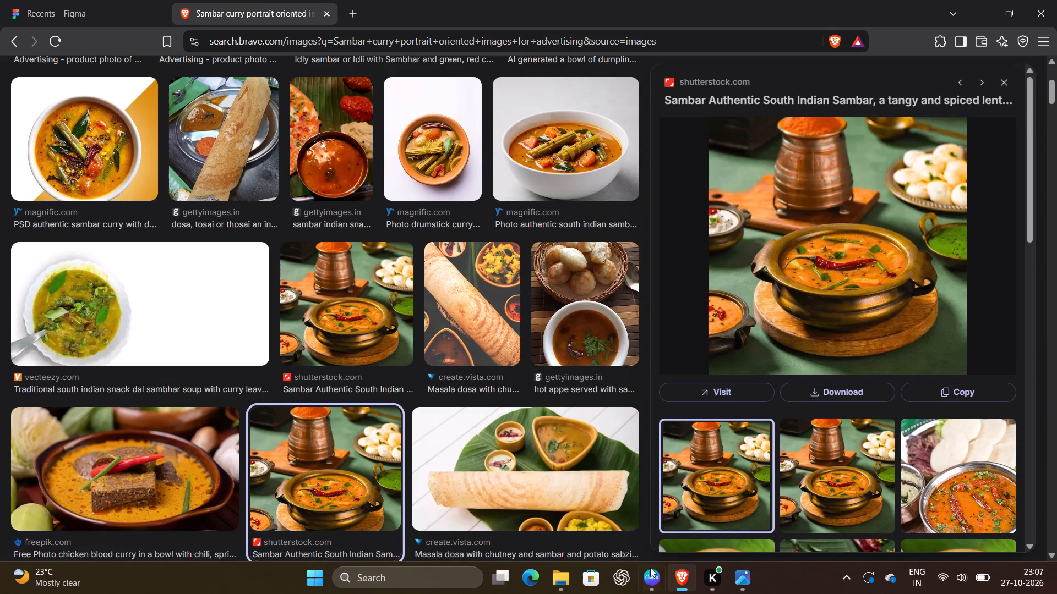
click(650, 568)
right_click(736, 229)
right_click(736, 229)
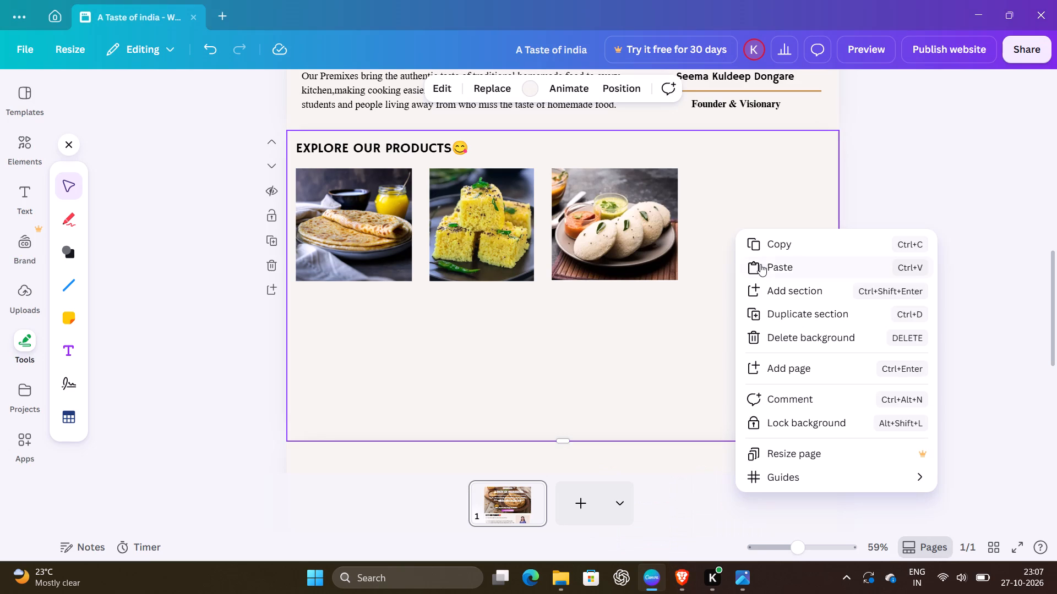
click(761, 266)
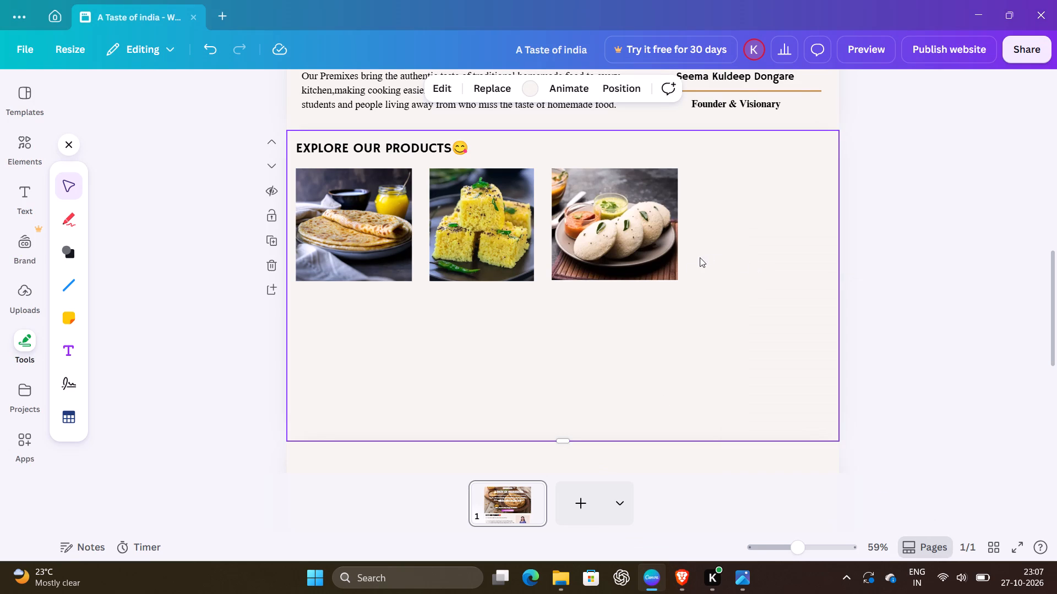
Crop all four sides of the pasted sambar photo slightly to frame the brass pot more tightly.
drag(655, 288, 652, 288)
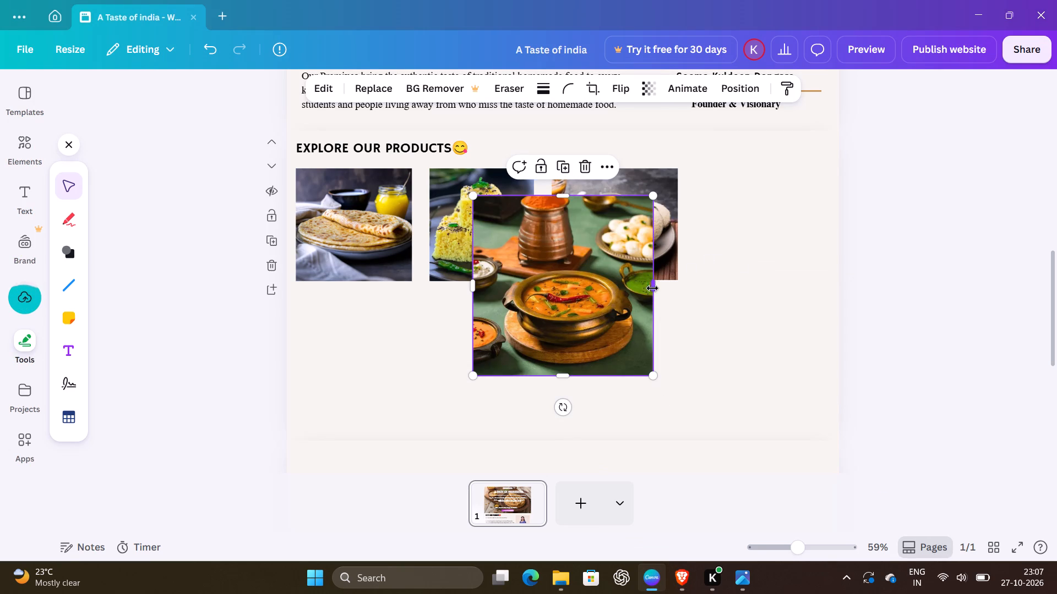
drag(652, 288, 642, 290)
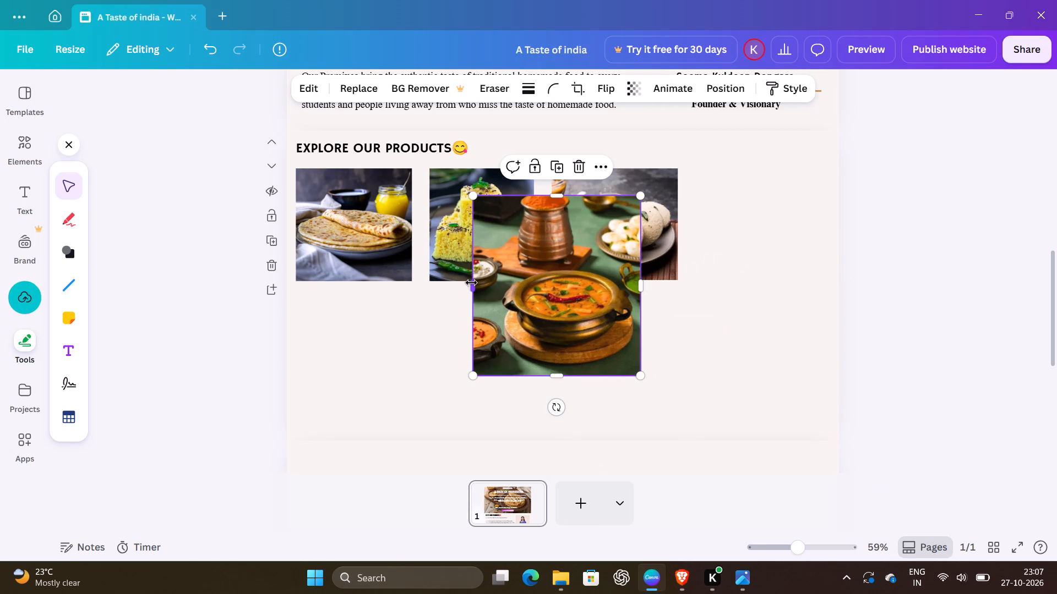
drag(471, 283, 491, 283)
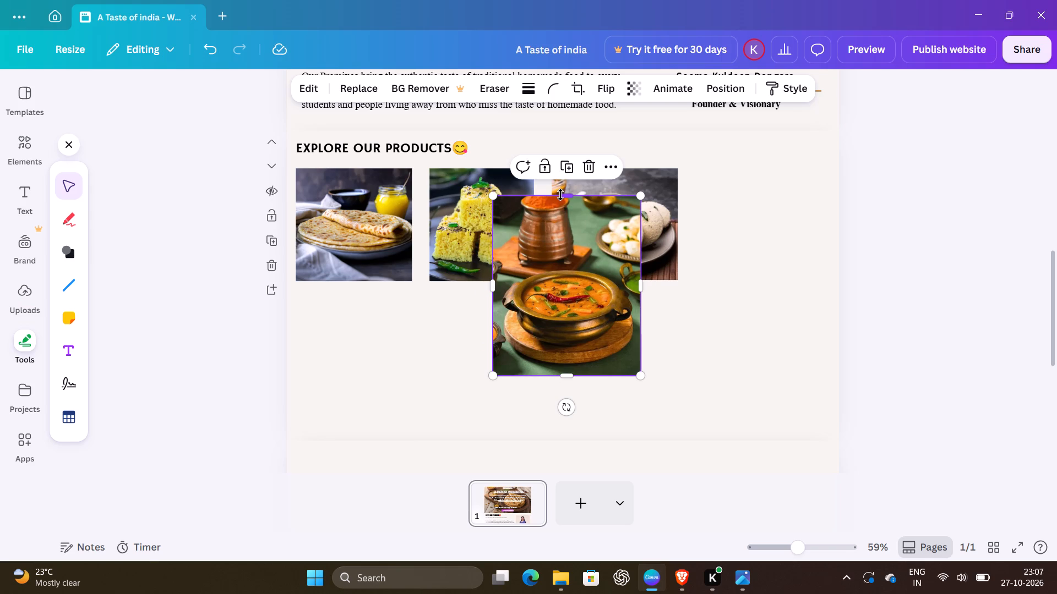
drag(563, 193, 565, 203)
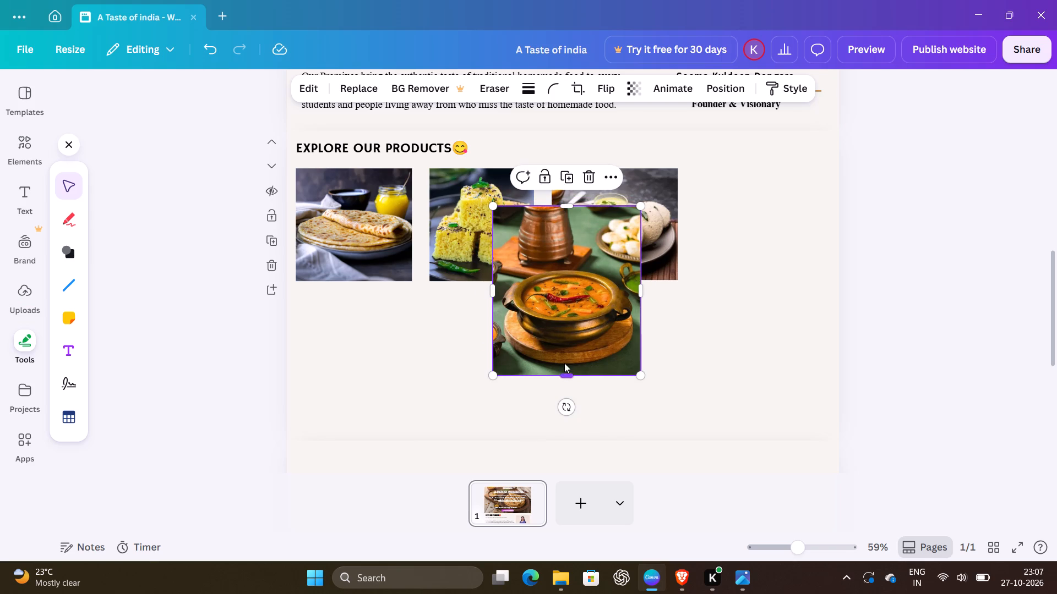
drag(565, 375, 567, 366)
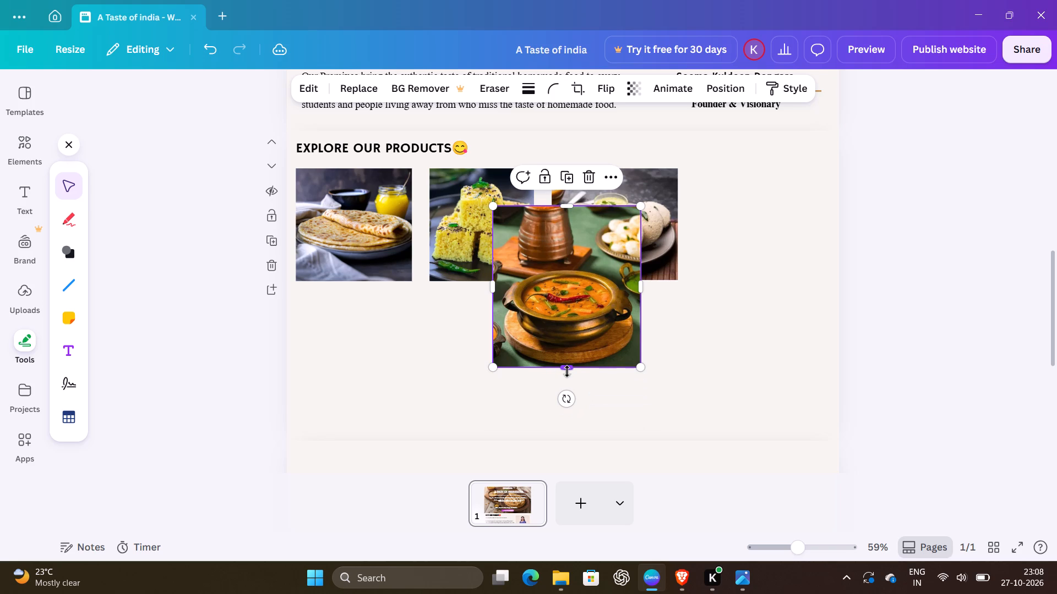
Scale down the cropped sambar photo and place it beside the idli photo as the fourth picture in the row.
drag(637, 362, 626, 360)
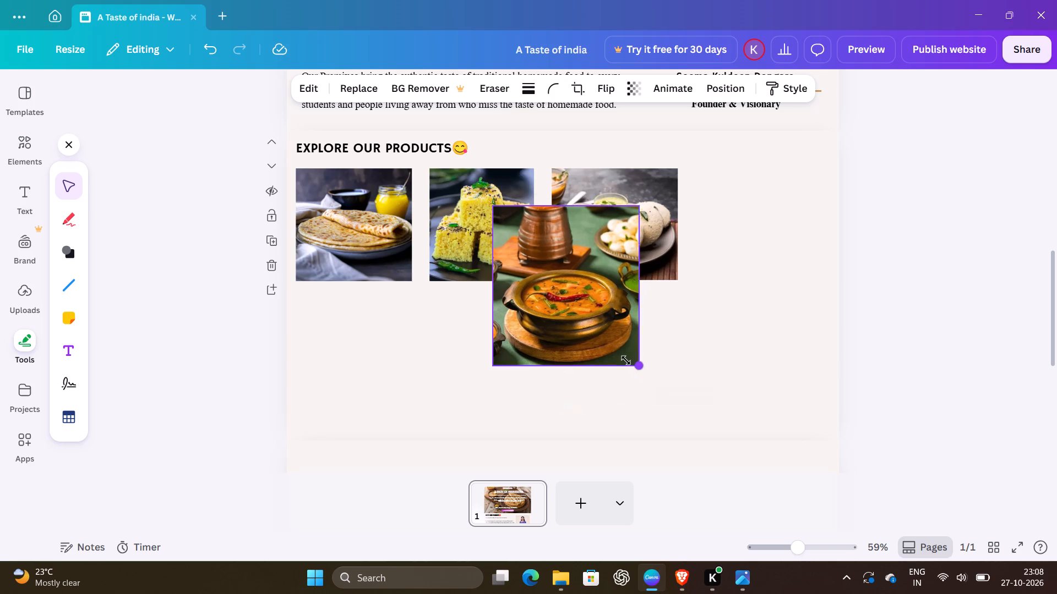
drag(626, 360, 590, 355)
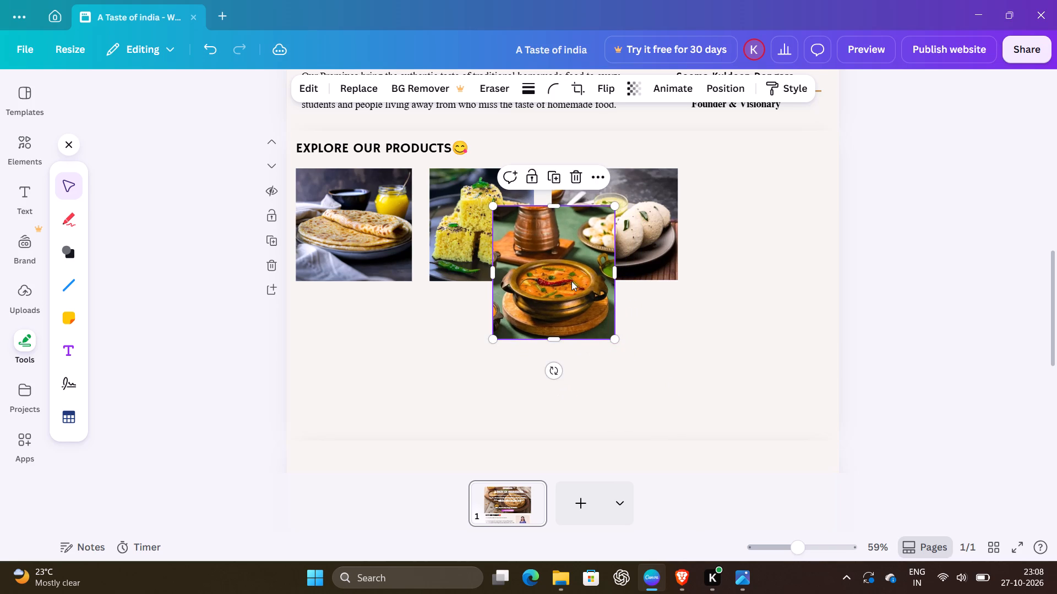
drag(571, 281, 771, 240)
drag(818, 295, 790, 279)
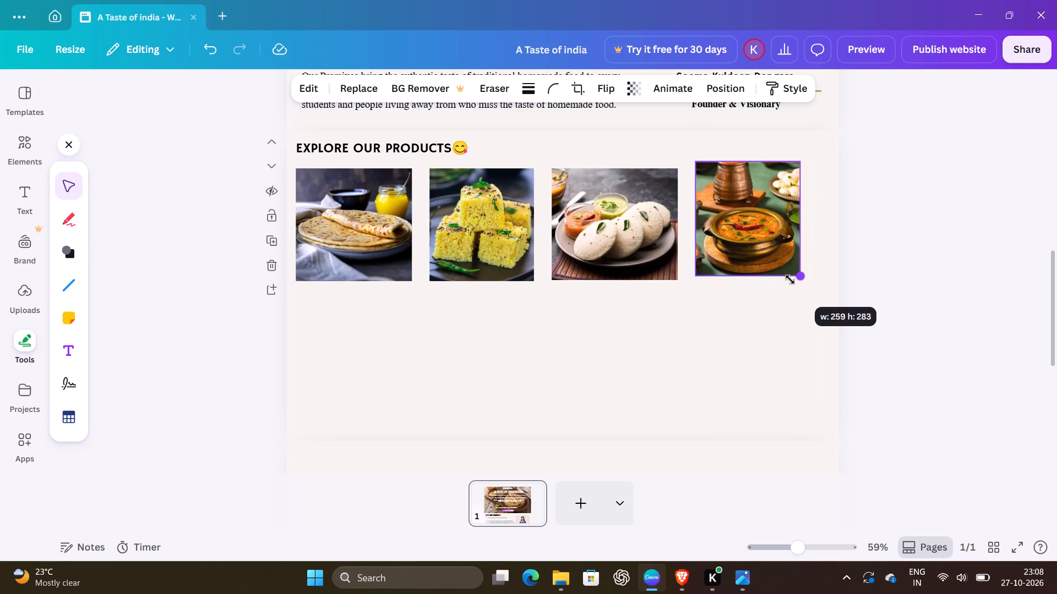
drag(790, 279, 788, 280)
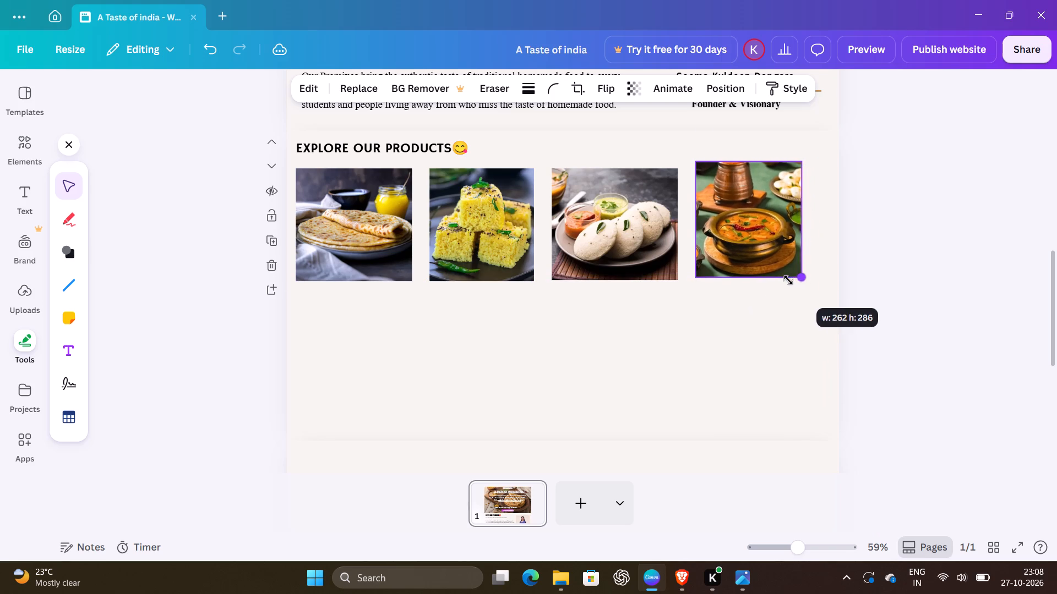
drag(788, 280, 785, 278)
Reposition and resize the sambar photo so its top and bottom edges line up with the other three product photos.
drag(744, 199, 751, 210)
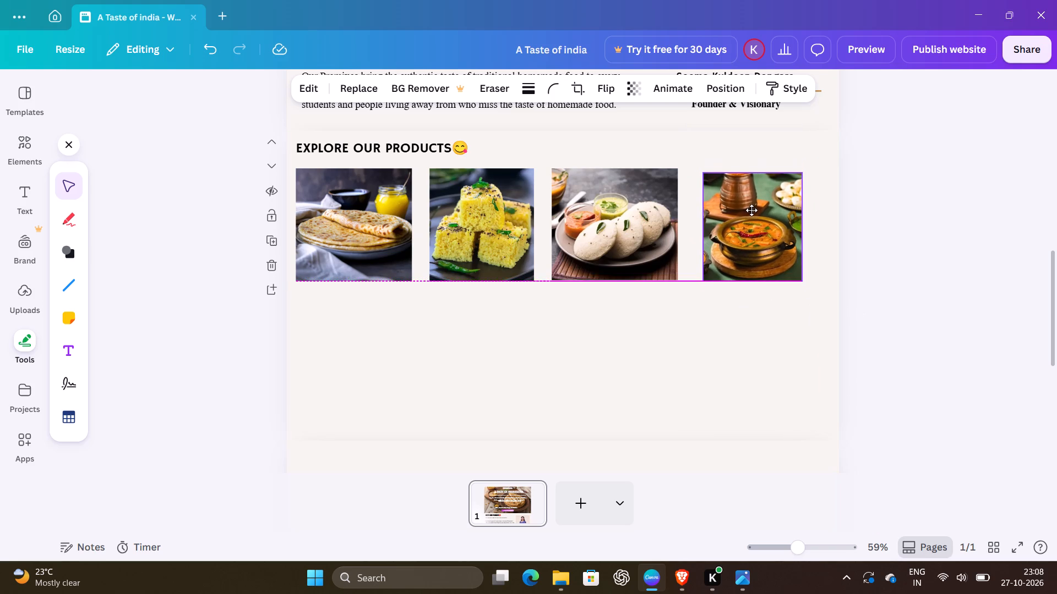
drag(751, 210, 750, 208)
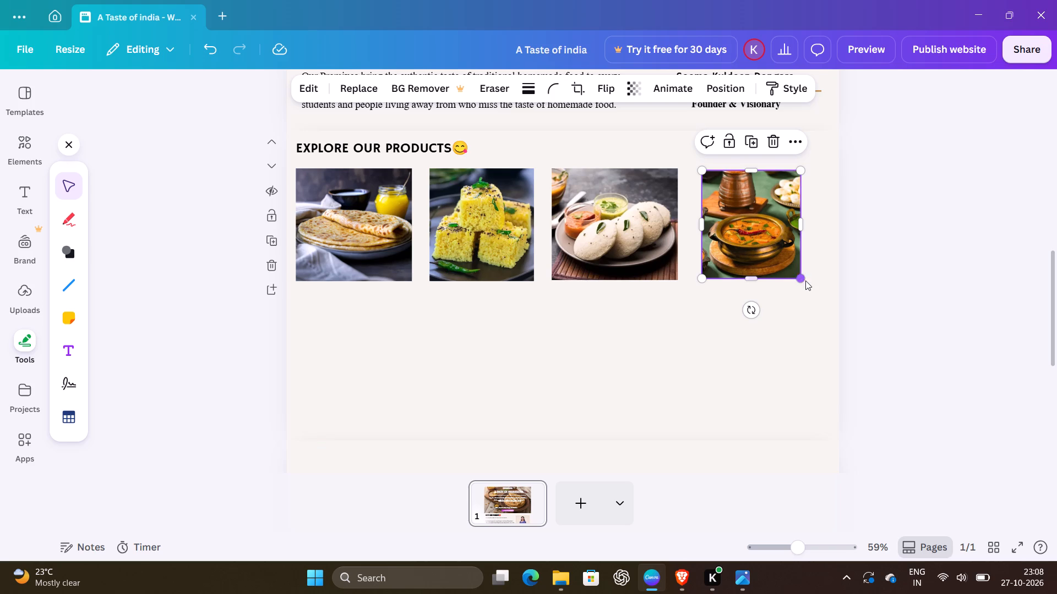
click(801, 277)
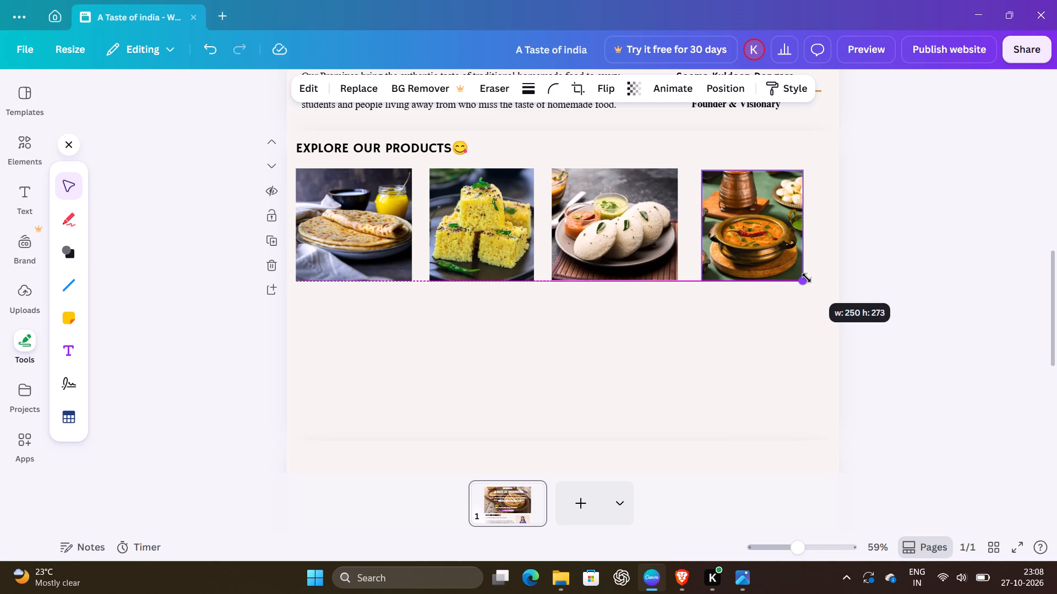
click(702, 172)
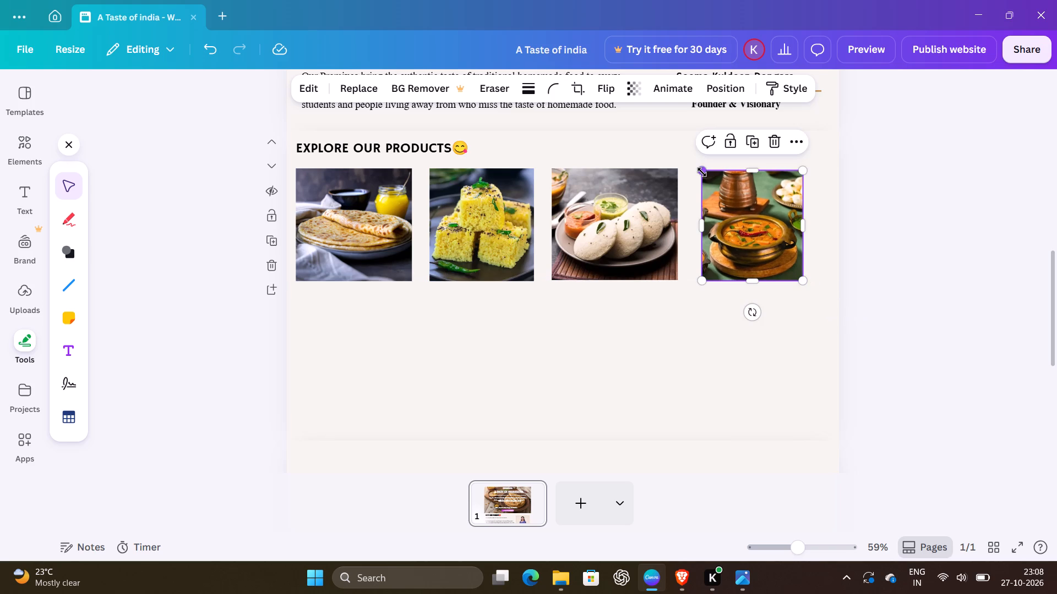
click(904, 264)
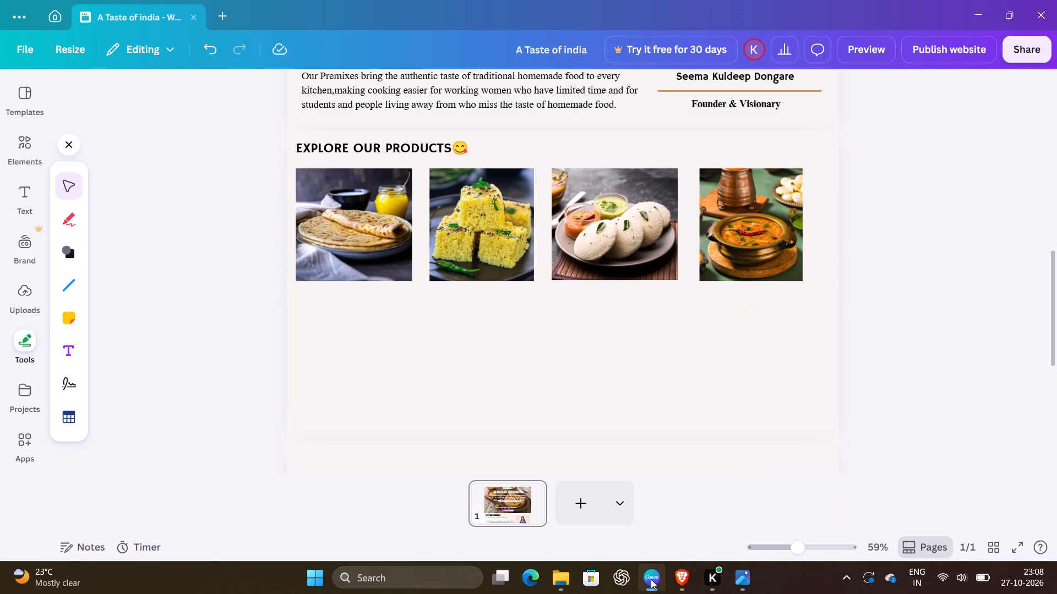
Switch to Brave and search images for "manchurian portrait oriented images for advertising".
click(691, 577)
scroll(290, 109, up, 13)
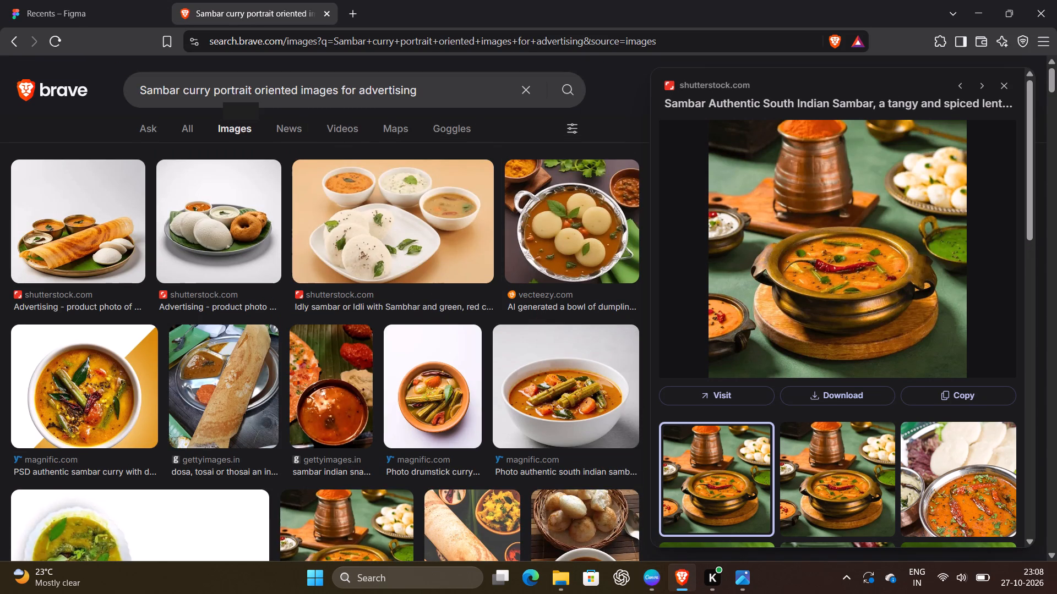
drag(210, 91, 32, 65)
text(manchuria)
key(n)
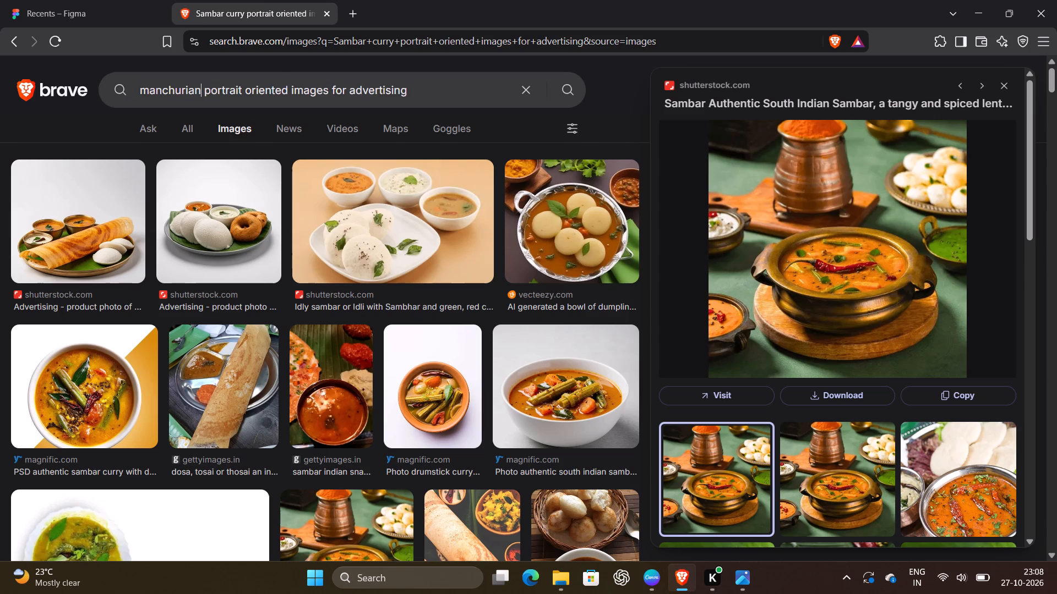
key(Return)
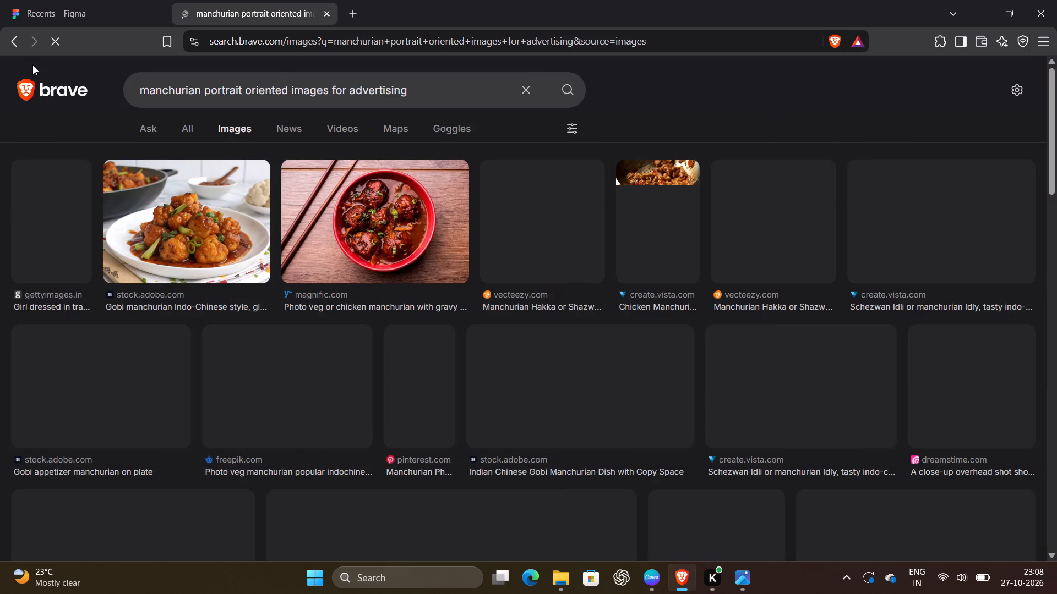
Look through the manchurian image results for a photo that suits the product row.
scroll(320, 291, down, 1)
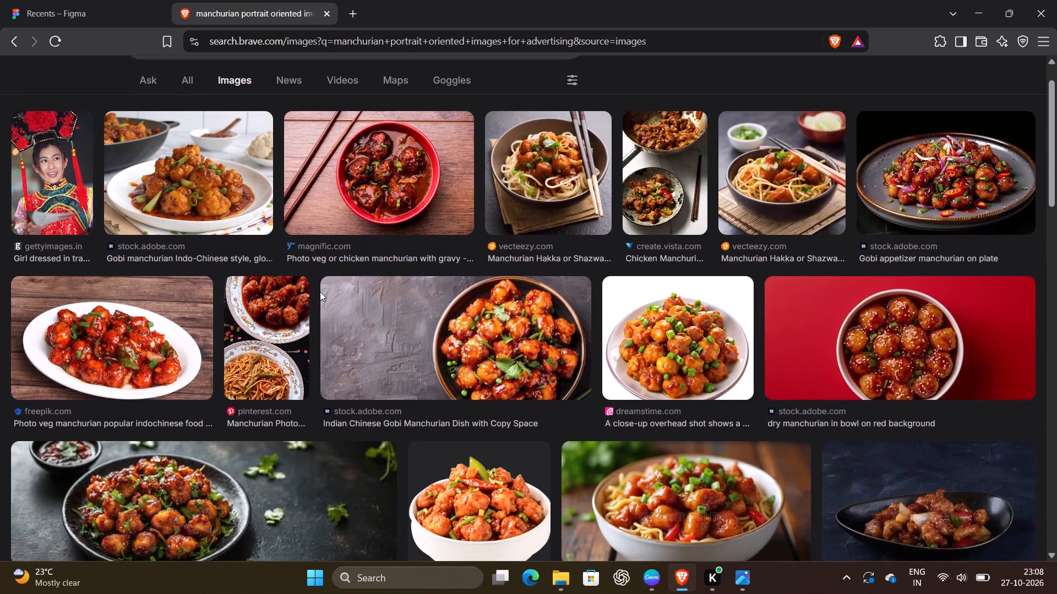
scroll(320, 291, down, 4)
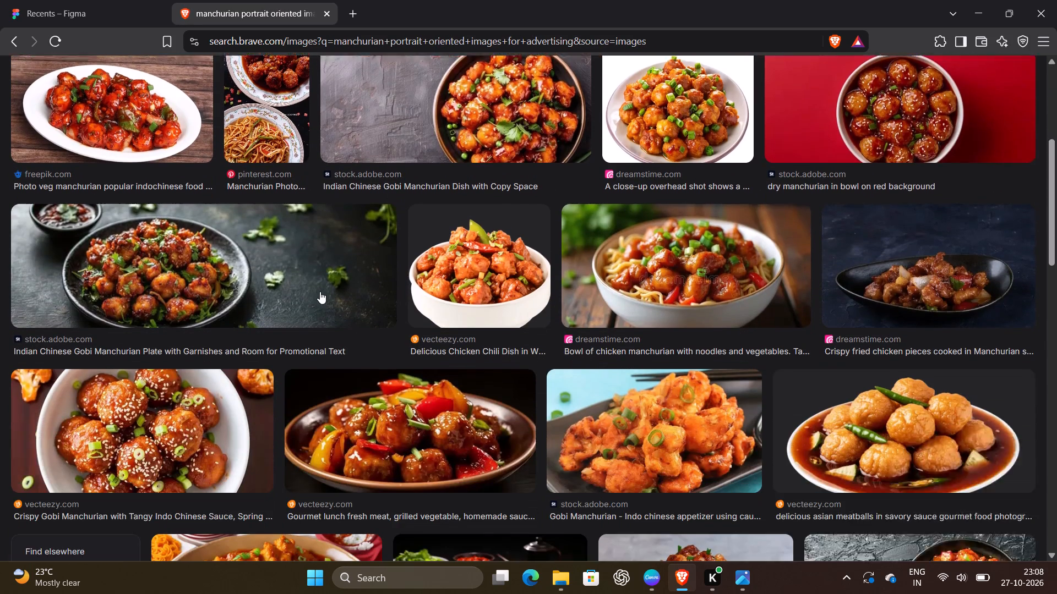
scroll(320, 291, down, 2)
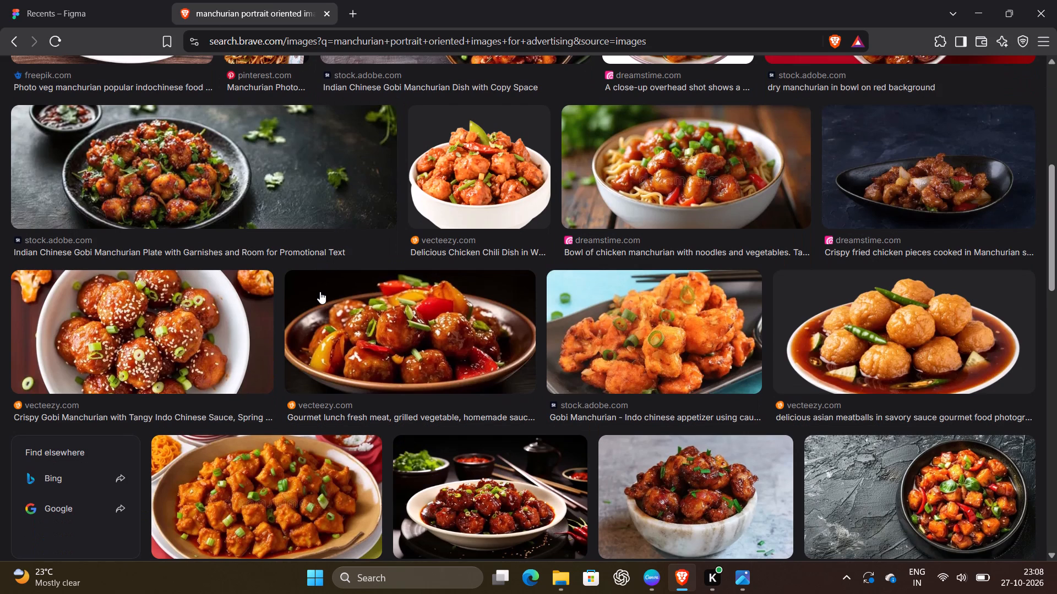
scroll(320, 291, down, 5)
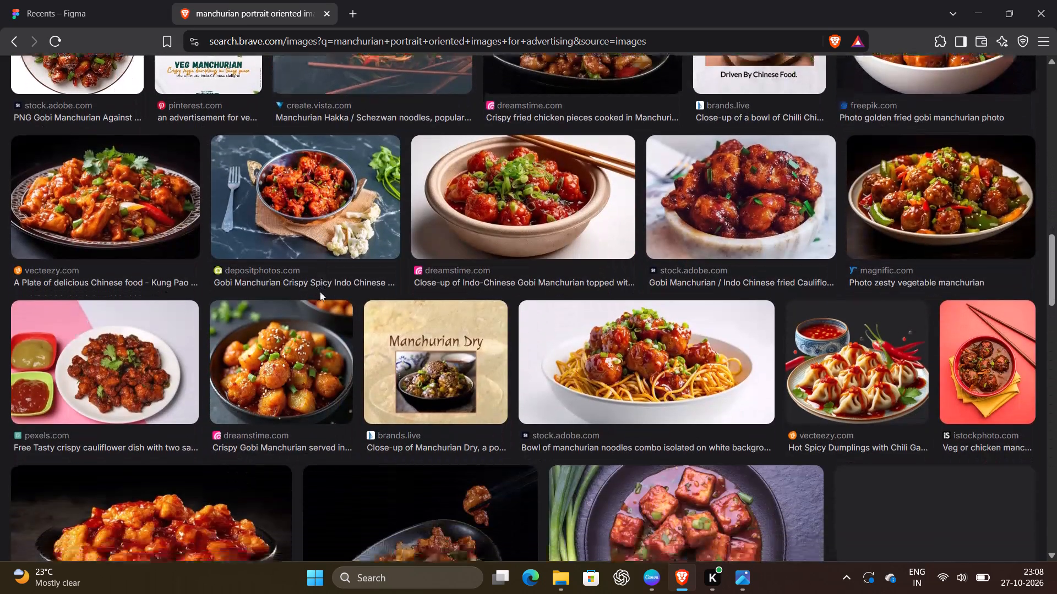
scroll(320, 291, up, 9)
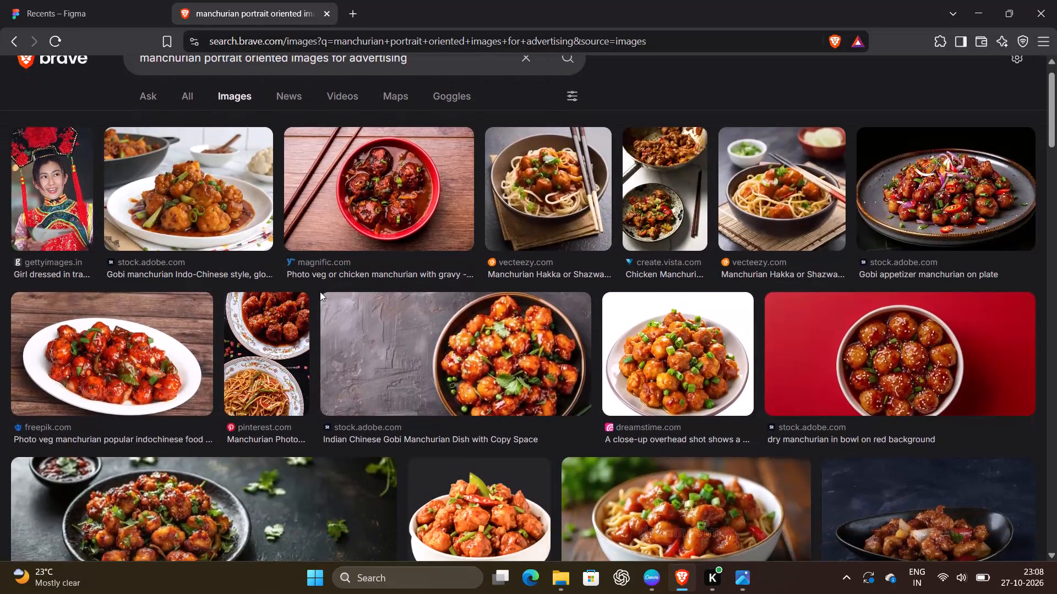
scroll(378, 181, down, 7)
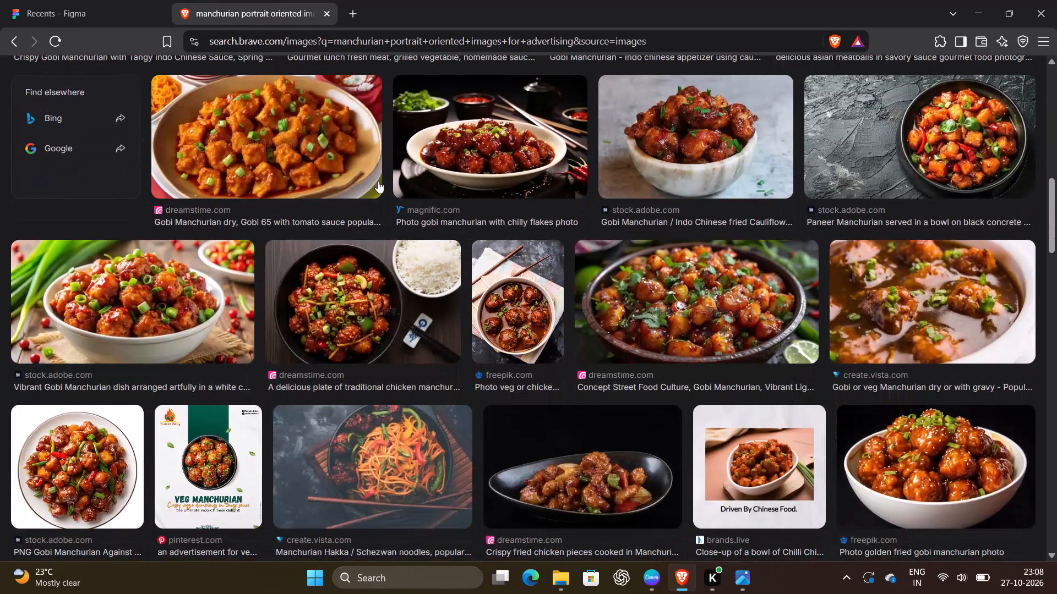
scroll(378, 181, down, 1)
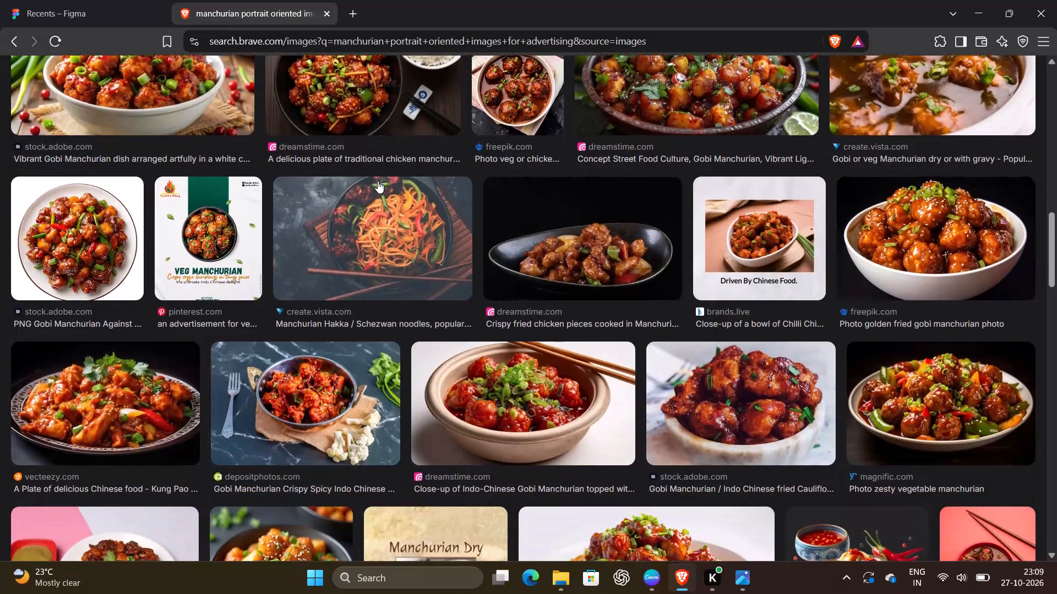
scroll(378, 181, down, 2)
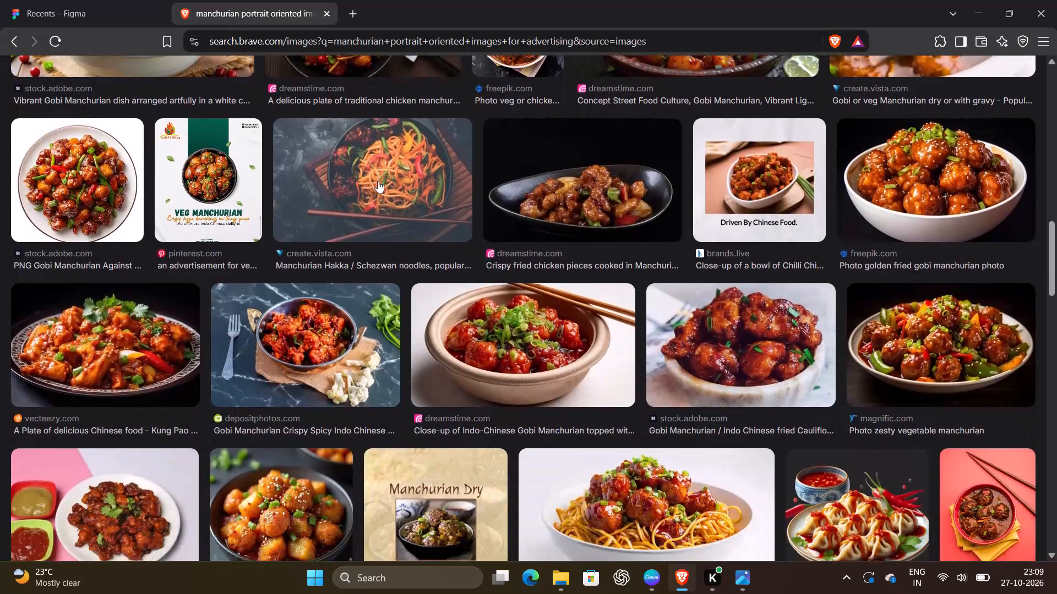
scroll(378, 181, down, 4)
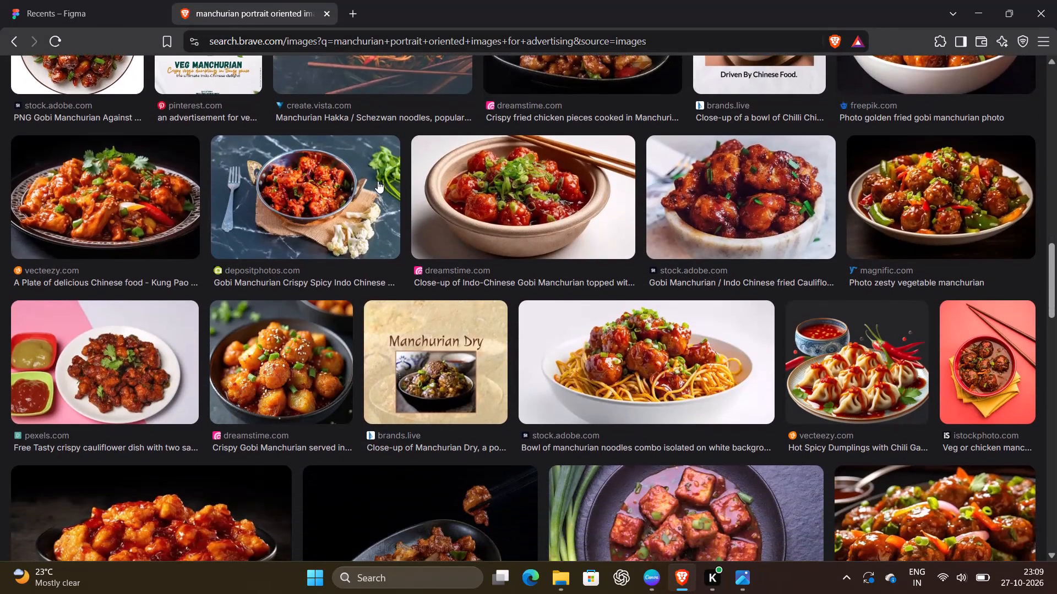
scroll(378, 181, down, 6)
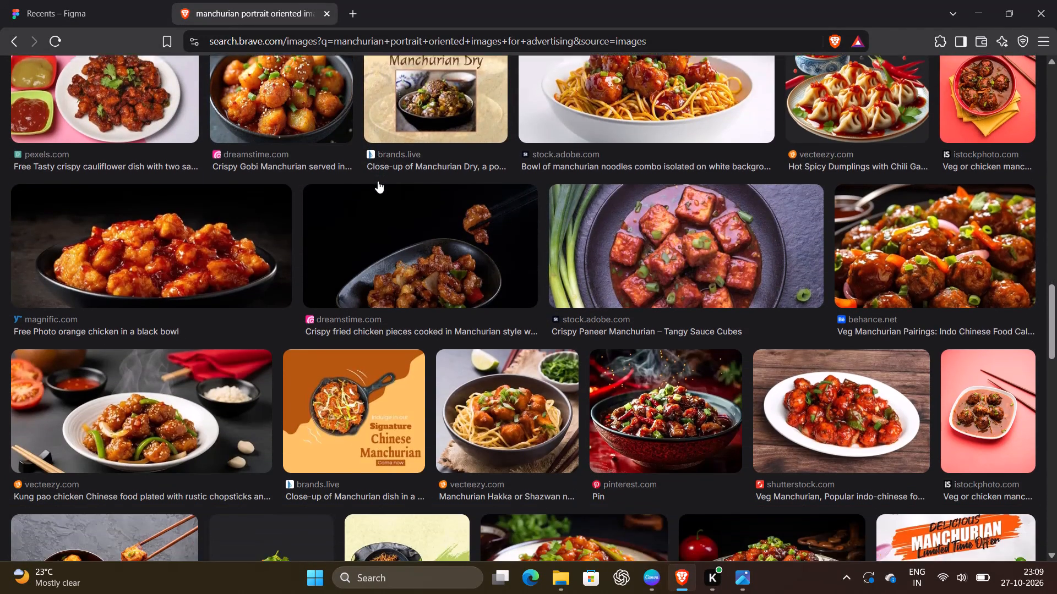
scroll(378, 181, down, 4)
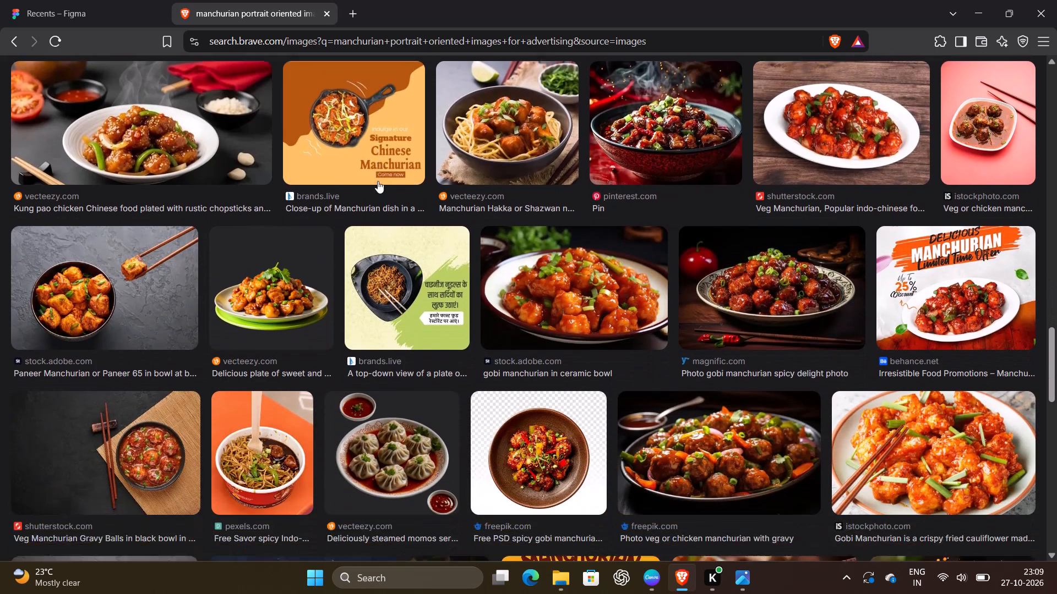
scroll(378, 181, down, 6)
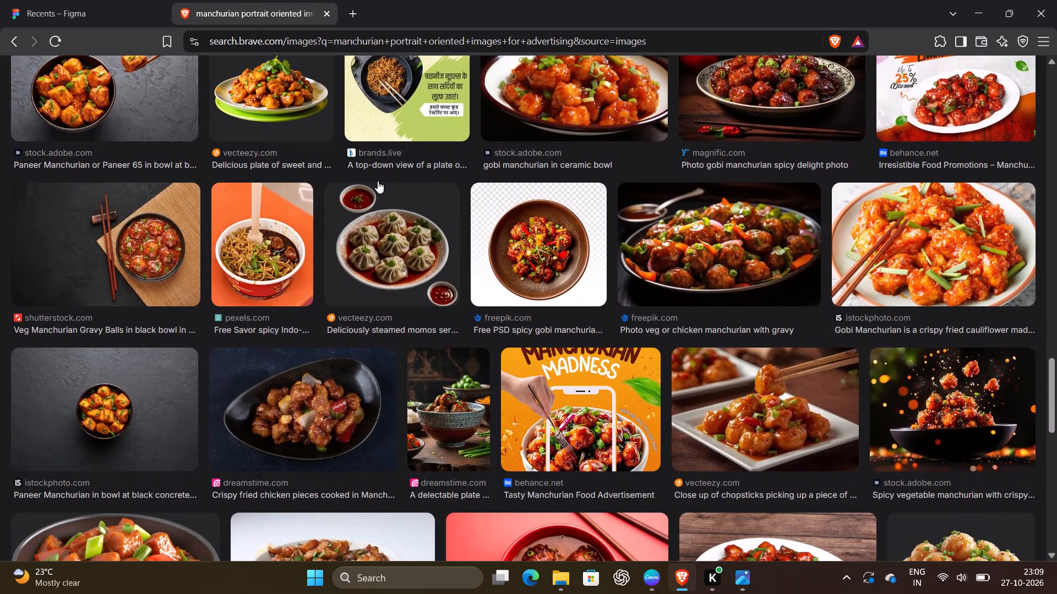
scroll(378, 181, down, 4)
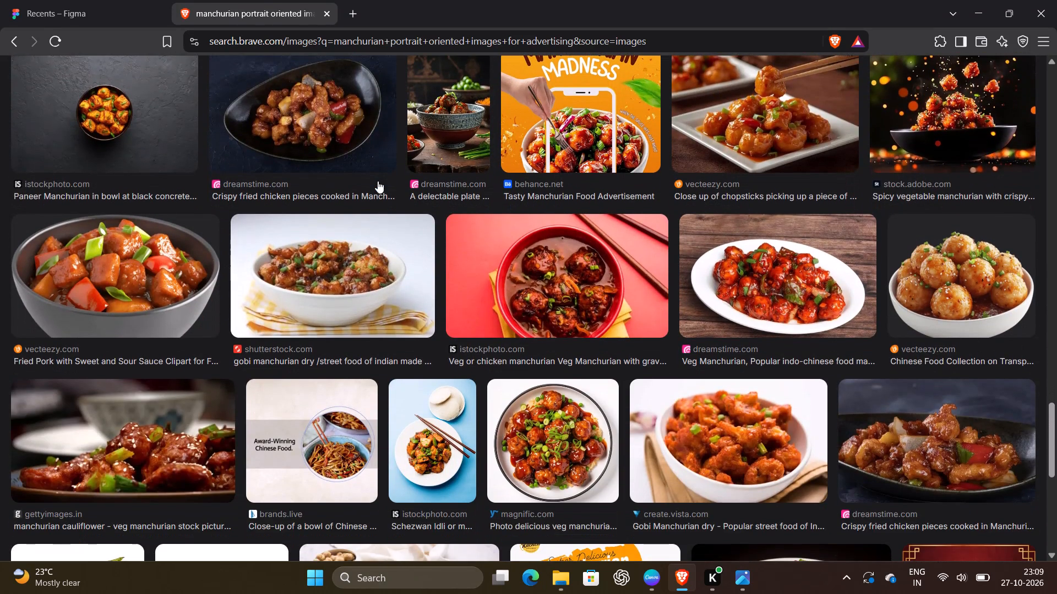
scroll(378, 181, down, 3)
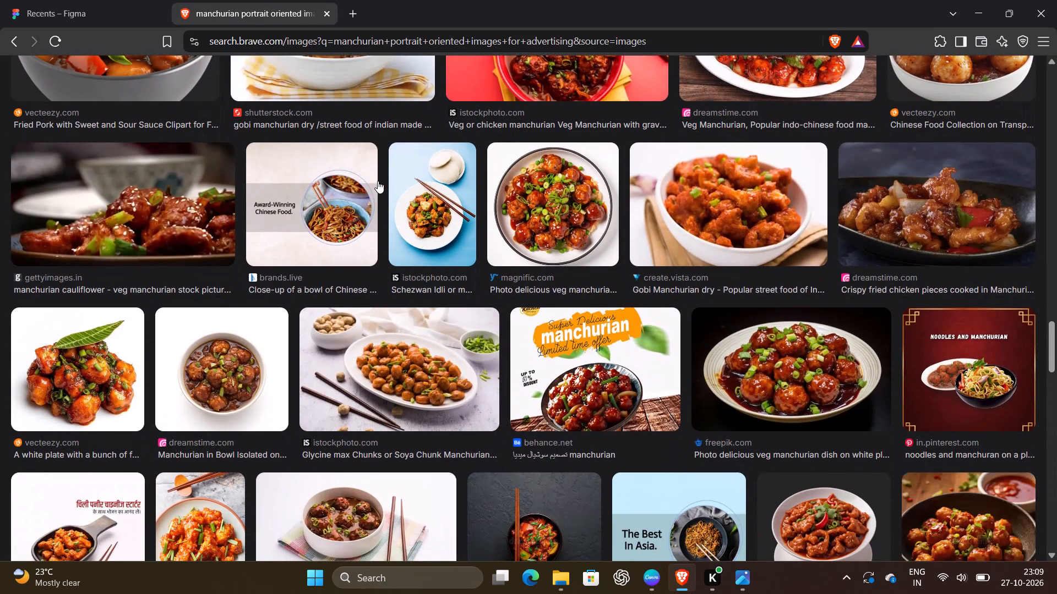
scroll(378, 181, down, 3)
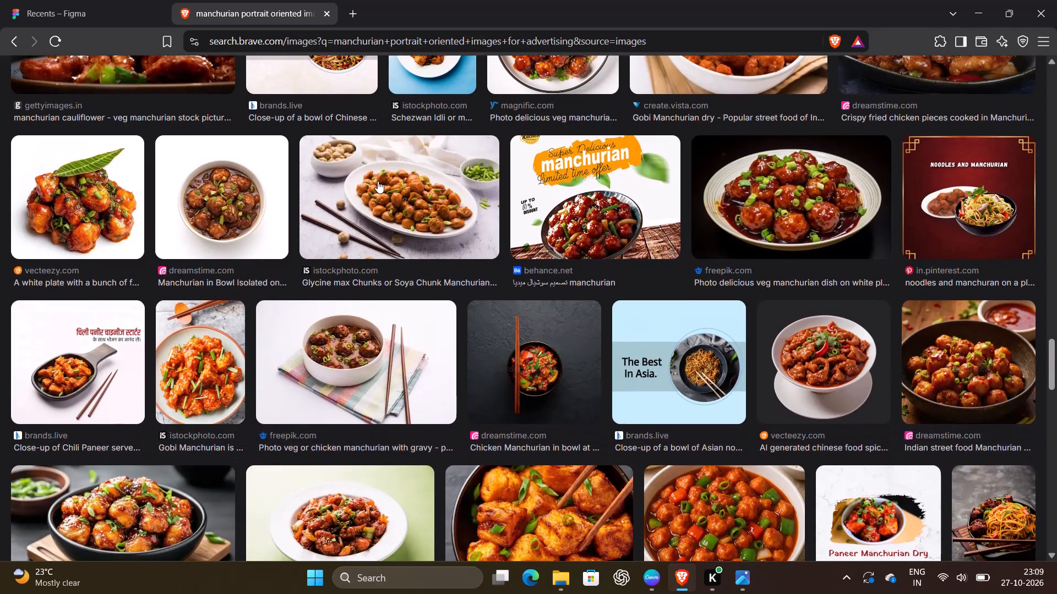
scroll(378, 181, down, 8)
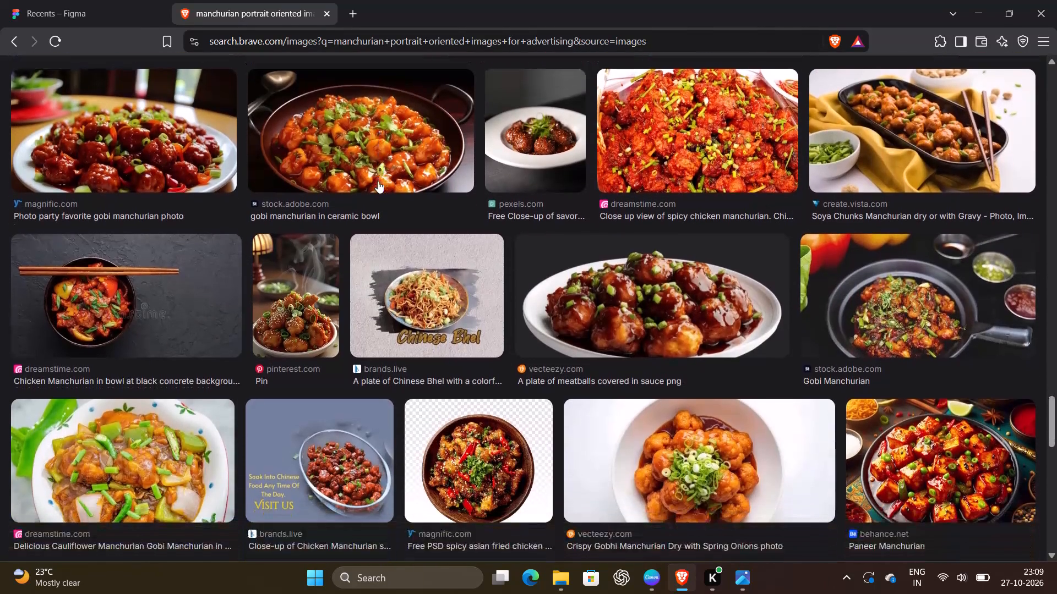
scroll(378, 181, down, 5)
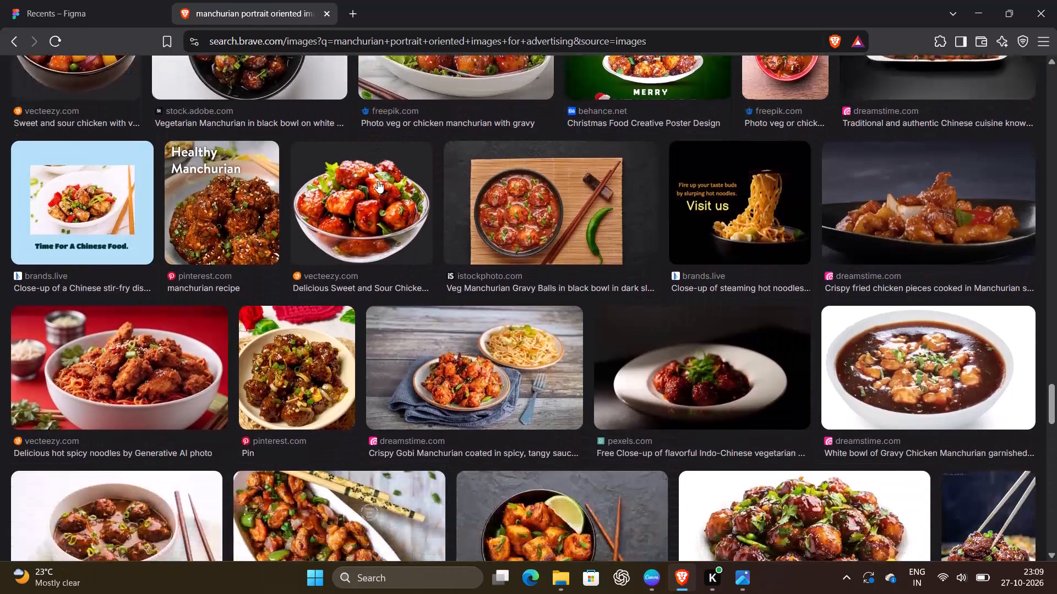
scroll(378, 181, down, 2)
scroll(378, 181, up, 14)
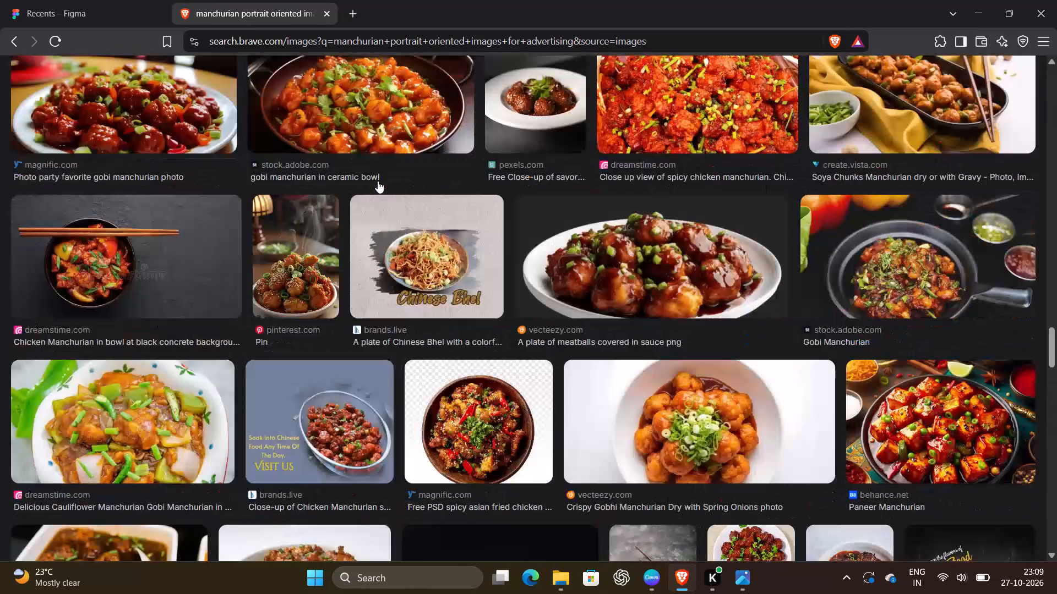
scroll(378, 181, up, 17)
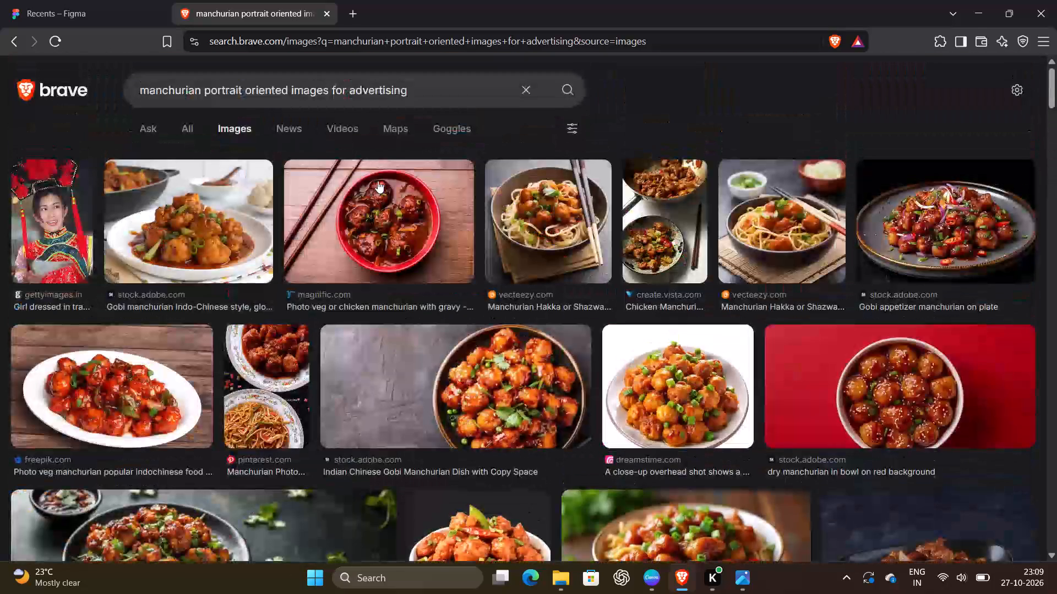
scroll(509, 401, down, 2)
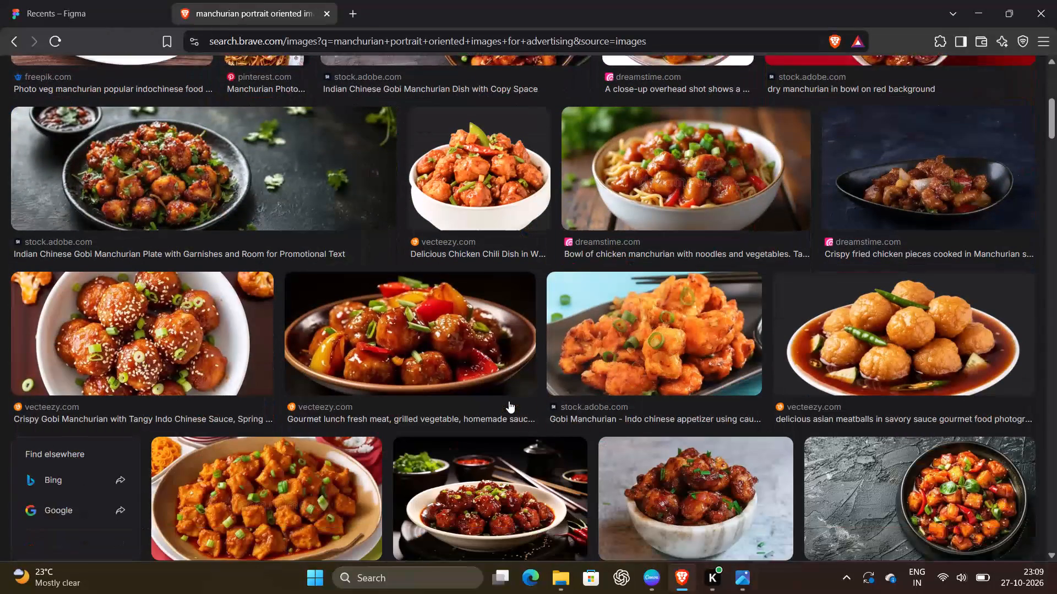
scroll(509, 401, down, 3)
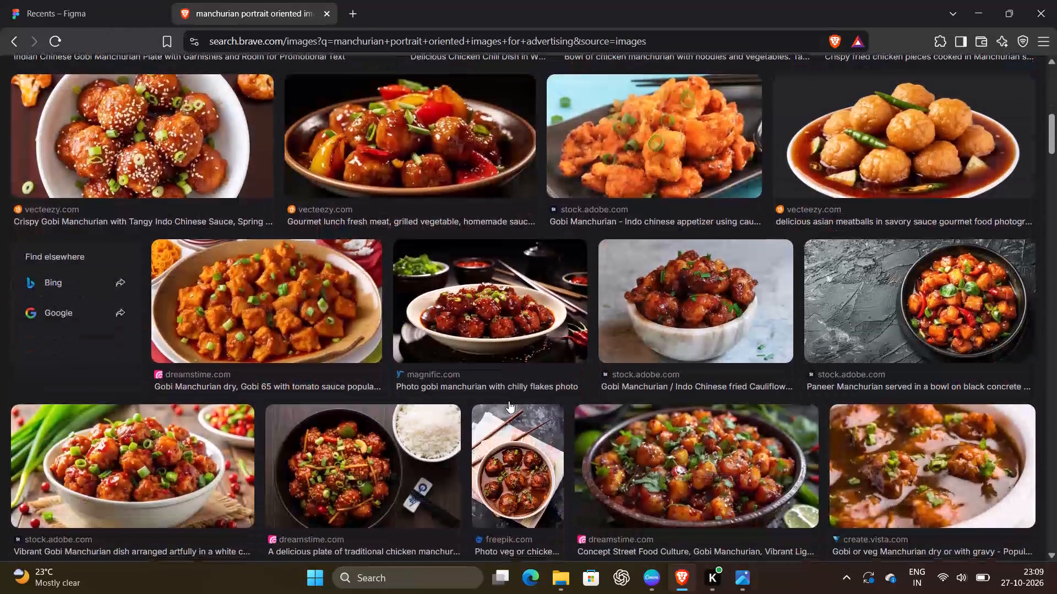
scroll(509, 401, down, 2)
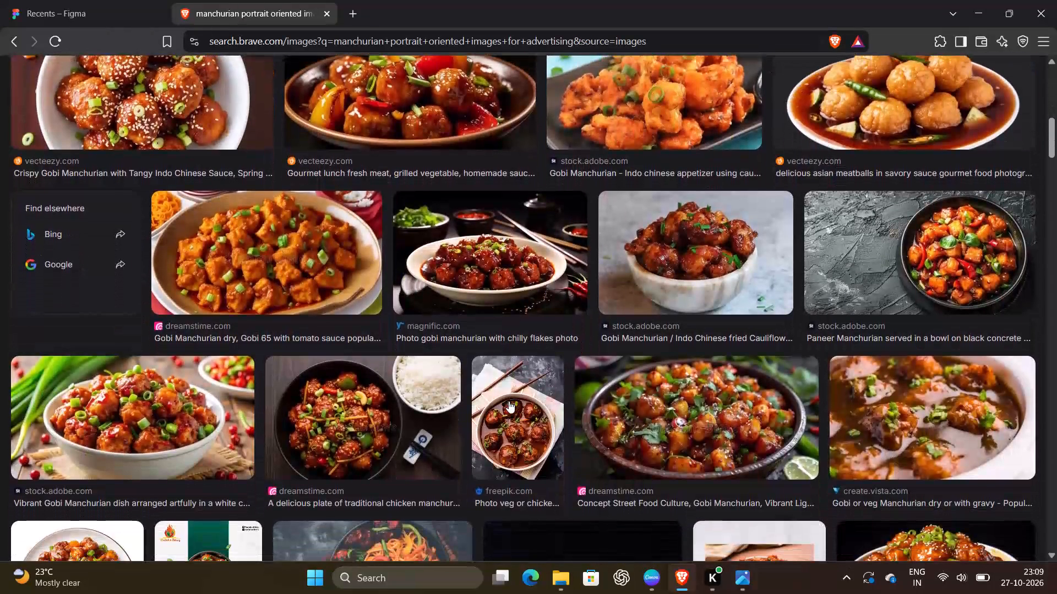
scroll(509, 401, down, 2)
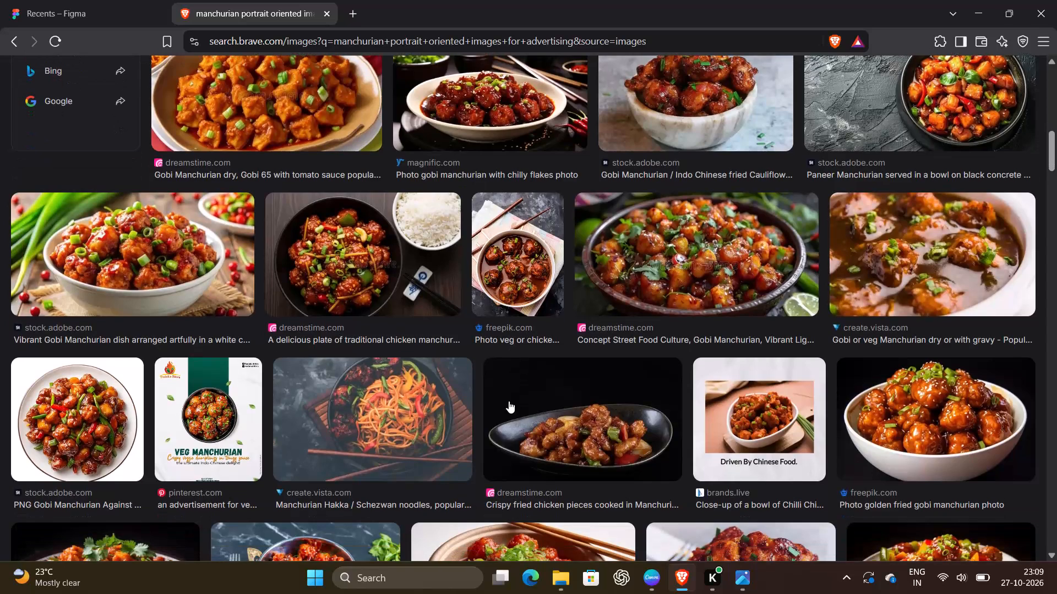
scroll(509, 401, down, 3)
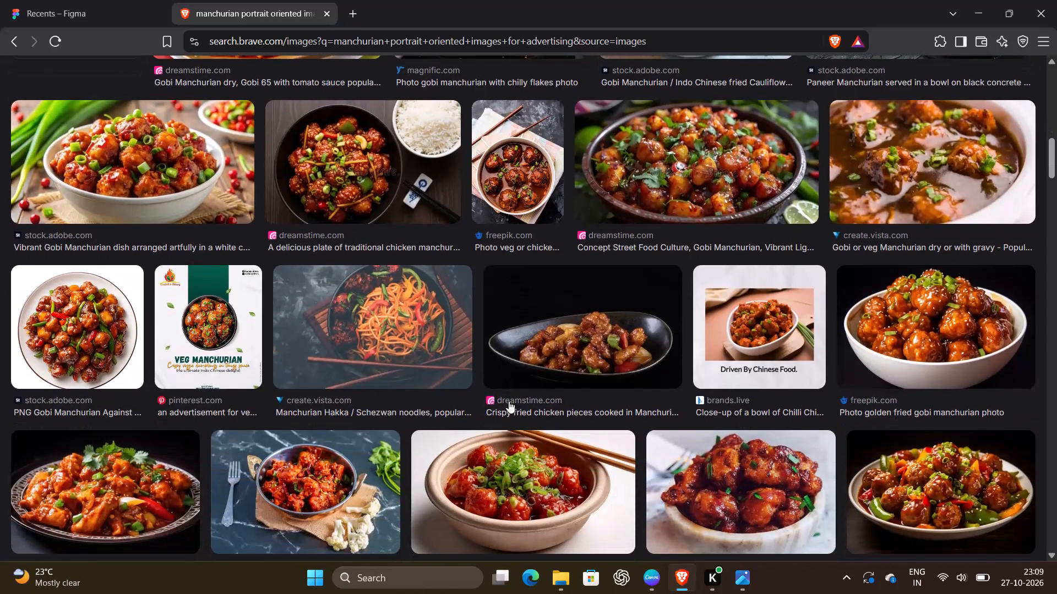
scroll(509, 401, down, 2)
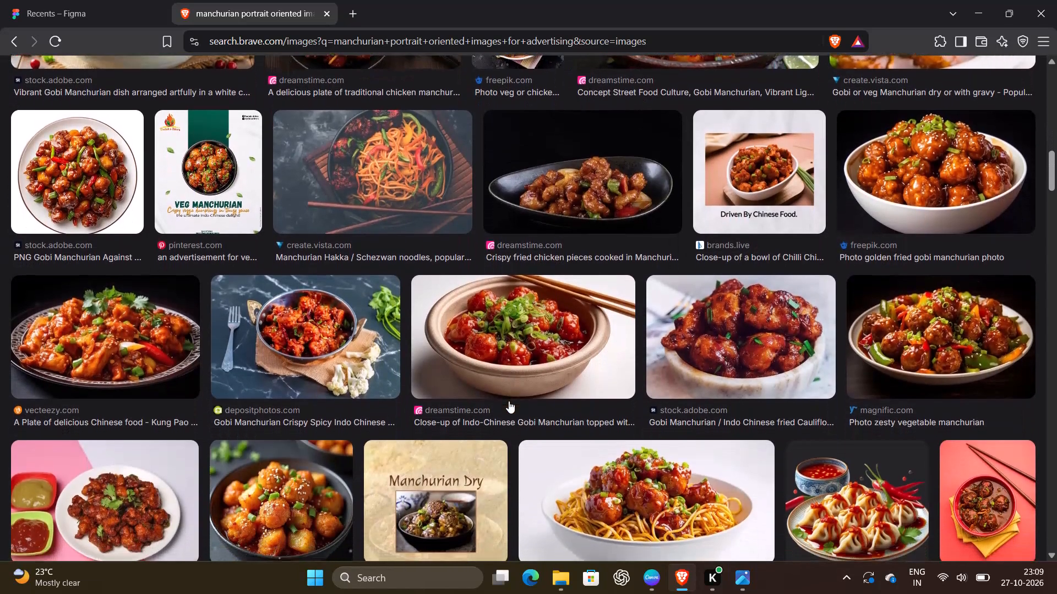
scroll(509, 401, down, 4)
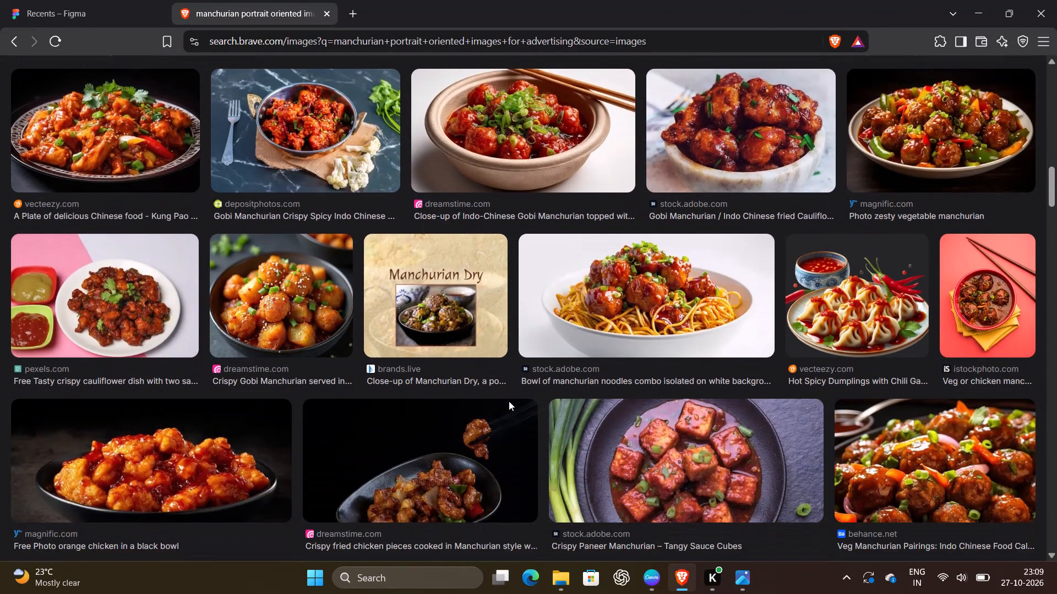
Look further down the manchurian image results for a photo that suits the product row.
scroll(509, 401, down, 5)
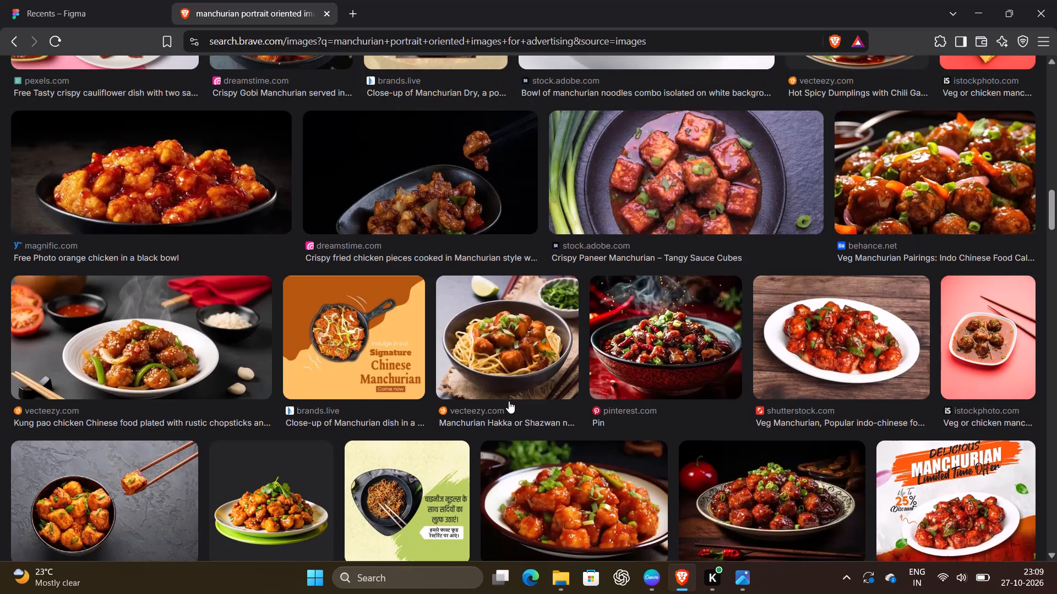
scroll(509, 401, down, 4)
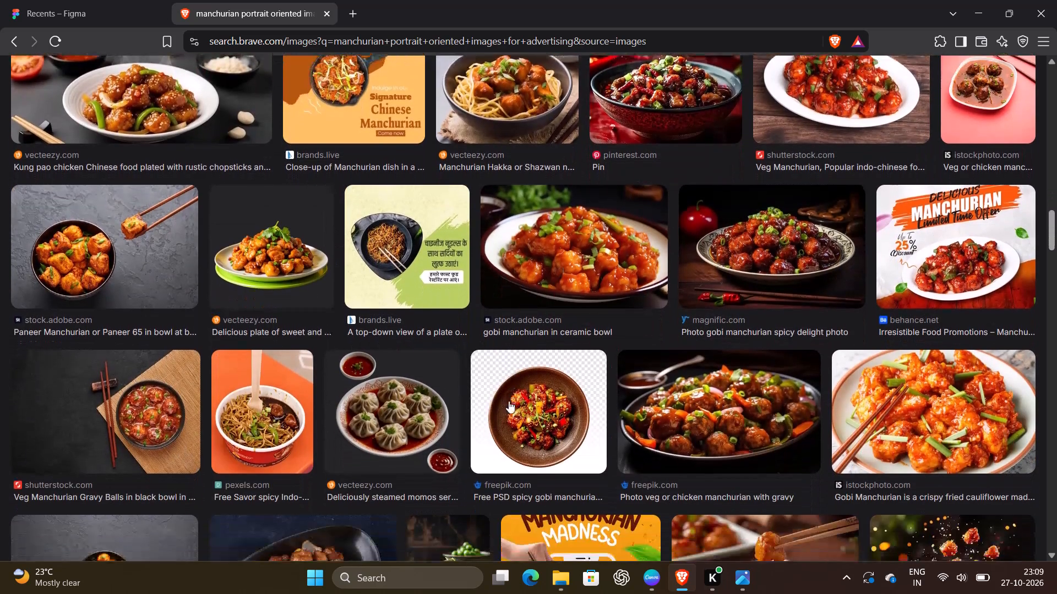
scroll(509, 401, down, 2)
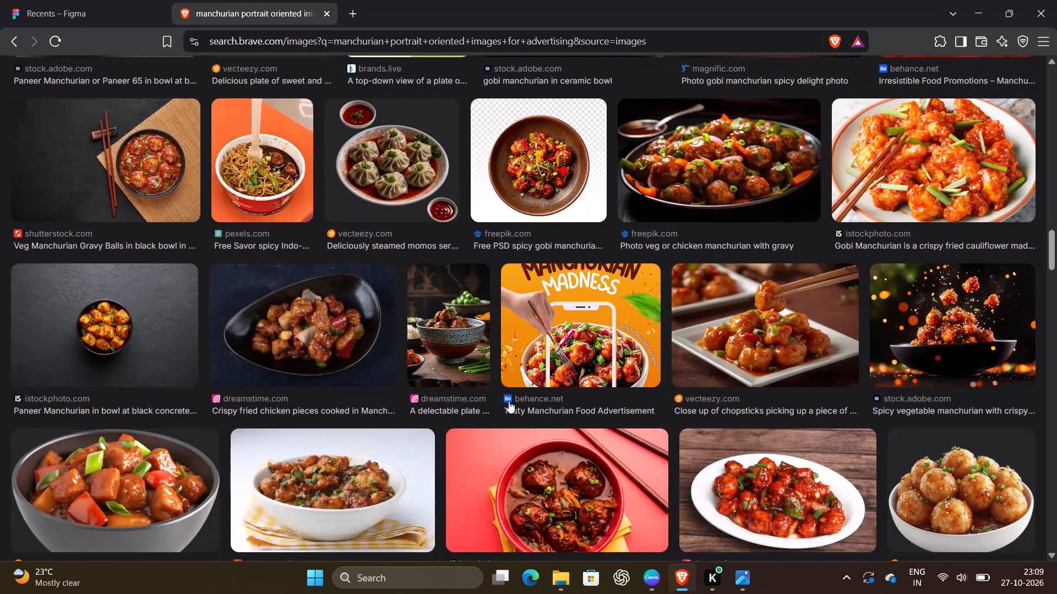
scroll(509, 401, down, 3)
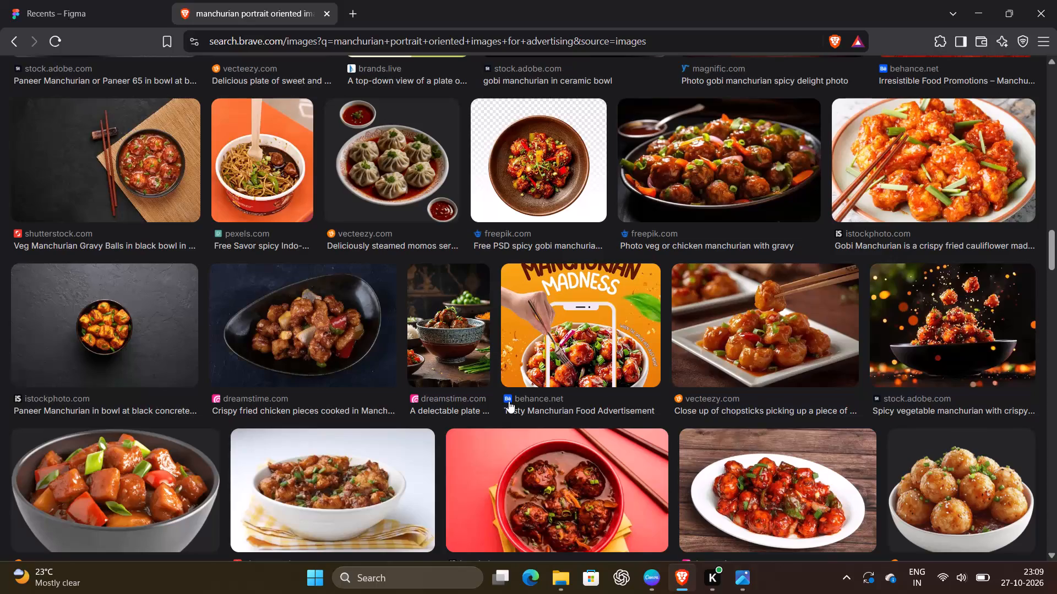
scroll(509, 401, down, 6)
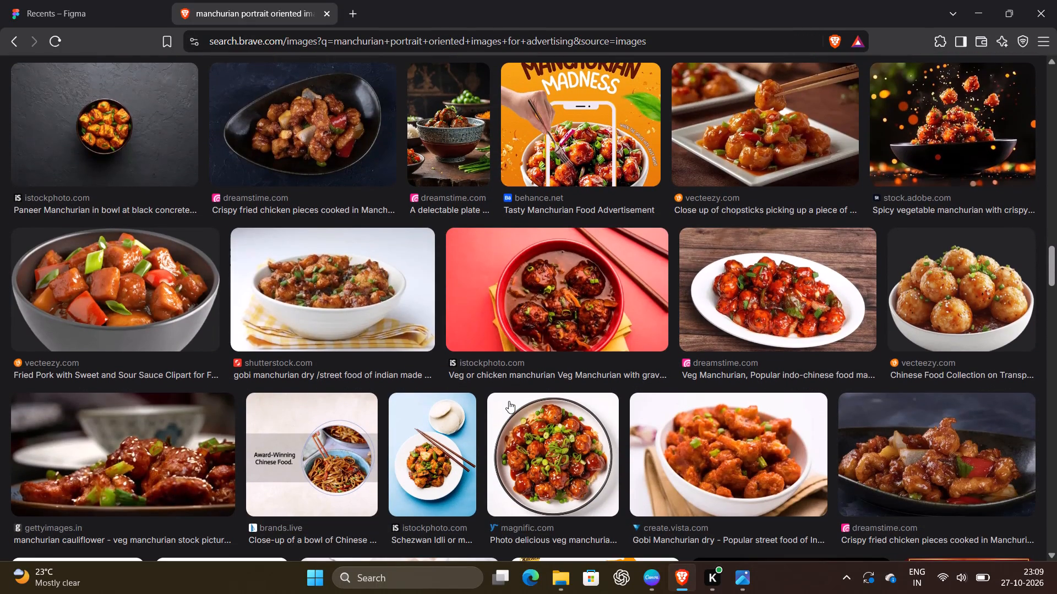
scroll(509, 401, down, 2)
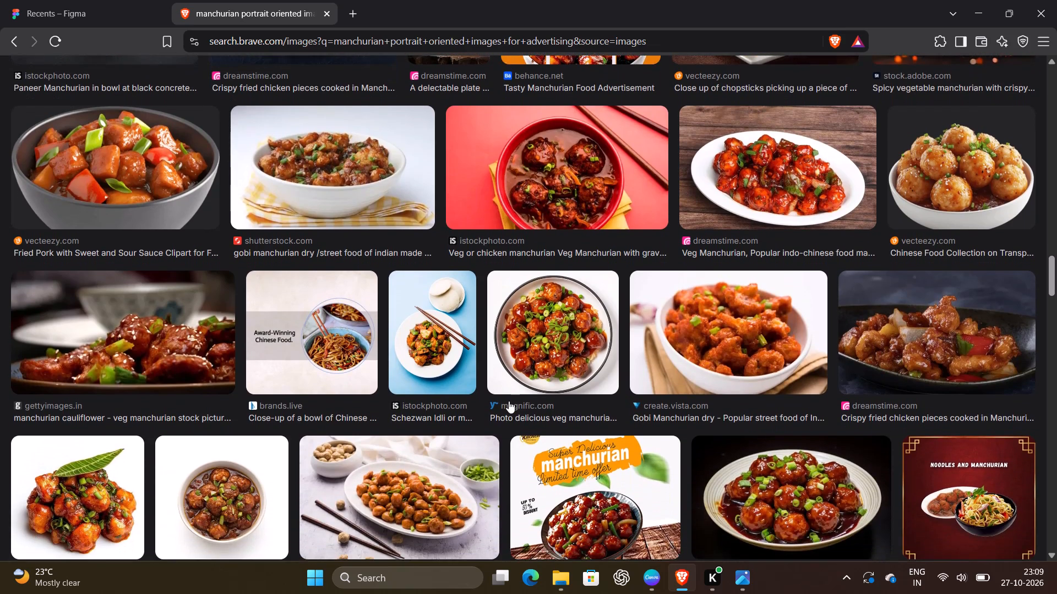
scroll(509, 401, down, 3)
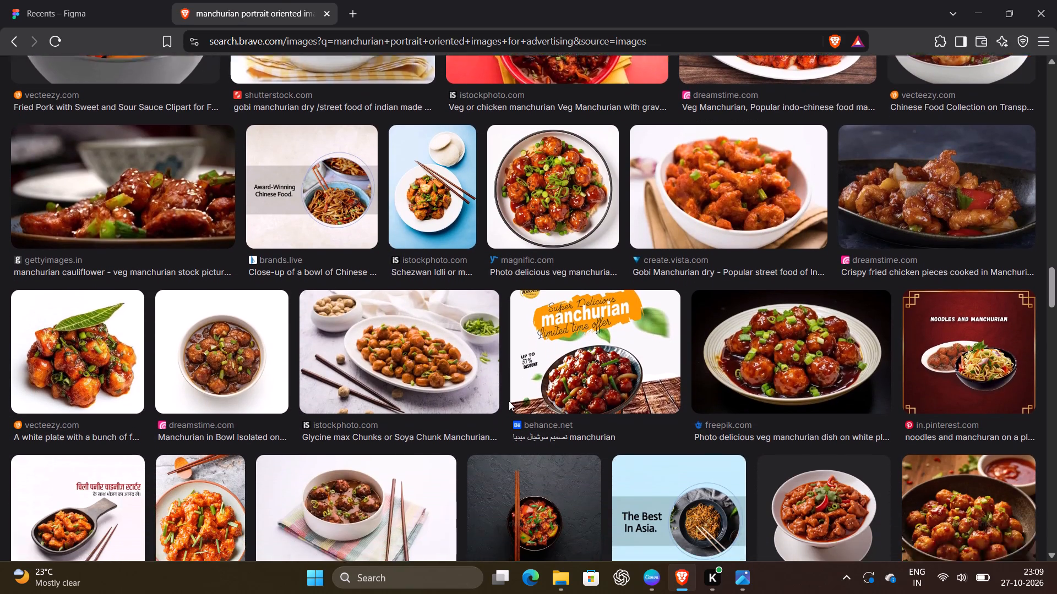
scroll(509, 401, down, 1)
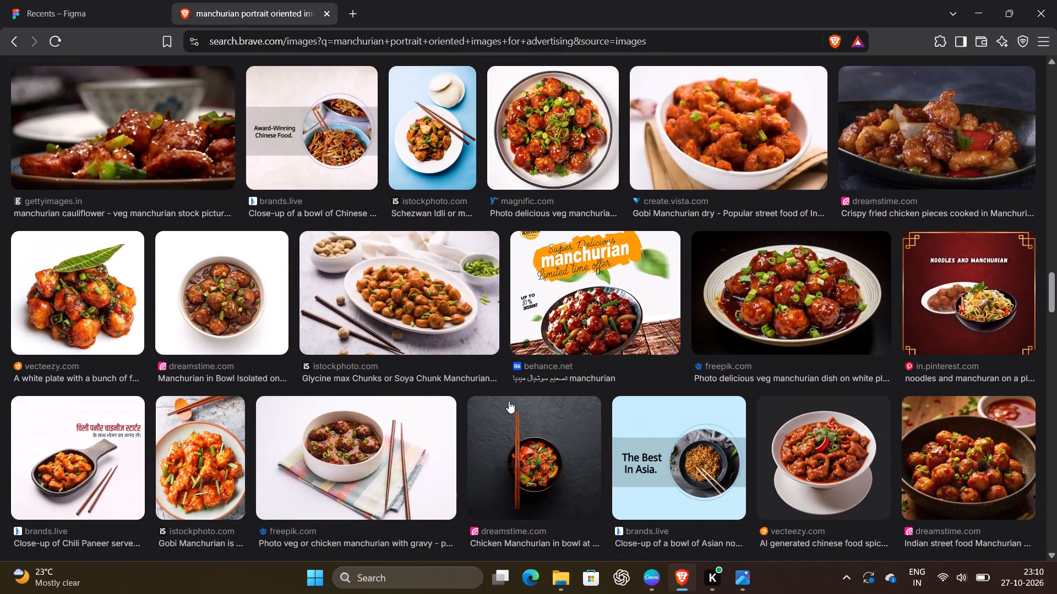
scroll(509, 401, down, 5)
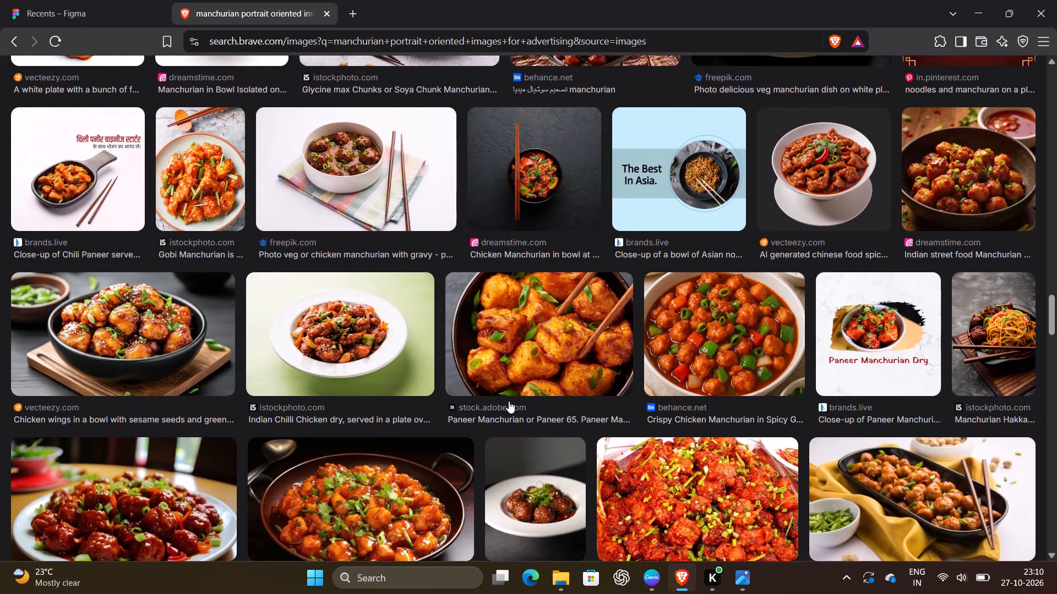
scroll(509, 401, down, 6)
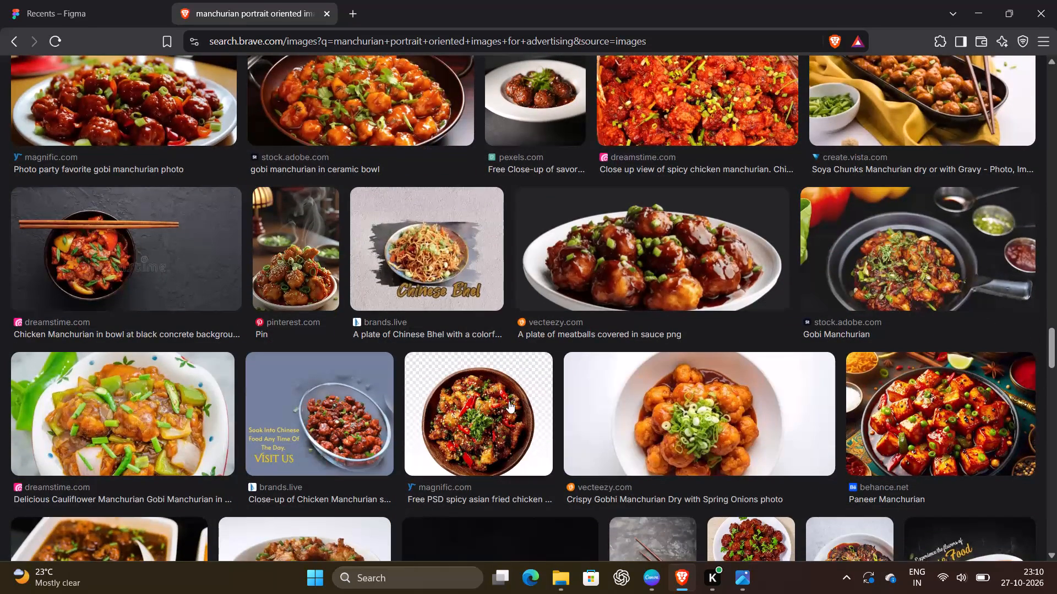
scroll(509, 401, right, 1)
scroll(509, 401, down, 1)
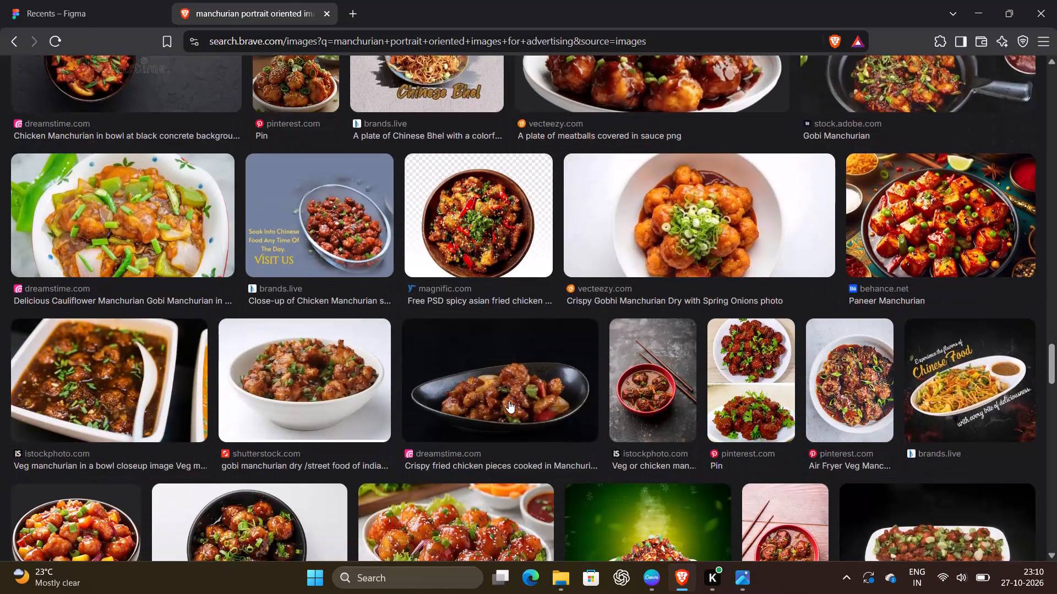
scroll(509, 401, down, 6)
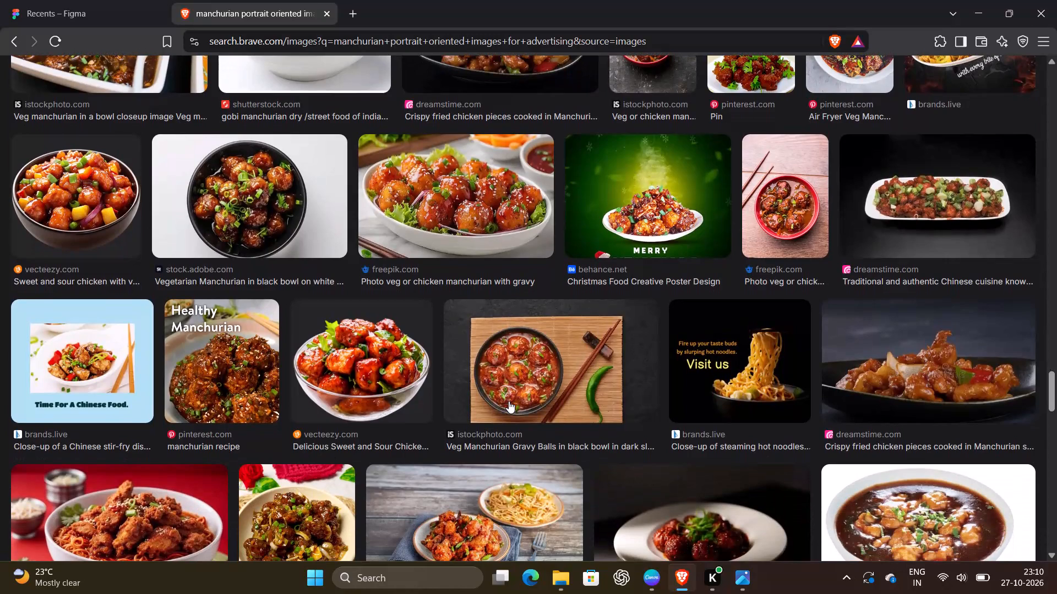
scroll(509, 401, down, 1)
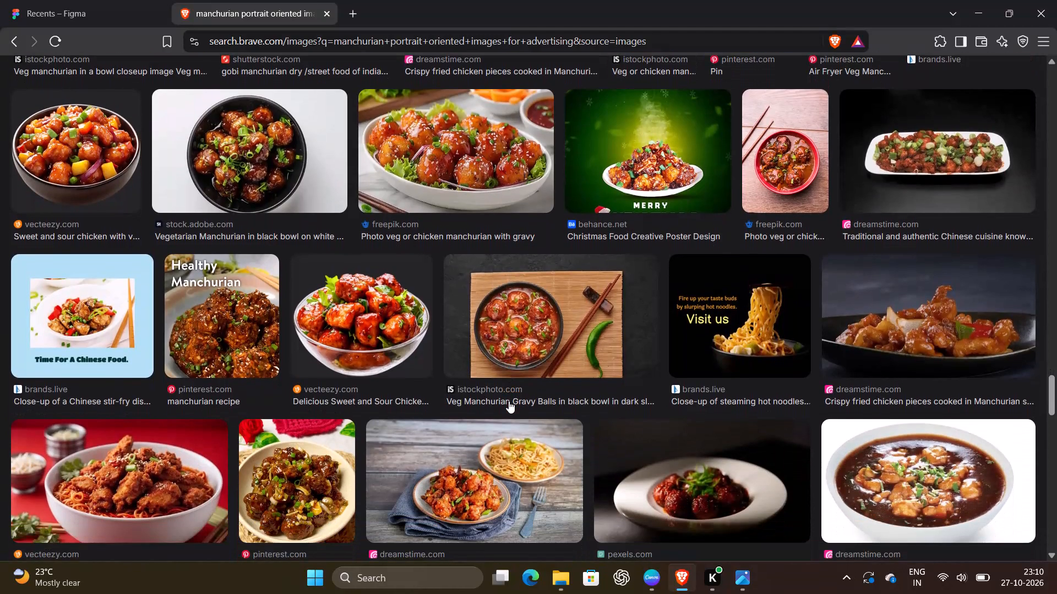
scroll(509, 401, down, 1)
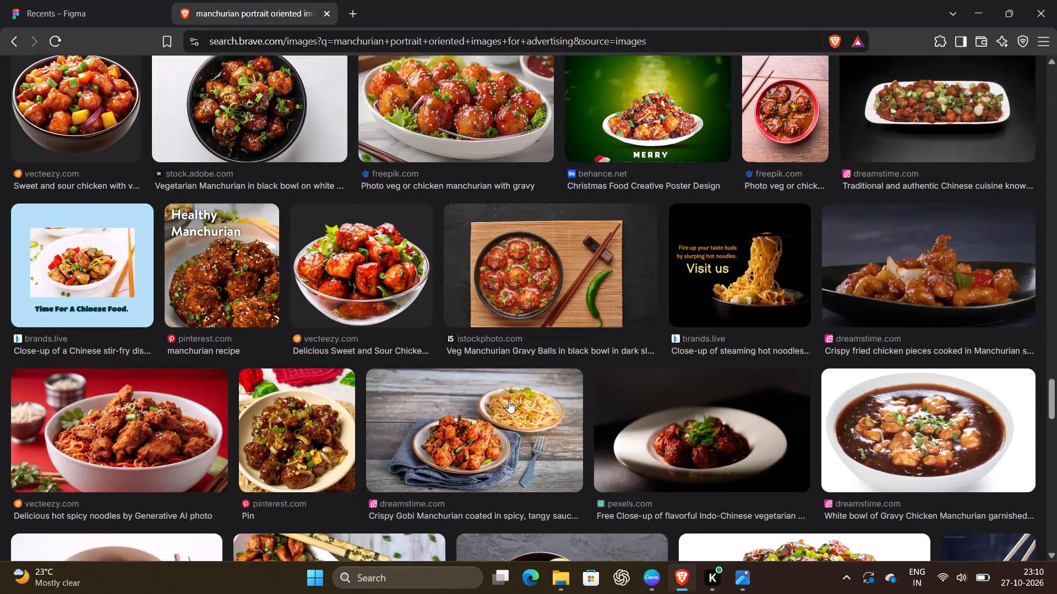
scroll(509, 401, down, 5)
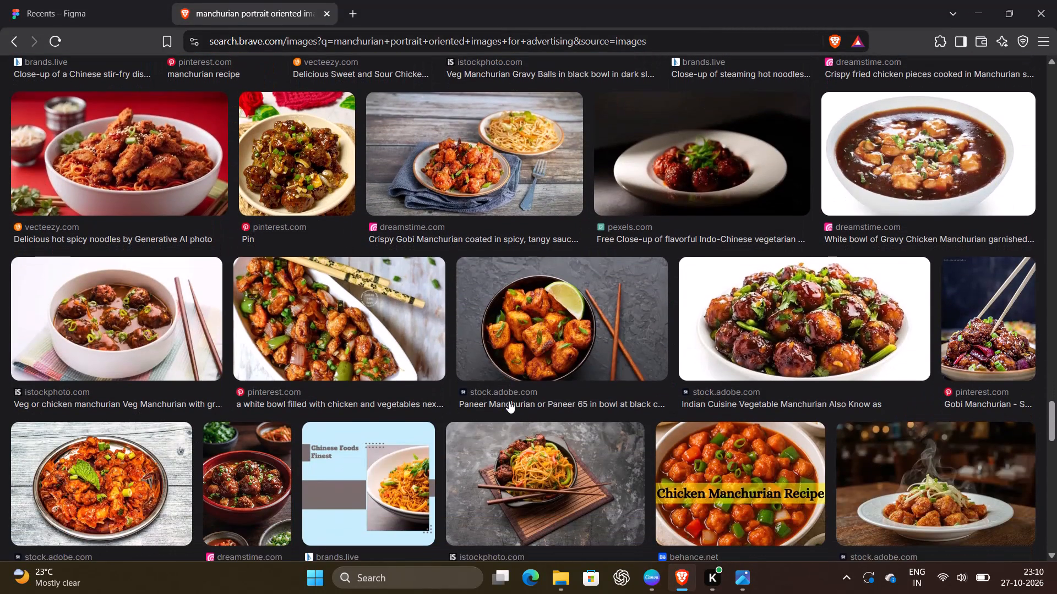
Go back to the first manchurian image results and compare the candidate photos again.
scroll(509, 401, up, 11)
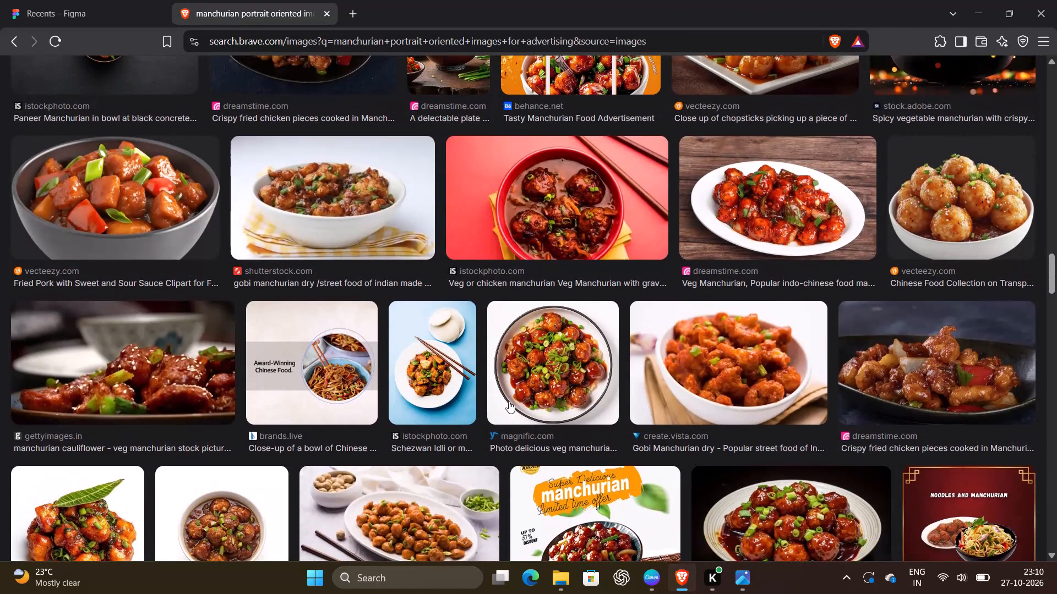
scroll(509, 401, up, 13)
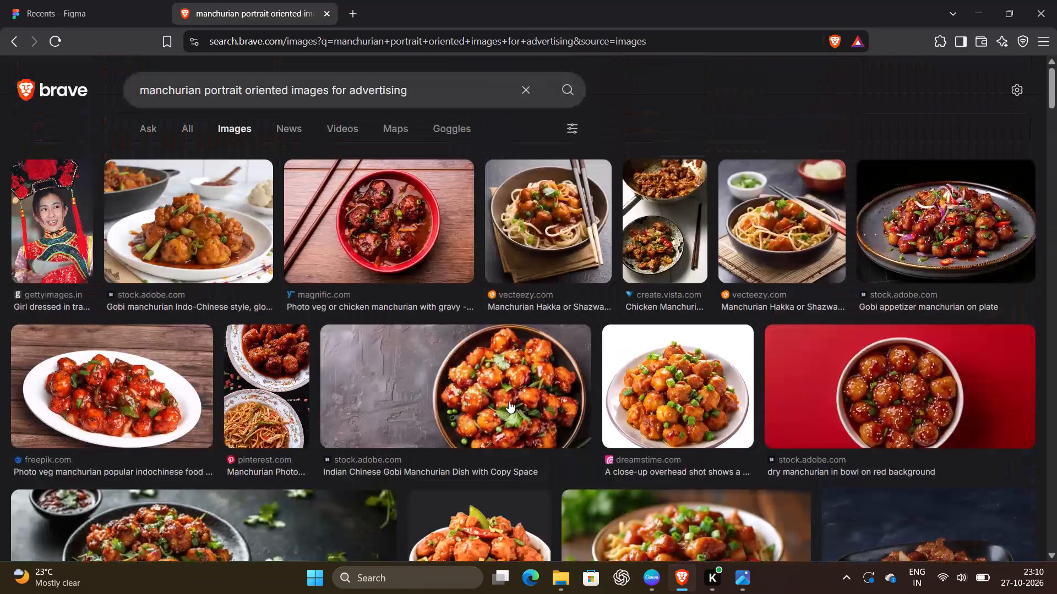
scroll(509, 401, down, 4)
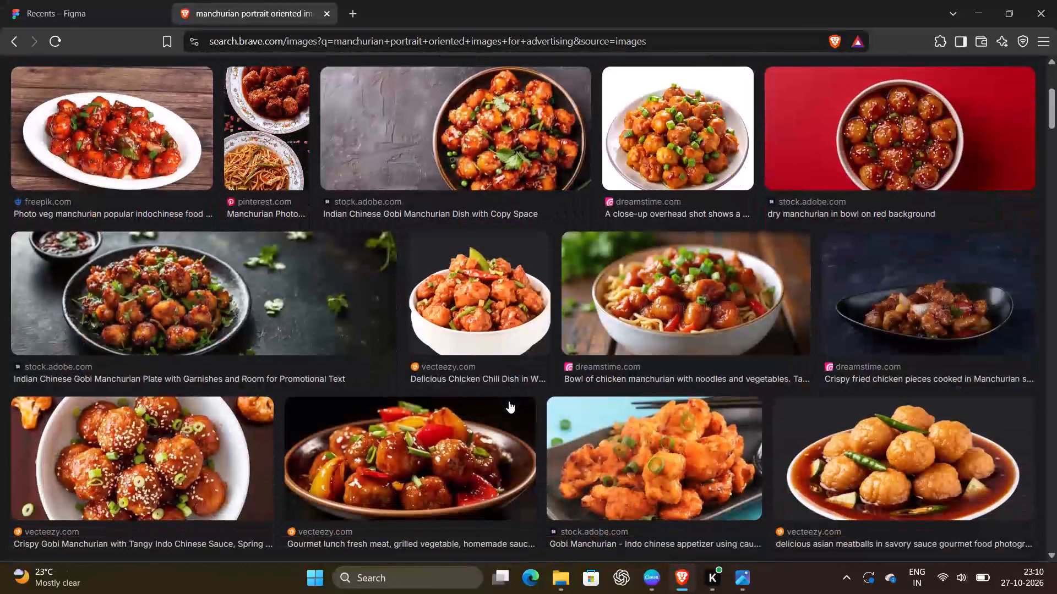
scroll(509, 401, down, 3)
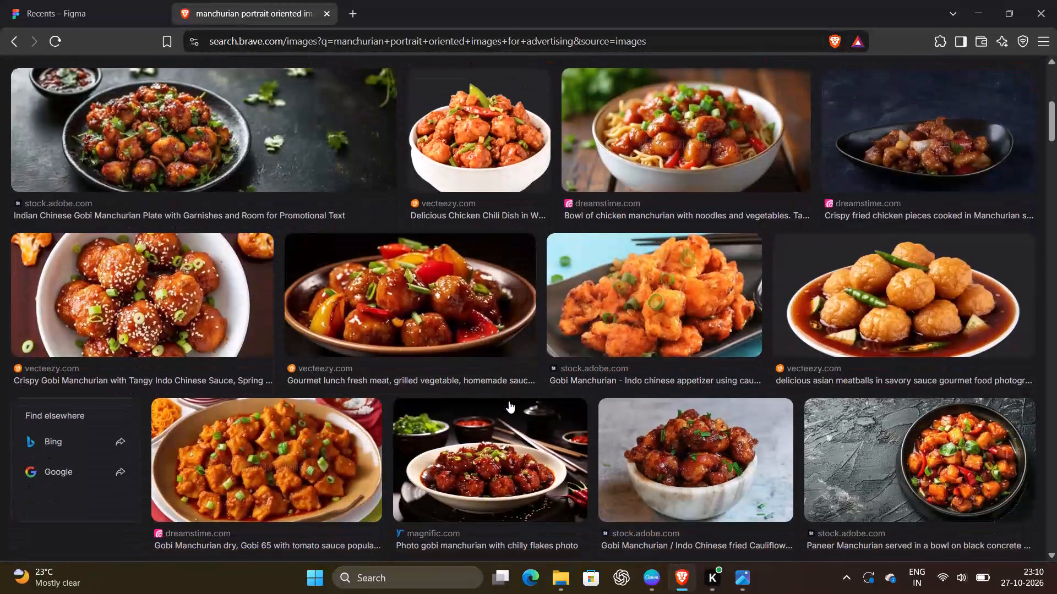
scroll(509, 401, down, 4)
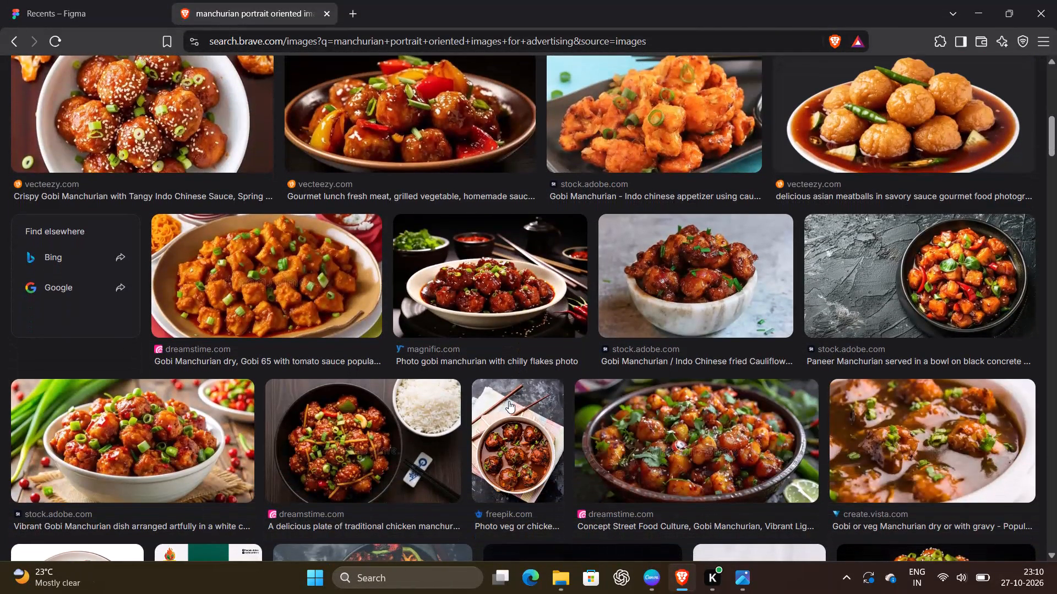
scroll(509, 401, down, 7)
scroll(509, 401, up, 10)
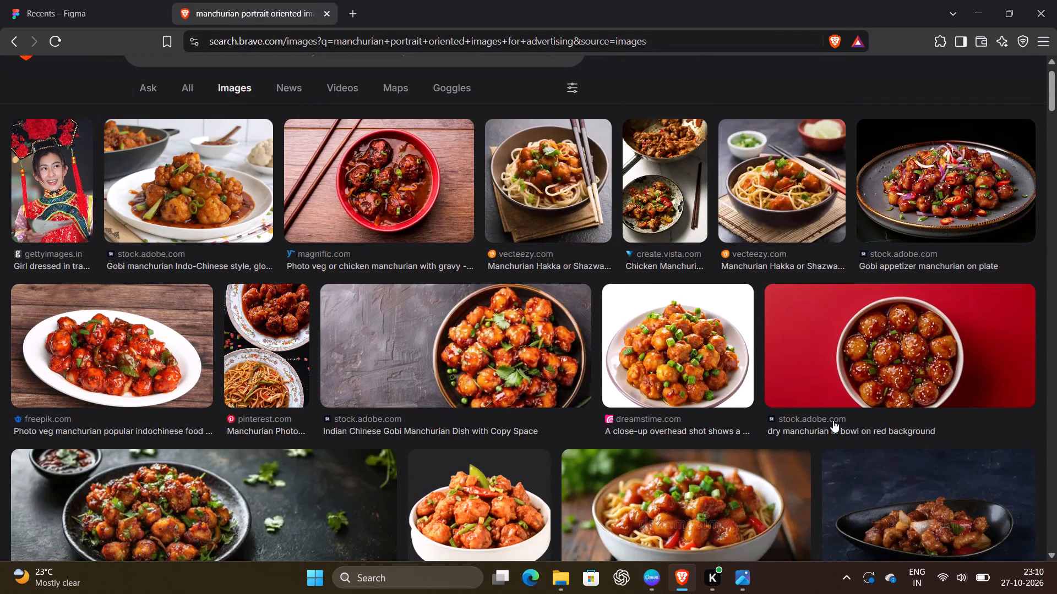
scroll(833, 420, down, 3)
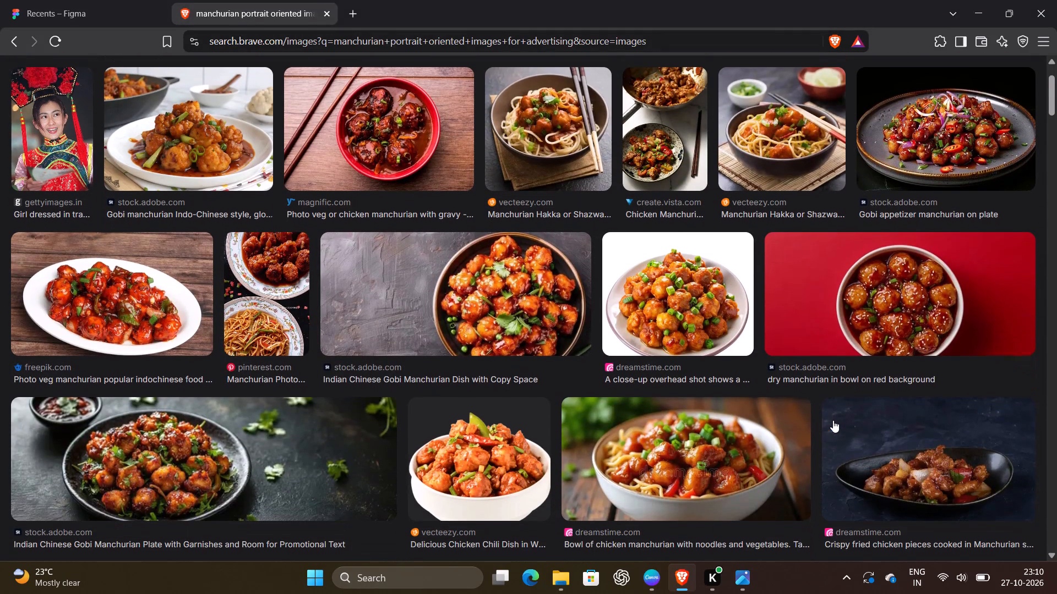
scroll(833, 420, down, 4)
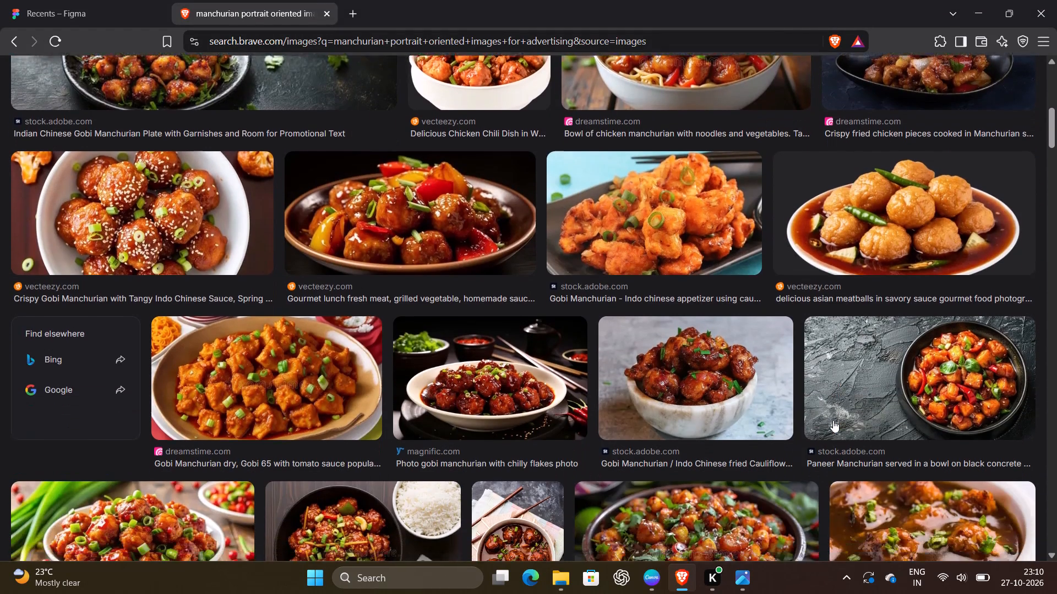
scroll(833, 420, down, 1)
scroll(833, 420, up, 6)
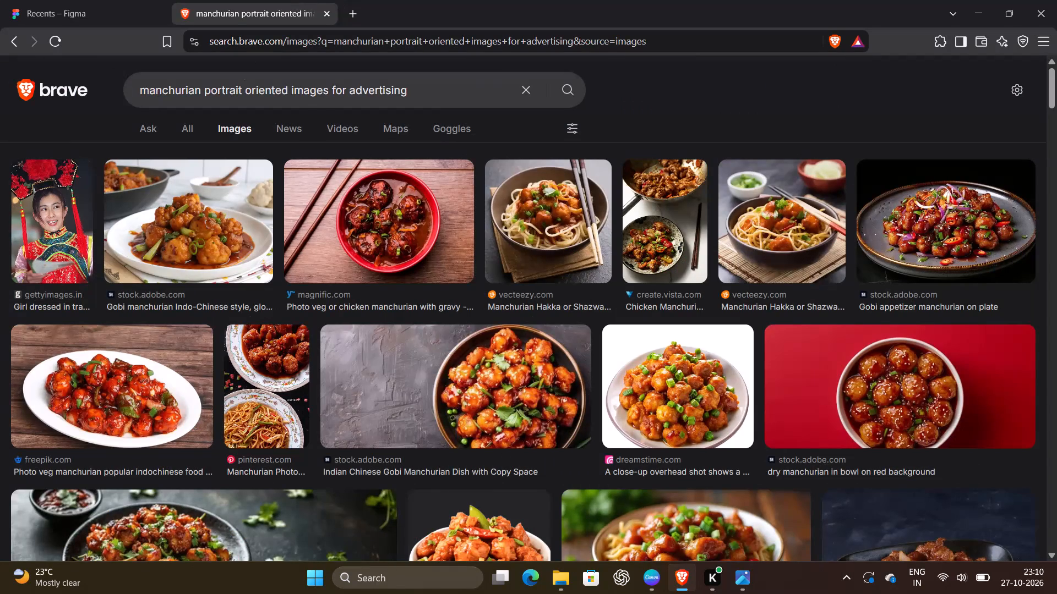
Narrow the image search to "dry manchurian portrait oriented images for advertising" and check the results.
click(137, 89)
text(dry)
key(space)
key(Return)
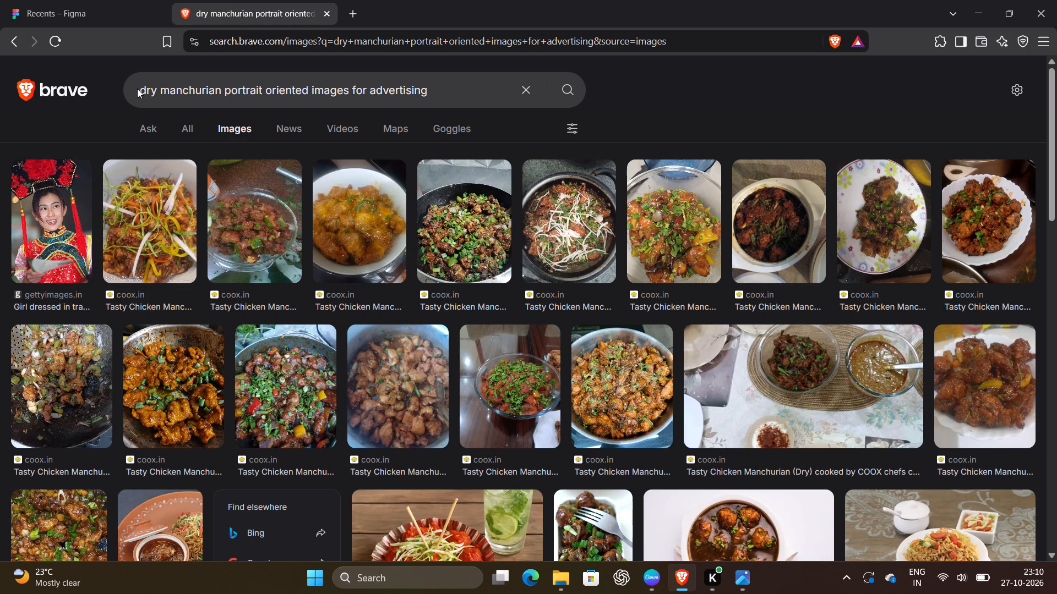
scroll(137, 89, down, 4)
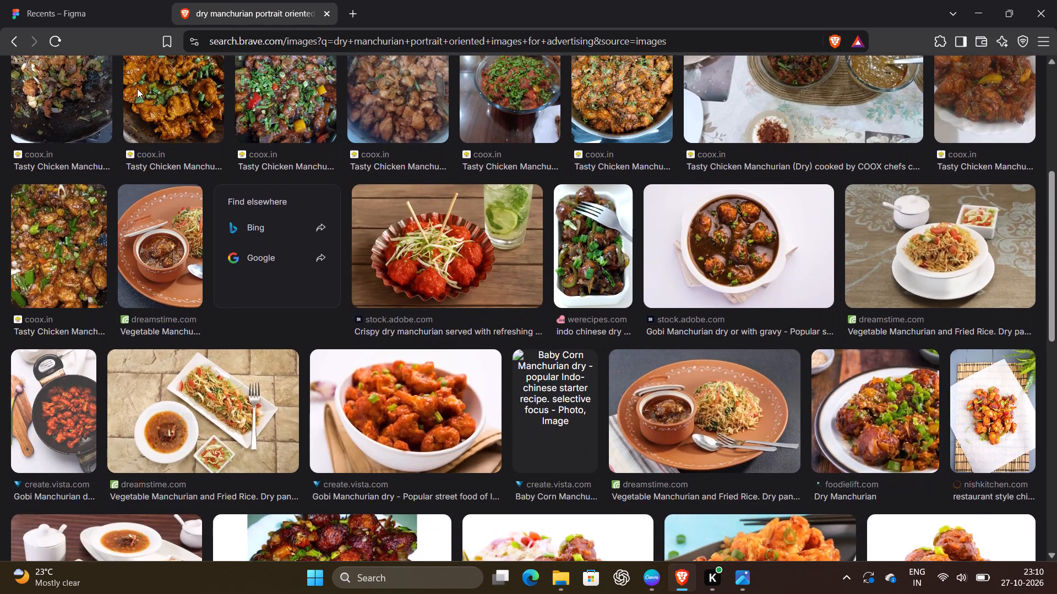
scroll(137, 89, up, 7)
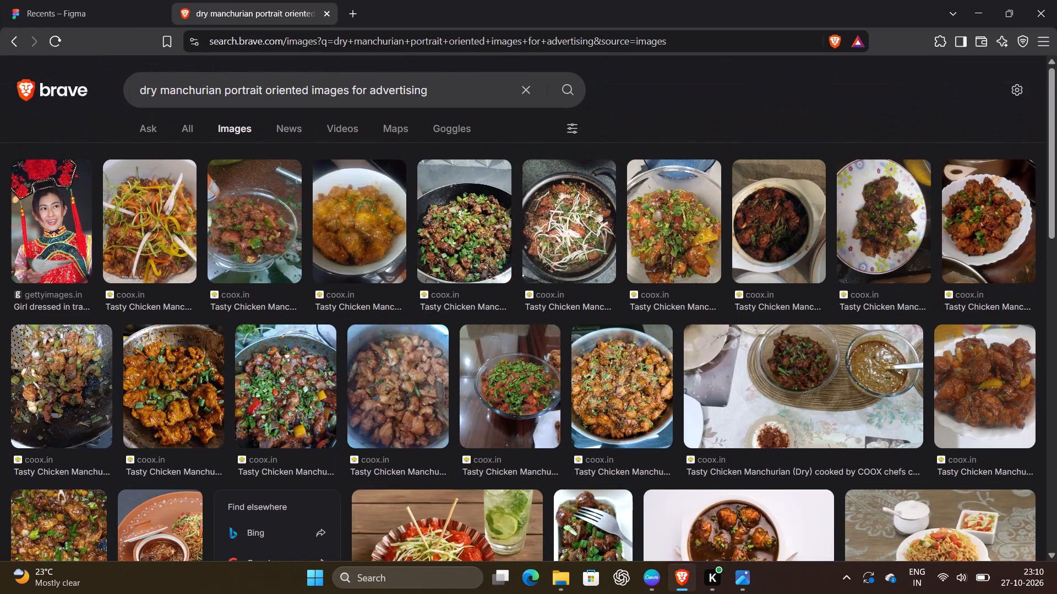
Drop "portrait oriented" from the query and search images for "dry manchurian images for advertising".
drag(225, 95, 313, 99)
key(BackSpace)
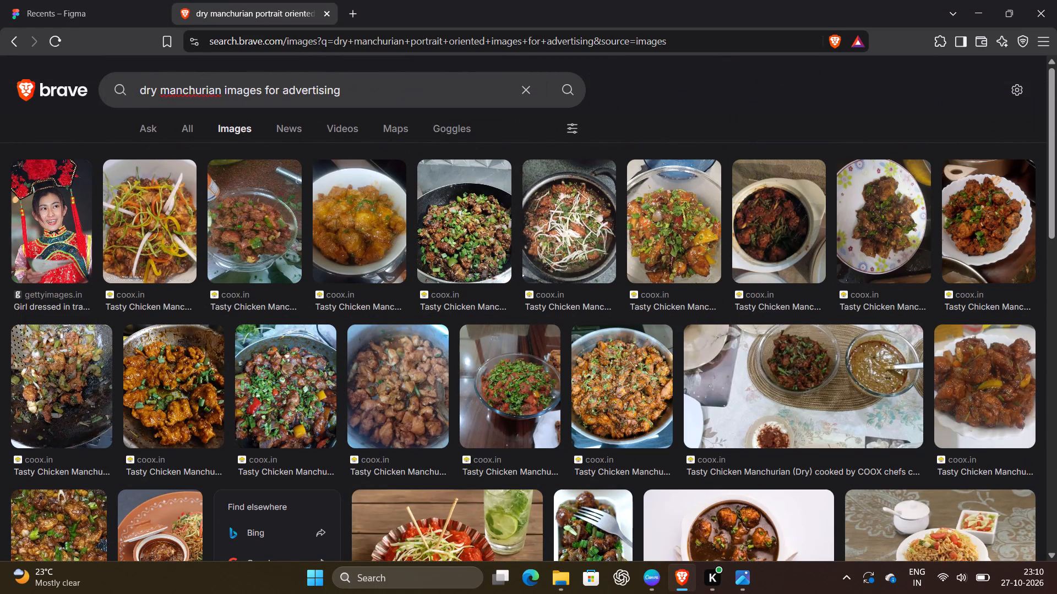
key(Return)
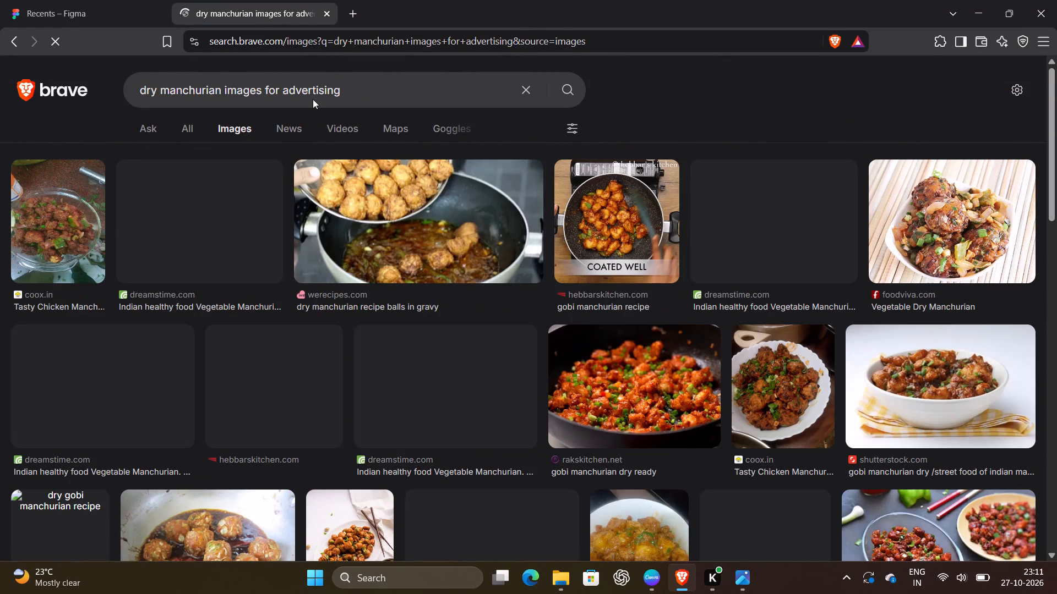
Find the iStock photo of dry Fish Manchurian in a black bowl on a dark background and copy the image.
scroll(650, 331, down, 3)
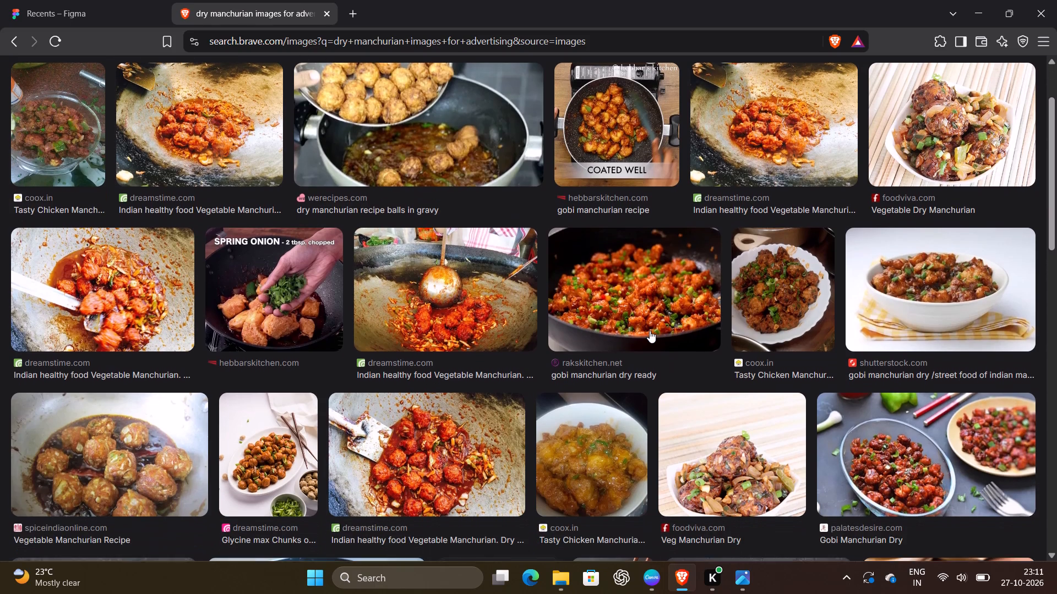
scroll(650, 331, down, 2)
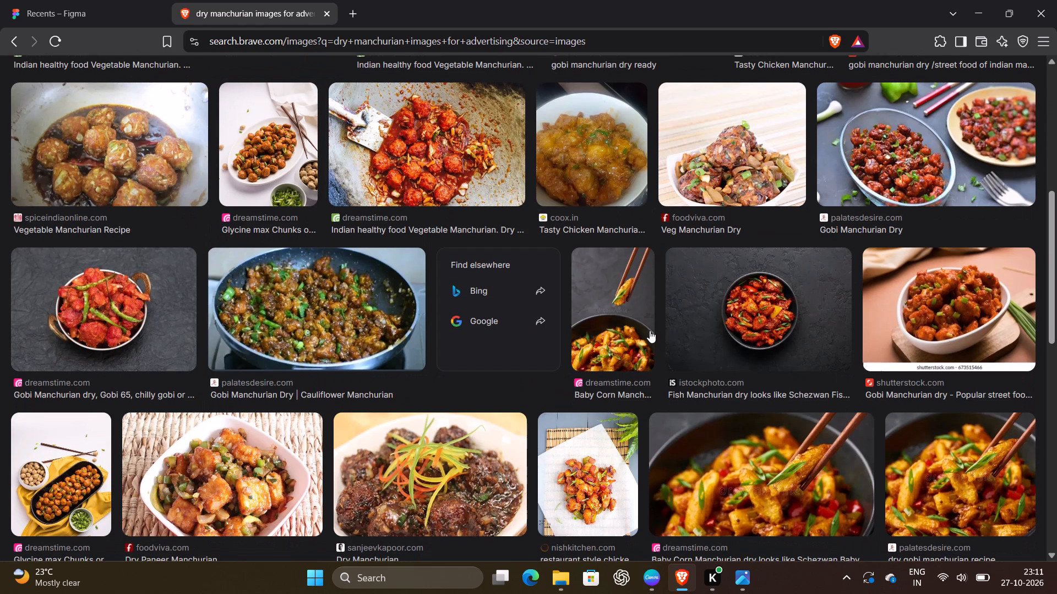
click(720, 290)
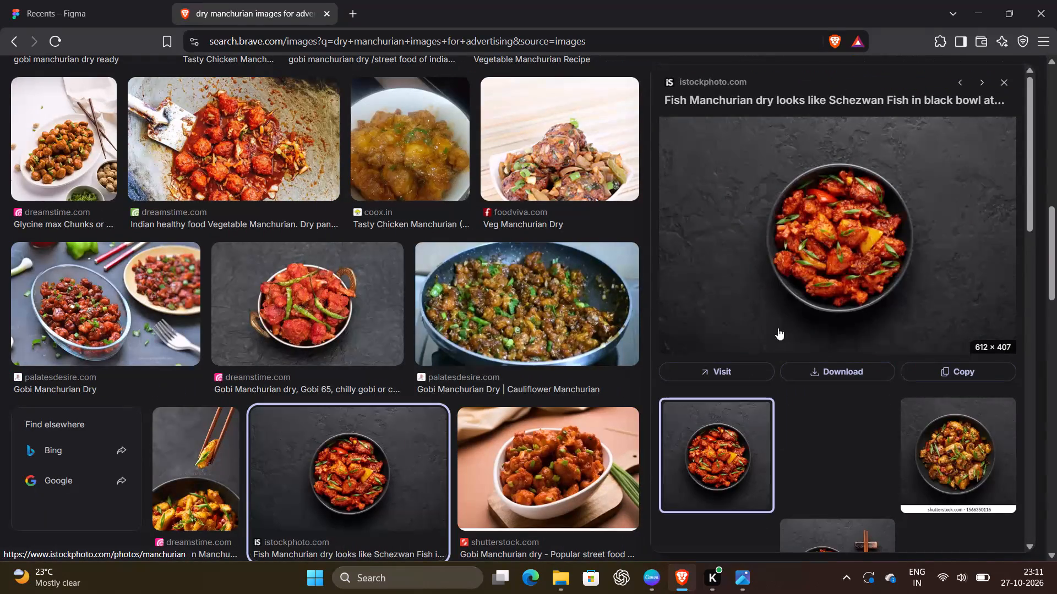
right_click(841, 284)
right_click(841, 284)
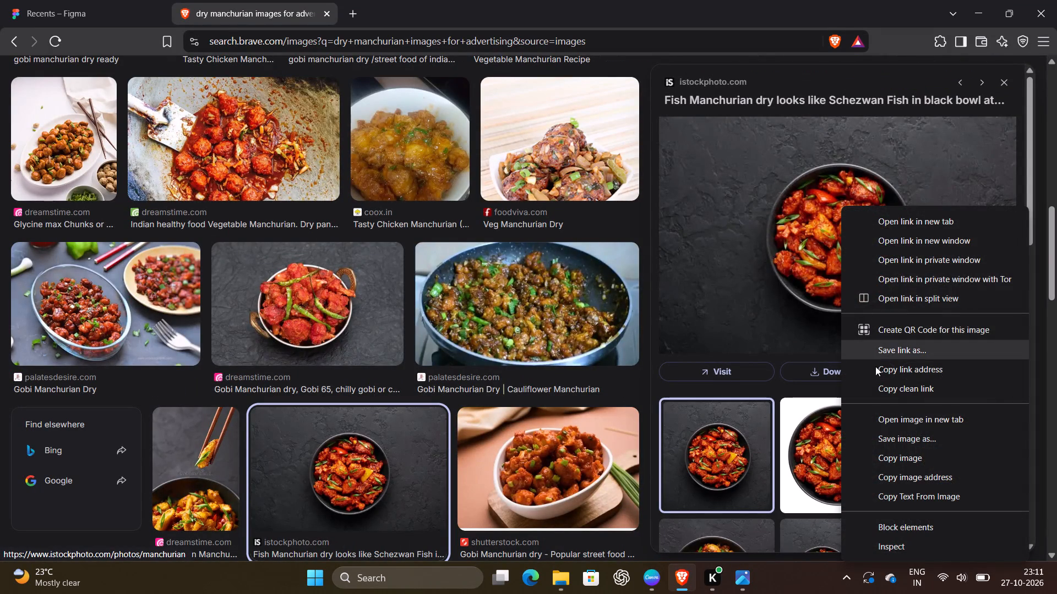
click(909, 453)
Browse the related photos and the remaining dry manchurian image results for other candidates.
scroll(810, 441, down, 7)
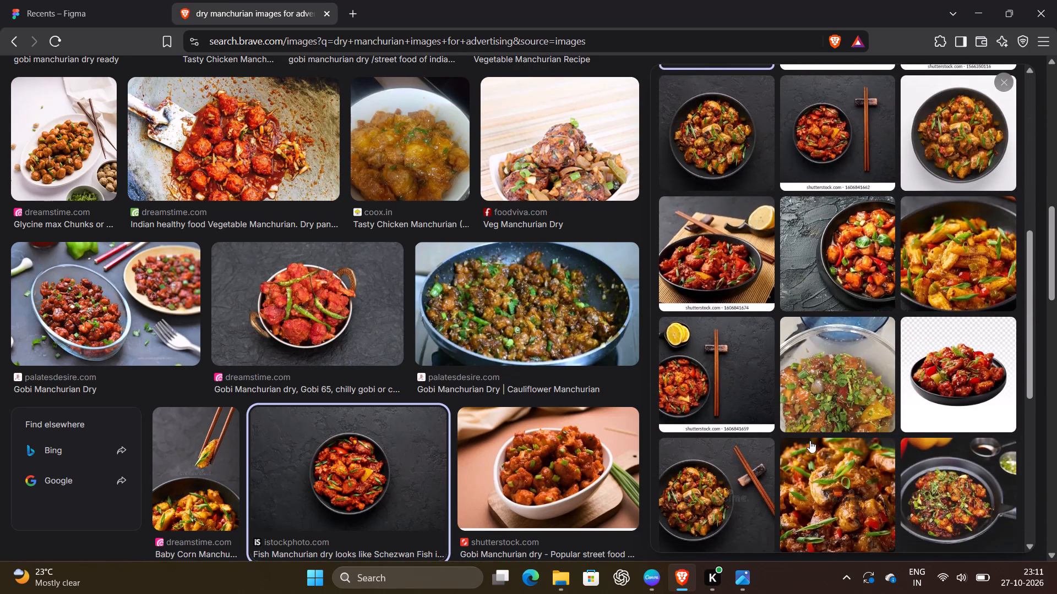
scroll(810, 441, down, 7)
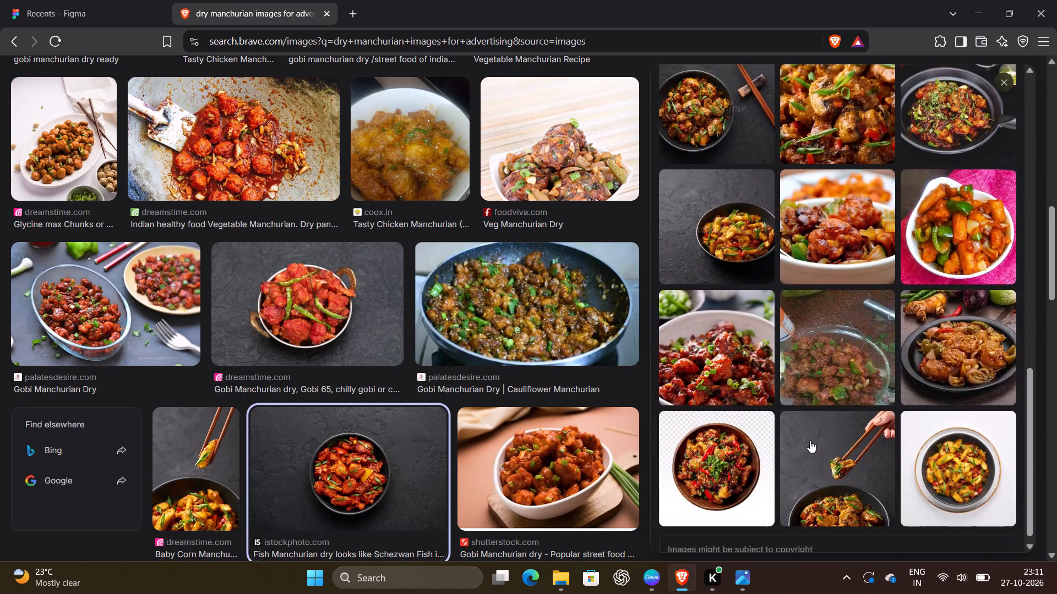
scroll(810, 441, down, 7)
scroll(460, 455, down, 8)
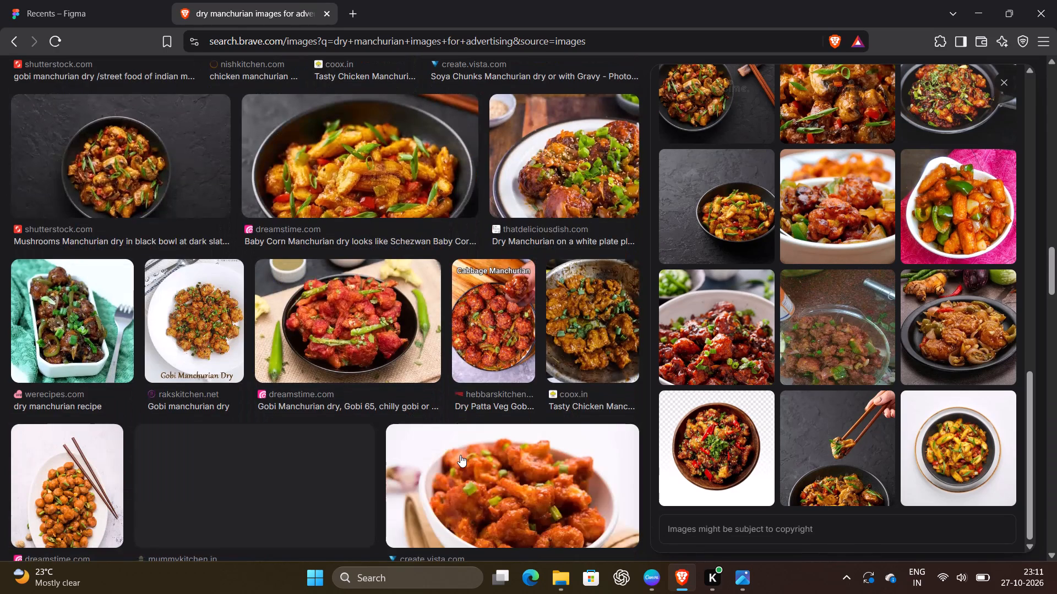
scroll(460, 455, down, 10)
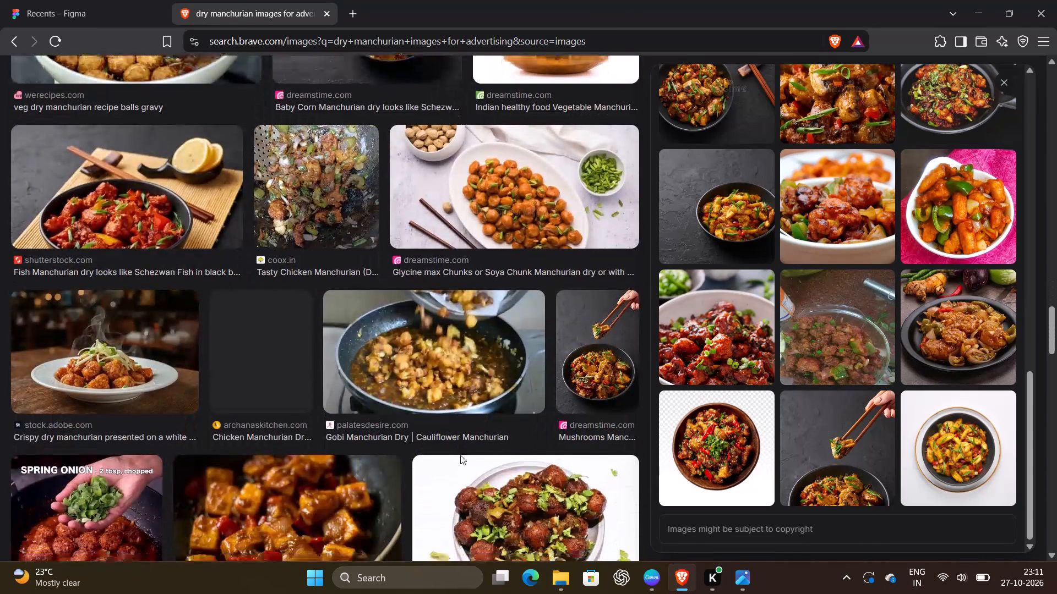
scroll(460, 455, down, 9)
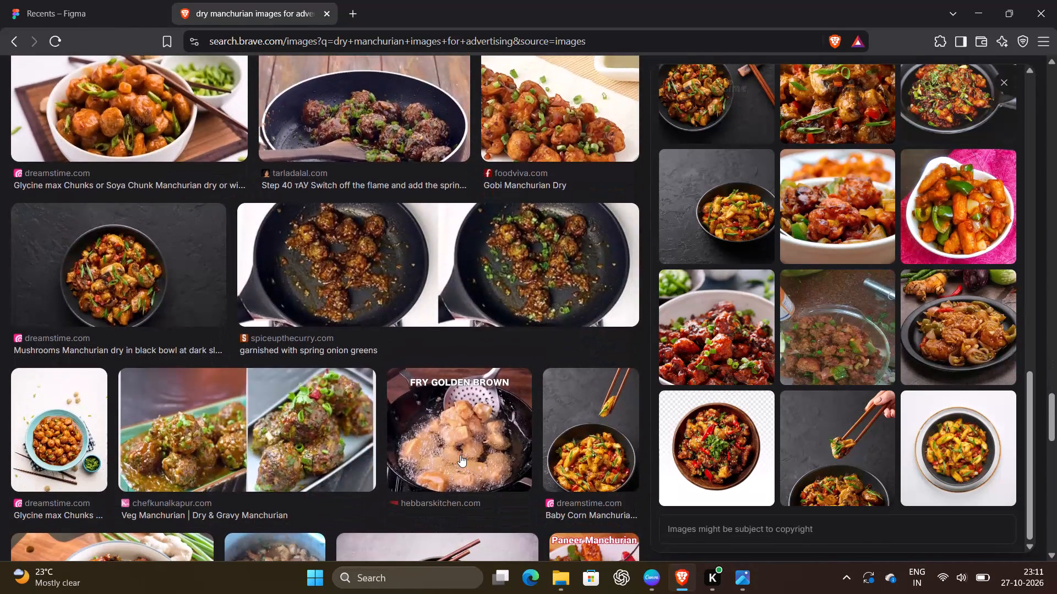
scroll(460, 455, down, 9)
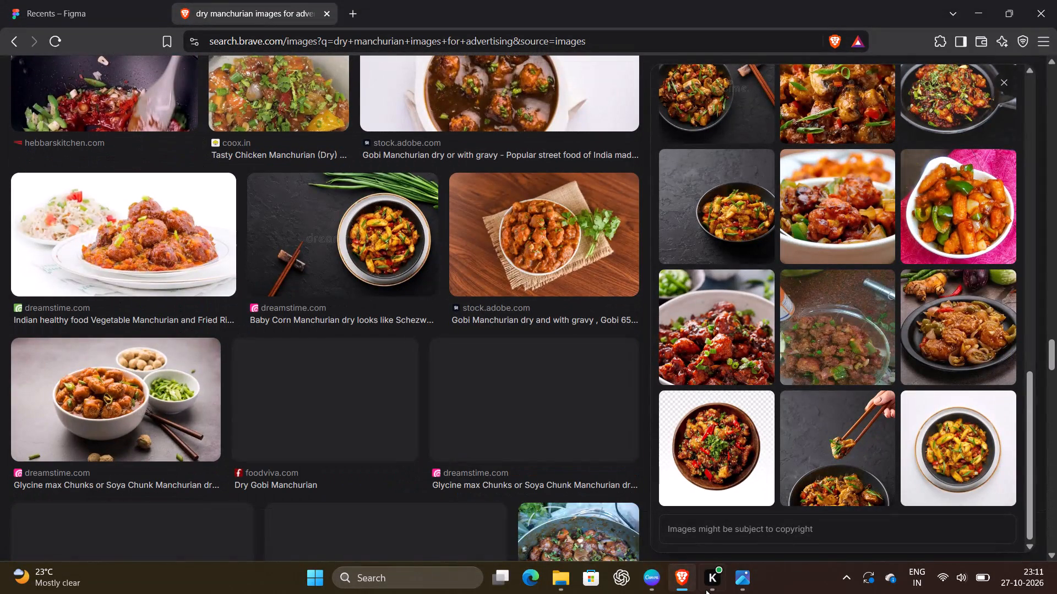
Switch to Canva and paste the copied manchurian photo into the Explore Our Products section.
click(648, 576)
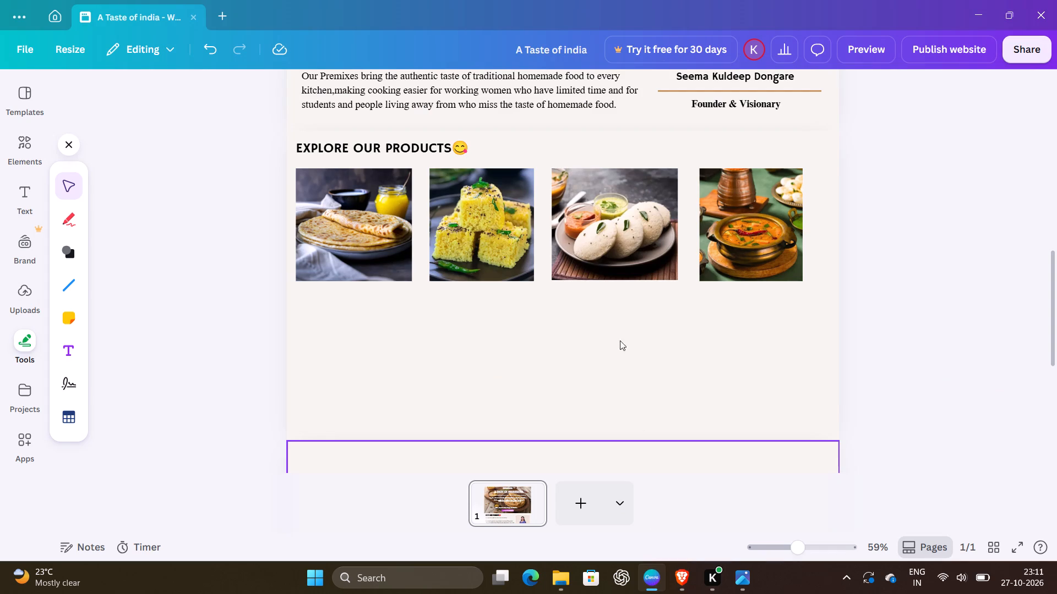
double_click(371, 331)
right_click(371, 331)
right_click(371, 331)
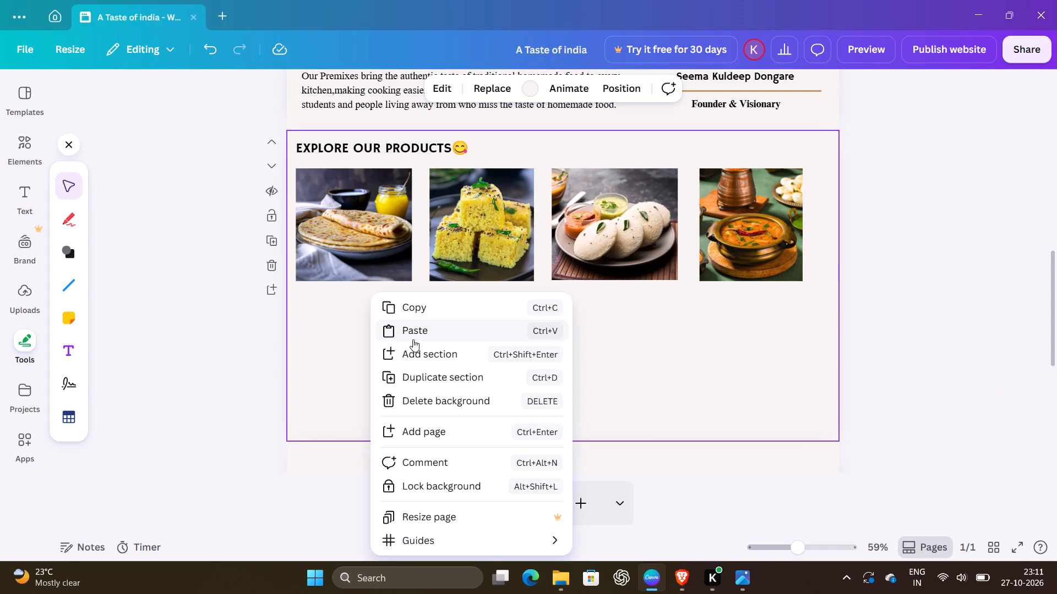
click(414, 339)
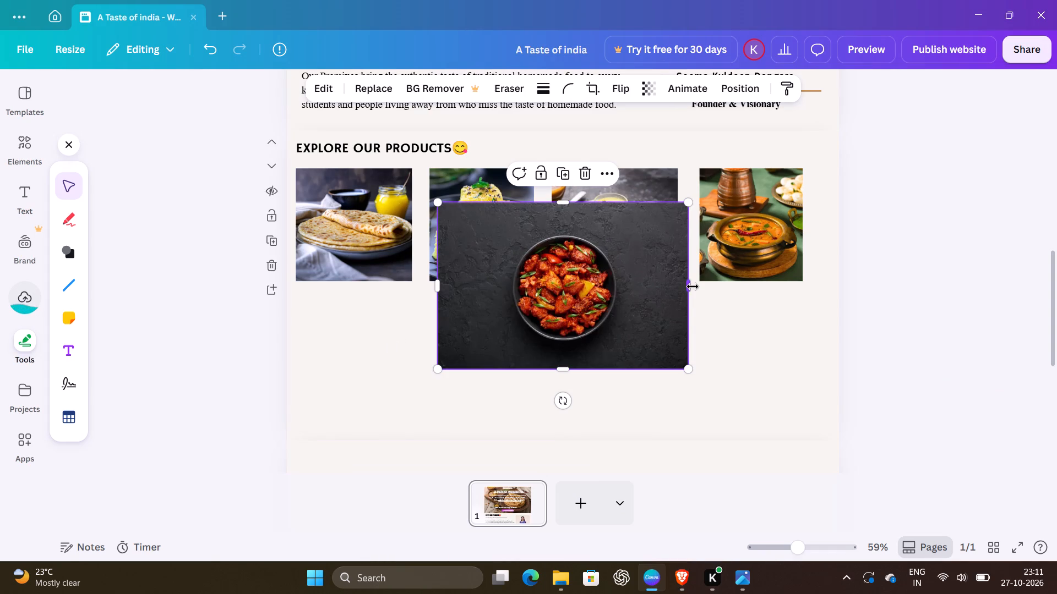
Crop the manchurian photo from all four sides into a portrait frame close around the black bowl.
drag(693, 287, 636, 287)
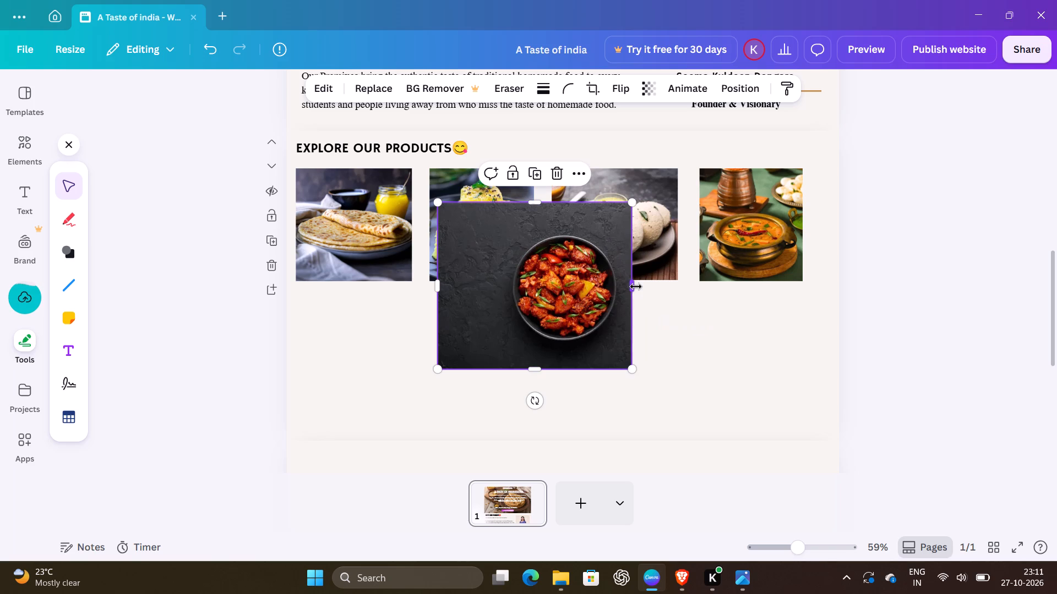
drag(442, 287, 503, 288)
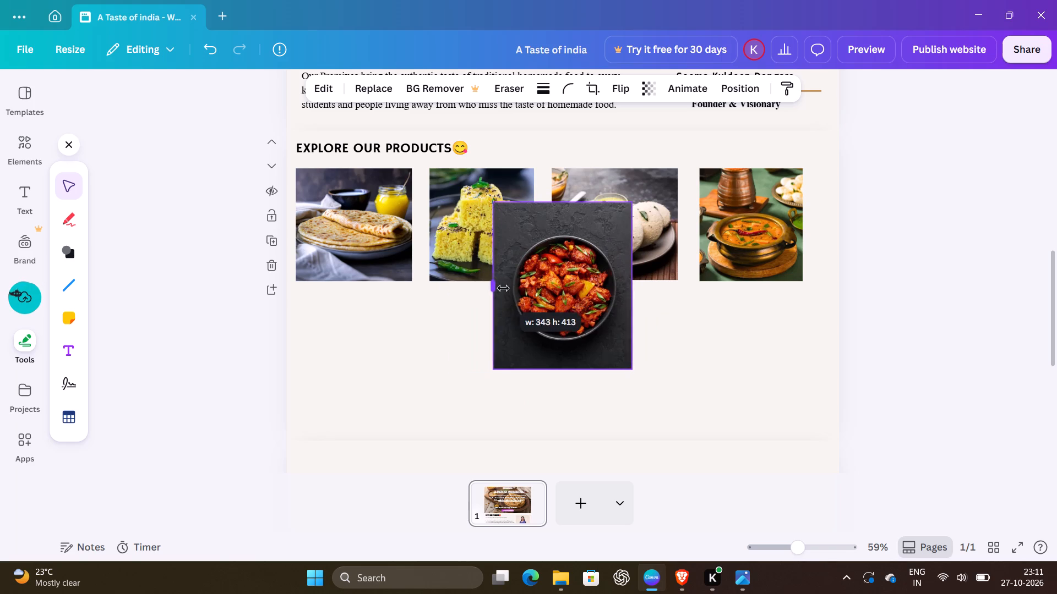
drag(503, 288, 509, 290)
drag(569, 201, 568, 211)
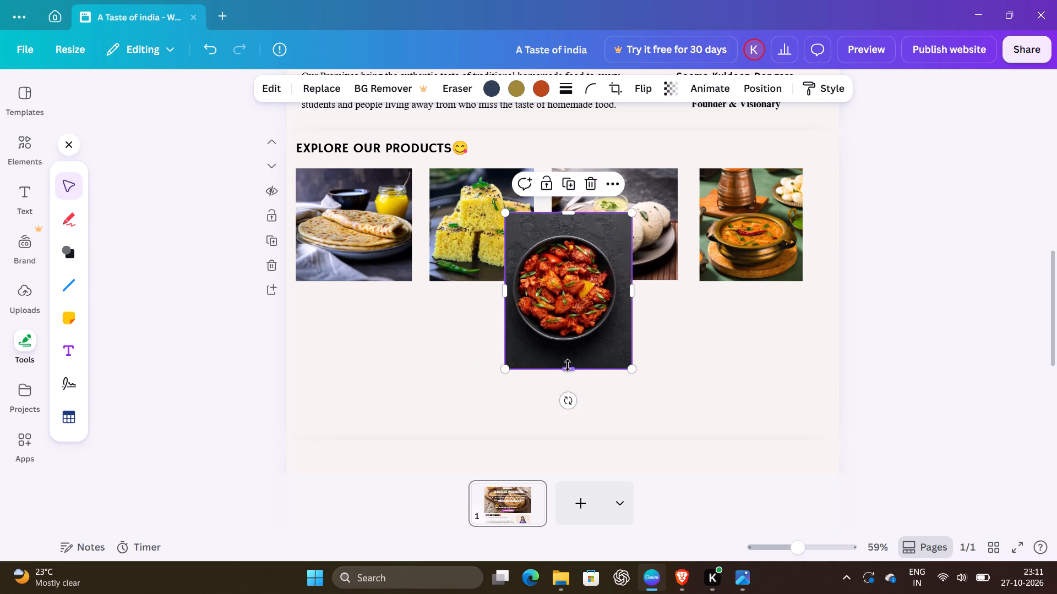
drag(568, 366, 568, 360)
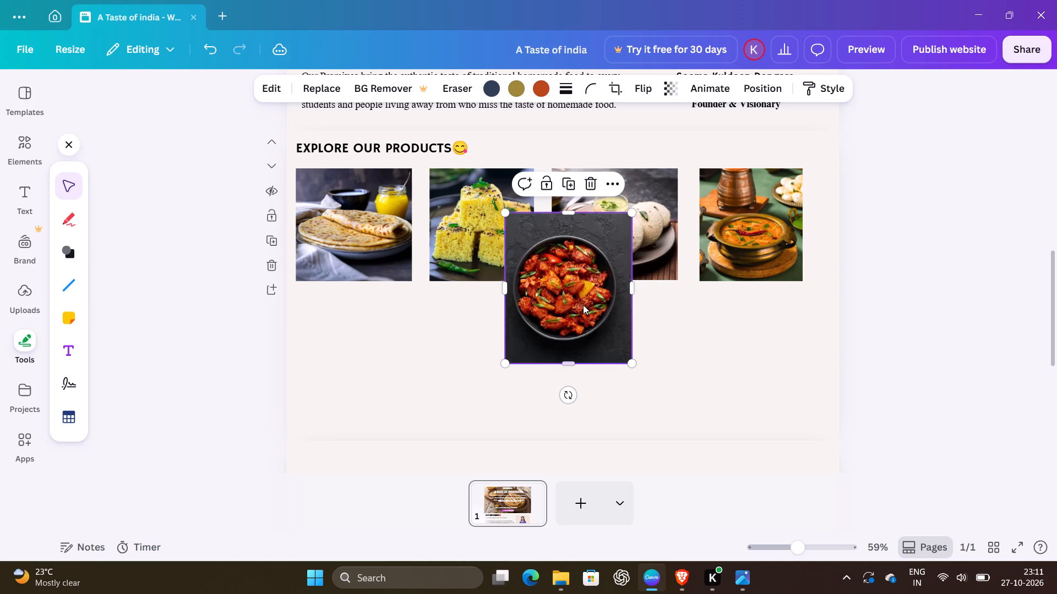
Shrink the manchurian photo and place it below the flatbread photo, aligned to its edges and matching its width.
drag(583, 305, 371, 382)
drag(416, 288, 403, 299)
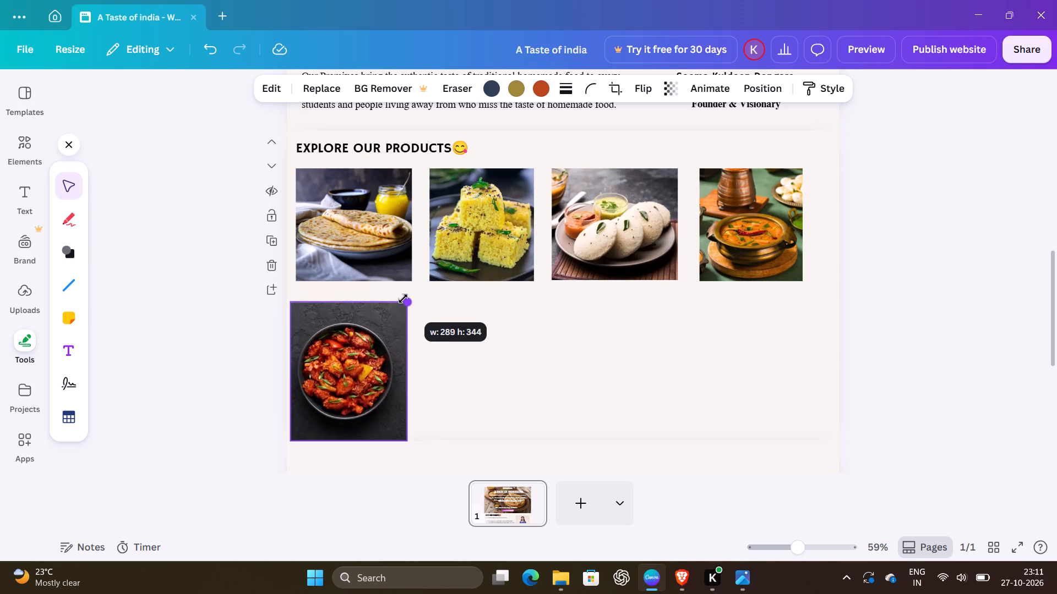
drag(403, 299, 391, 317)
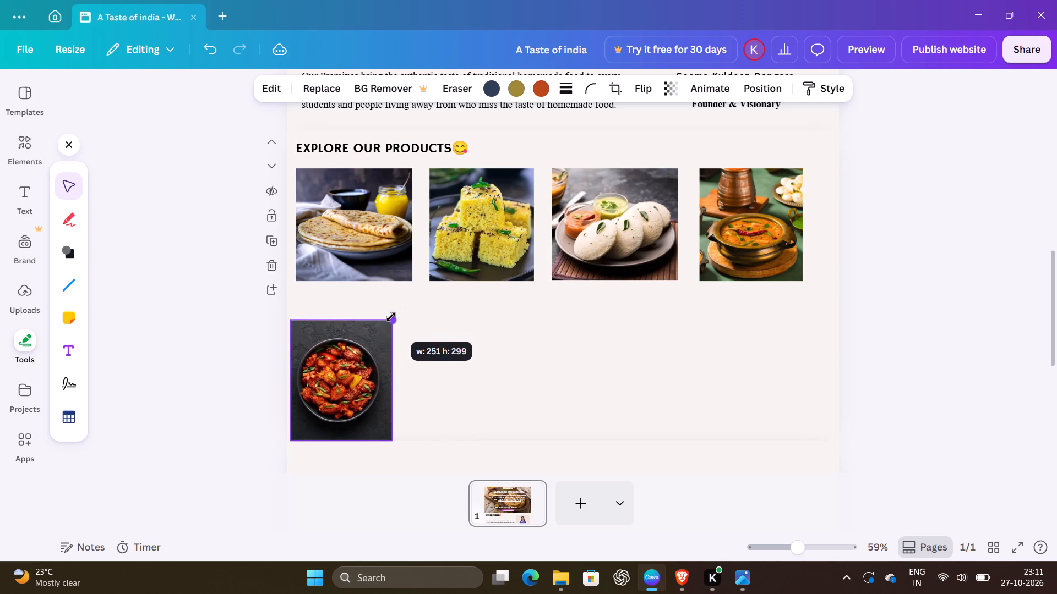
drag(391, 317, 403, 313)
drag(404, 378, 399, 378)
drag(344, 365, 357, 358)
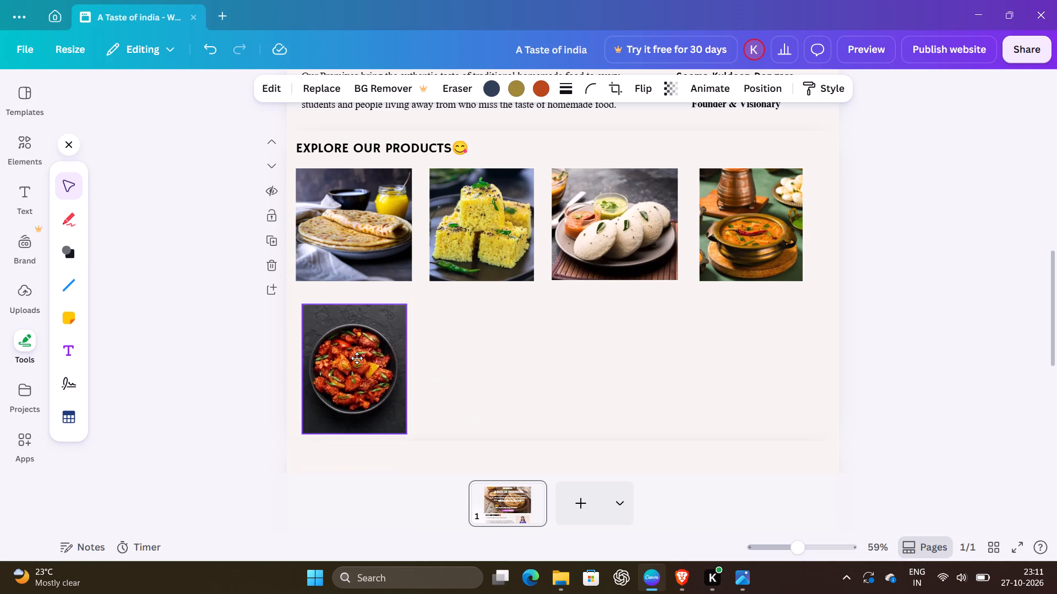
drag(357, 358, 355, 354)
click(301, 361)
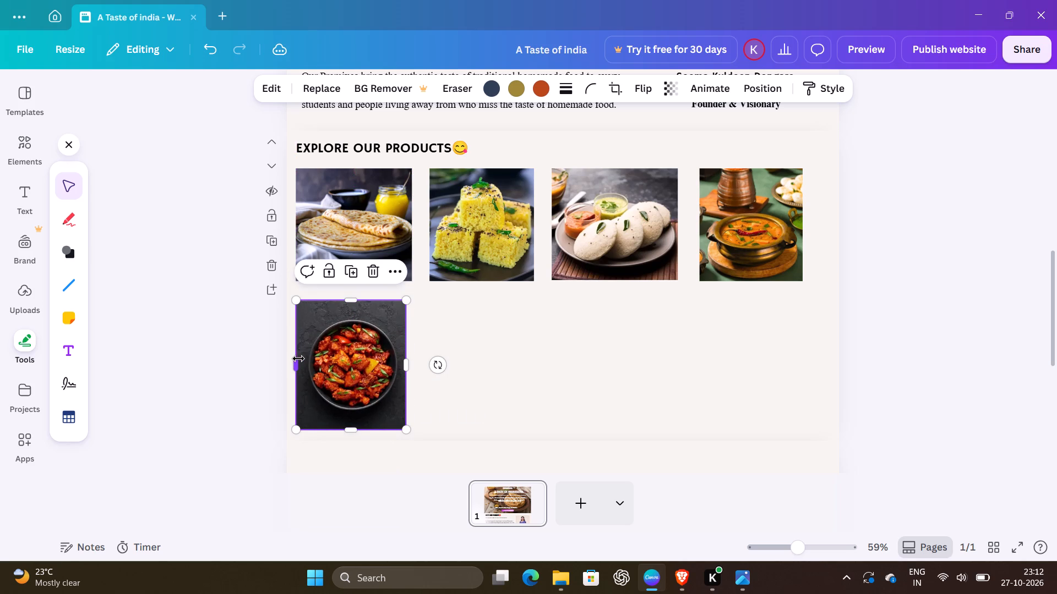
drag(401, 364, 409, 364)
click(896, 332)
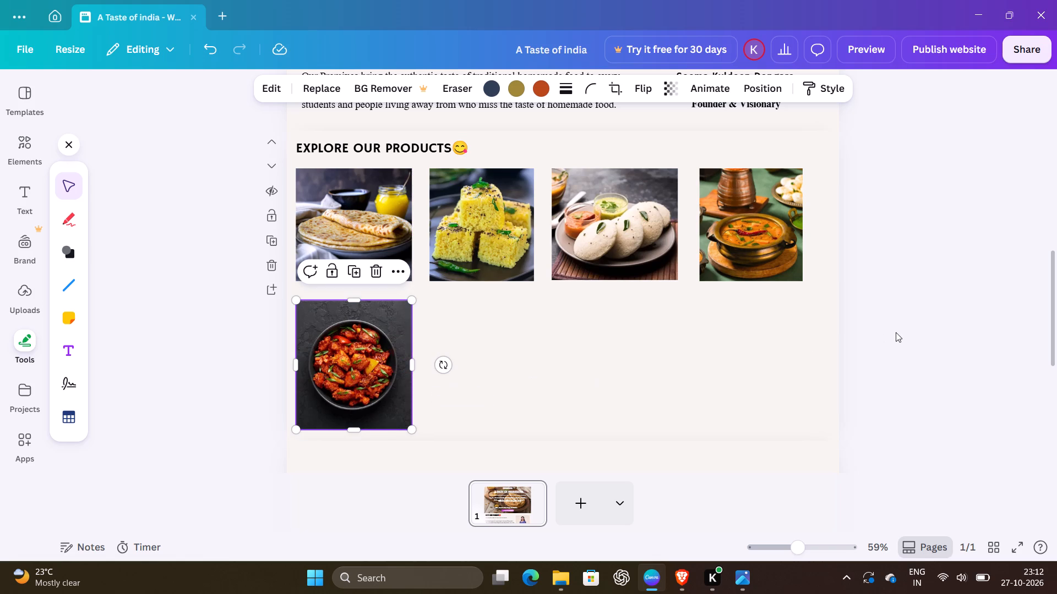
Check the pb folder for the next product, and search images in Brave for "Shengoli images for advertising".
click(566, 576)
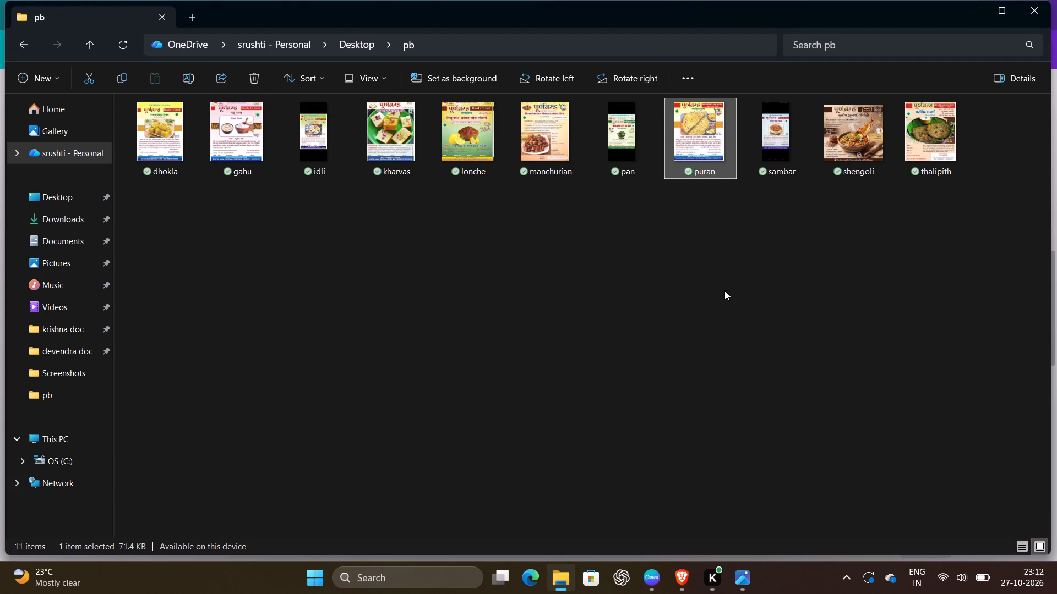
scroll(724, 290, down, 1)
click(682, 578)
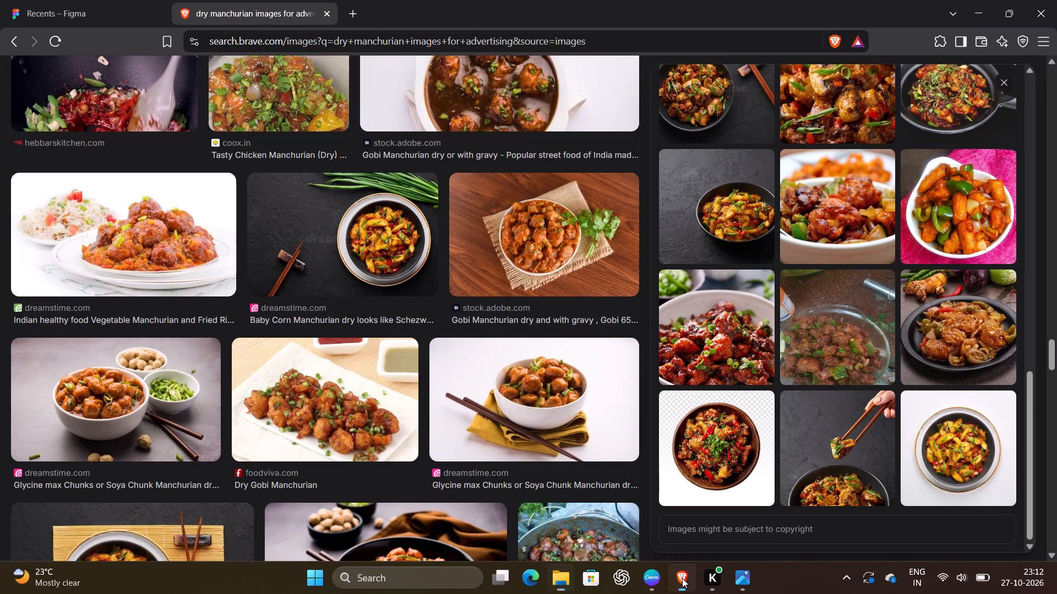
scroll(443, 83, up, 13)
scroll(443, 83, up, 12)
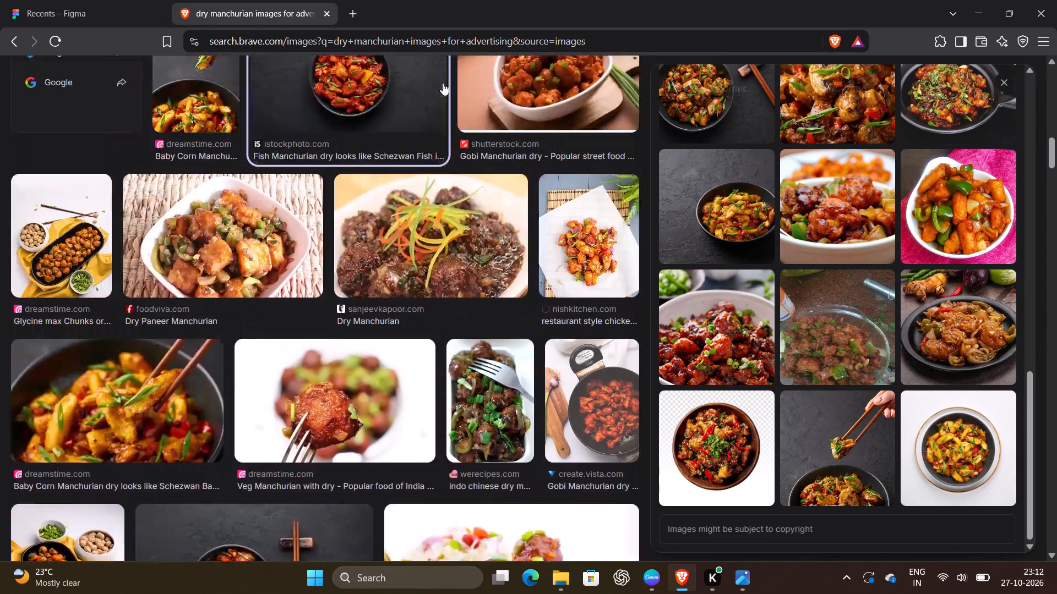
scroll(443, 83, up, 8)
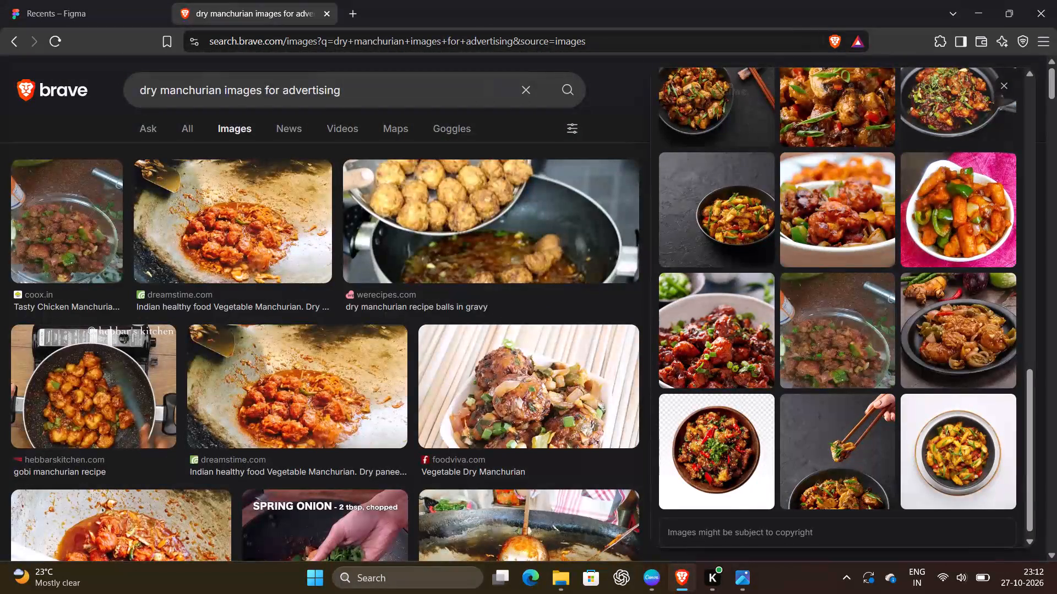
drag(222, 86, 16, 80)
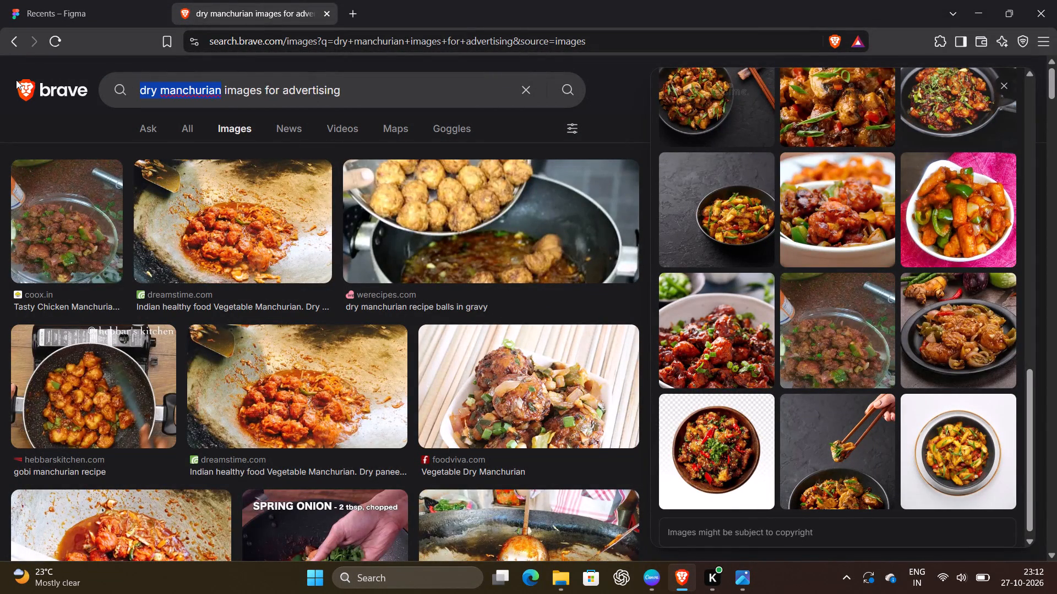
text(Shengoli)
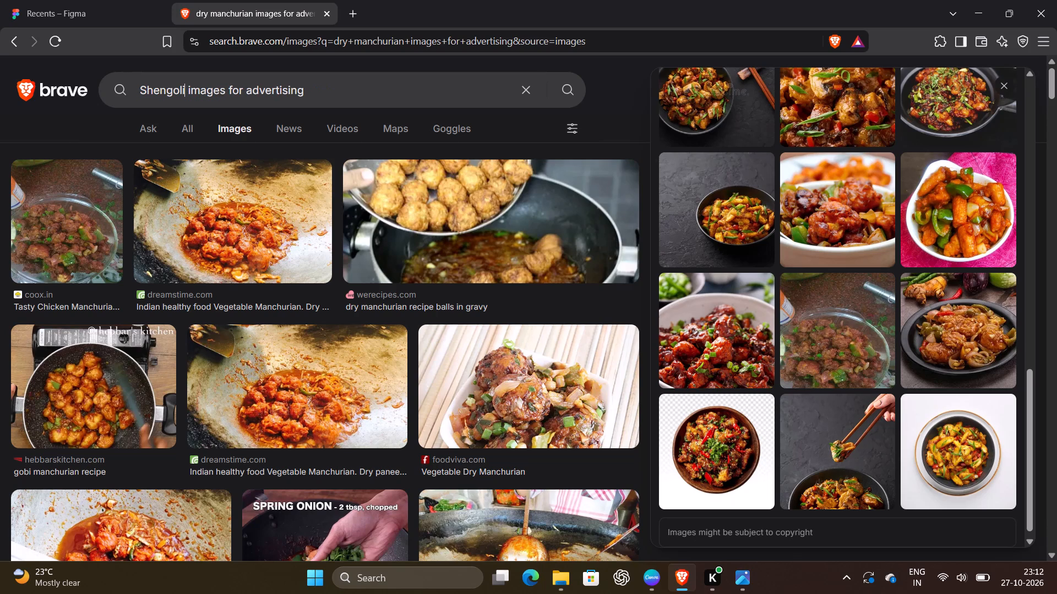
key(Return)
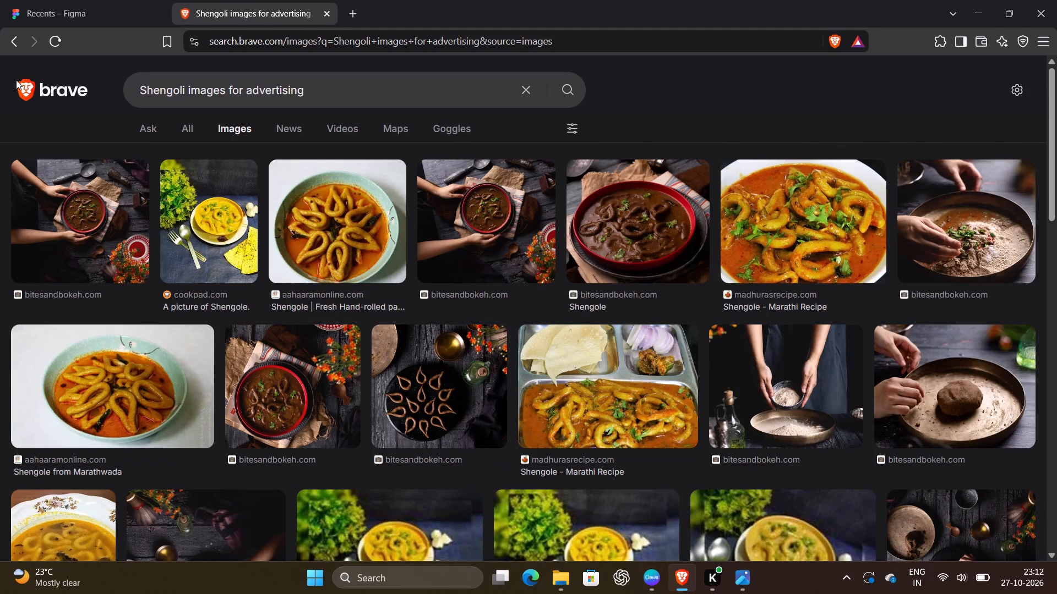
Look through the Shengoli results and copy the bitesandbokeh.com Shengole photo with the dark curry in a red-rimmed bowl.
scroll(509, 343, down, 4)
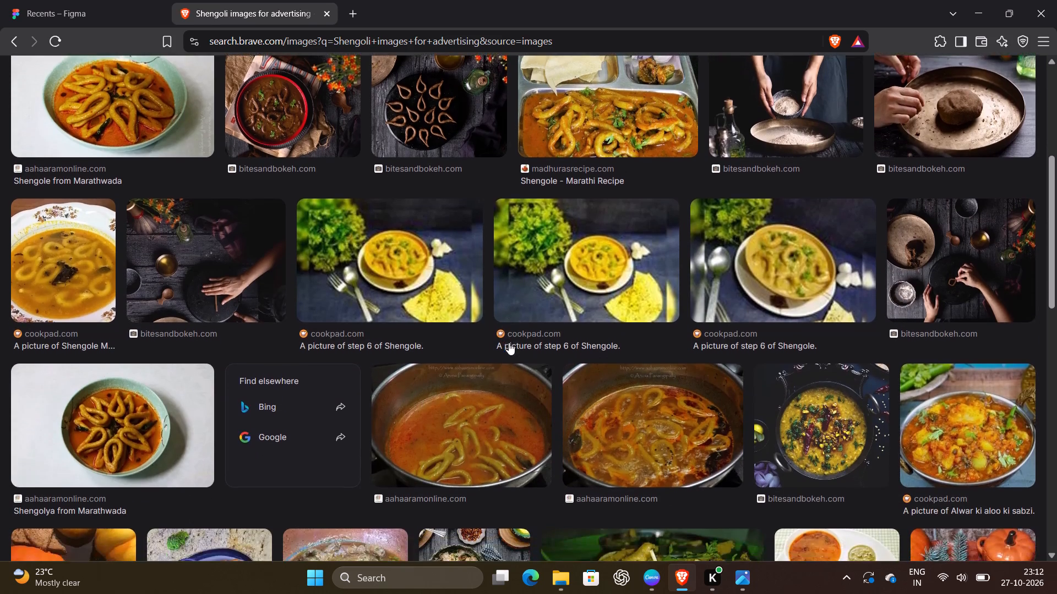
scroll(509, 343, down, 6)
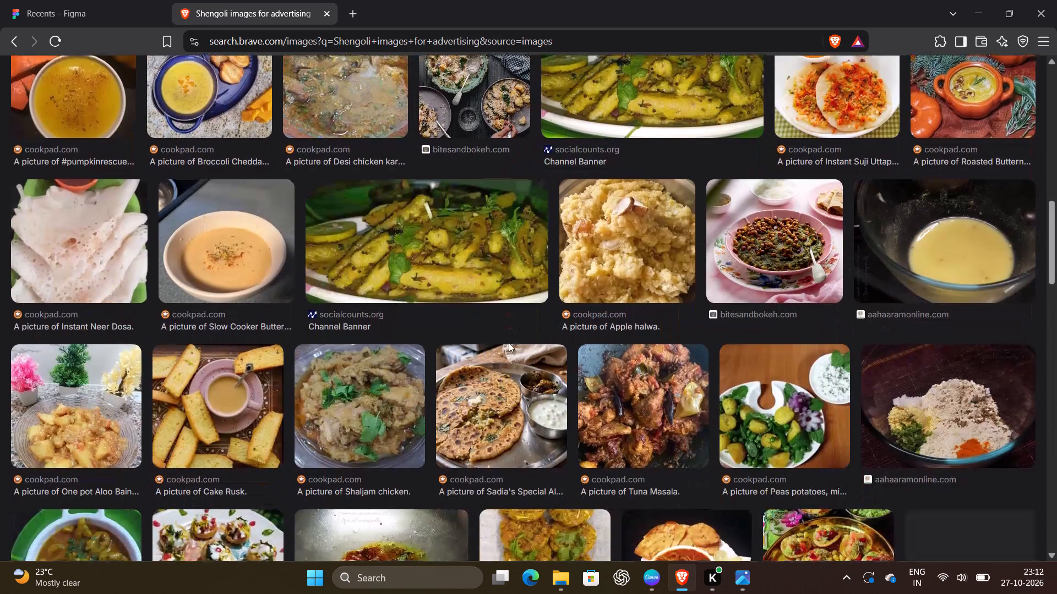
scroll(509, 343, down, 2)
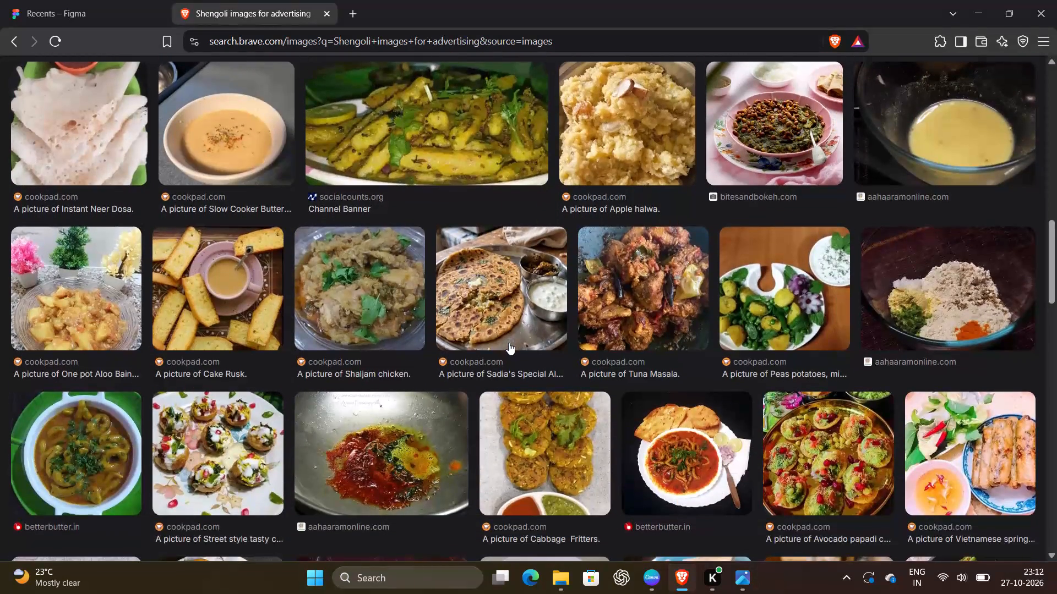
scroll(509, 343, down, 8)
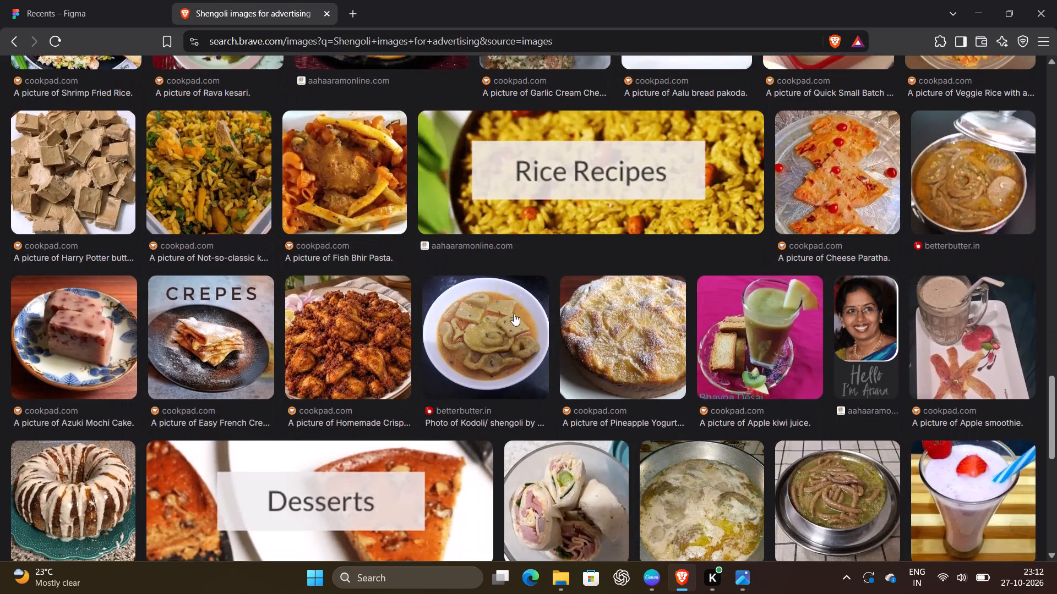
scroll(514, 313, up, 12)
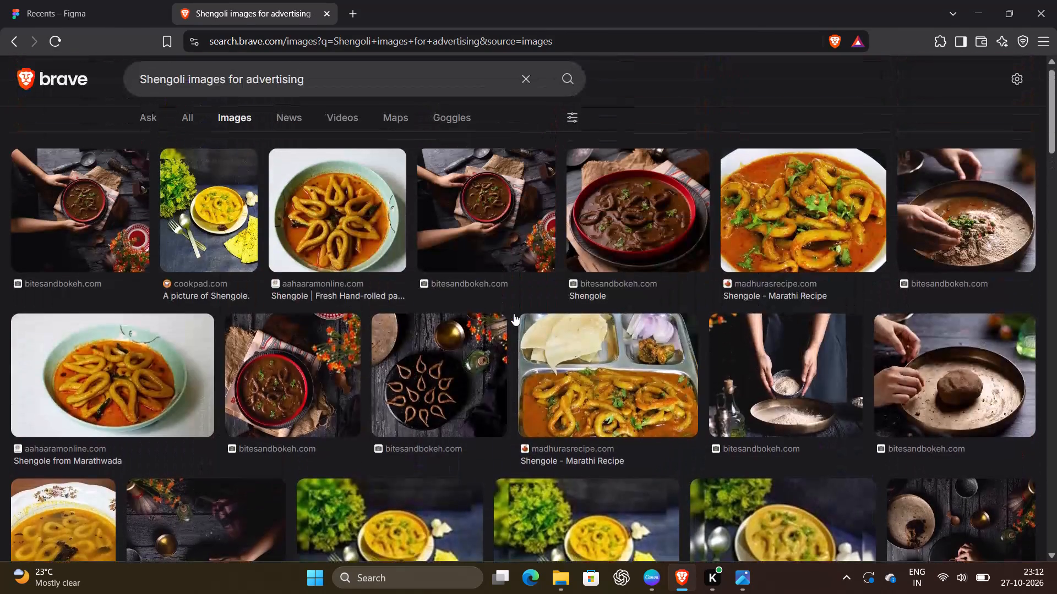
right_click(635, 251)
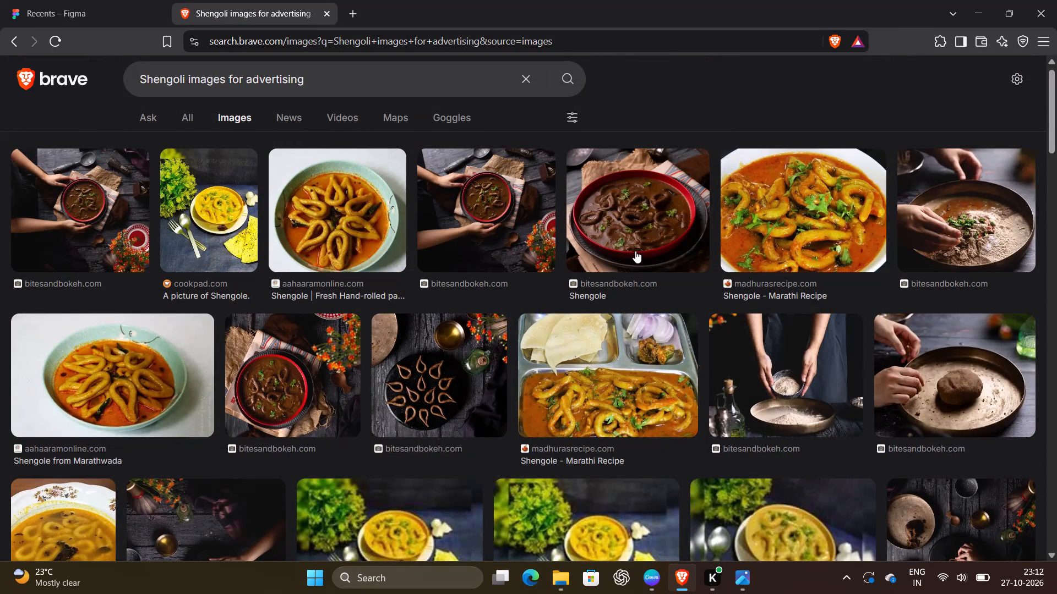
click(663, 313)
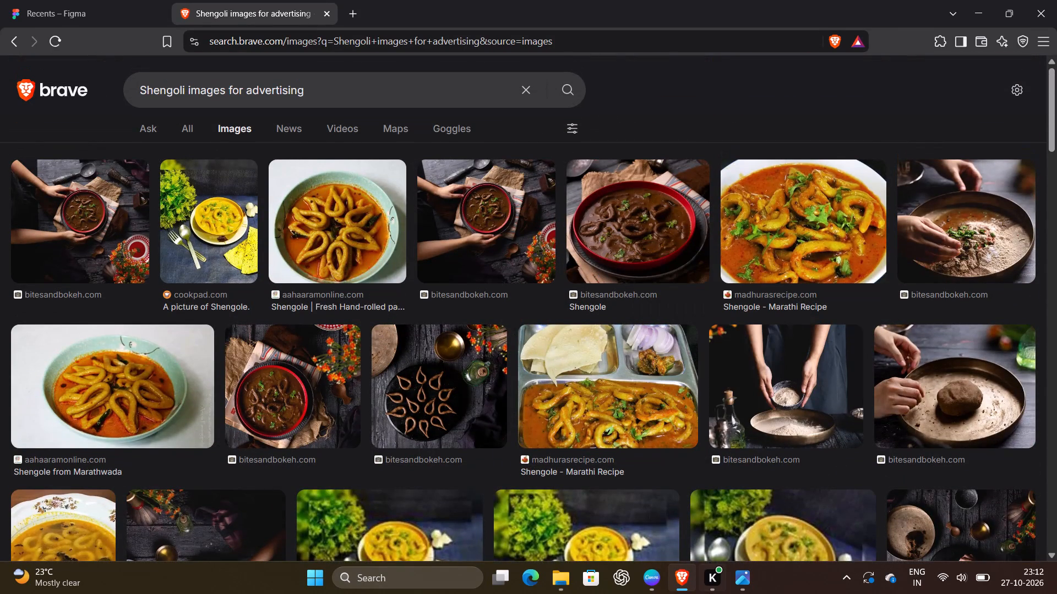
Switch to Canva and paste the copied Shengole photo into the Explore Our Products section.
click(662, 572)
click(488, 373)
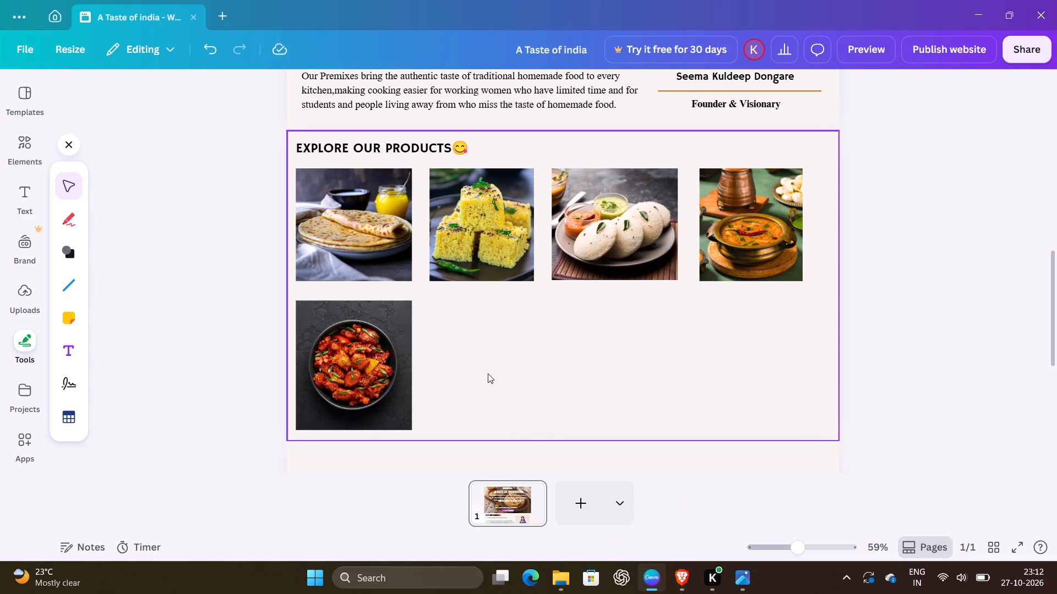
right_click(488, 373)
right_click(488, 373)
click(519, 332)
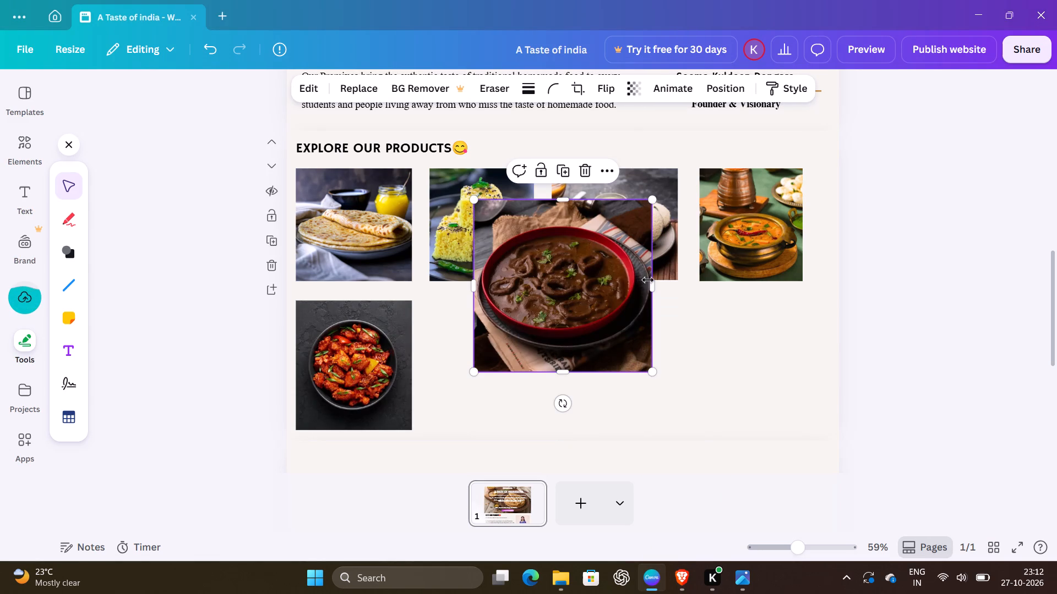
Crop the two sides of the Shengole photo slightly, to about 408 wide by 426 high.
drag(650, 282, 642, 284)
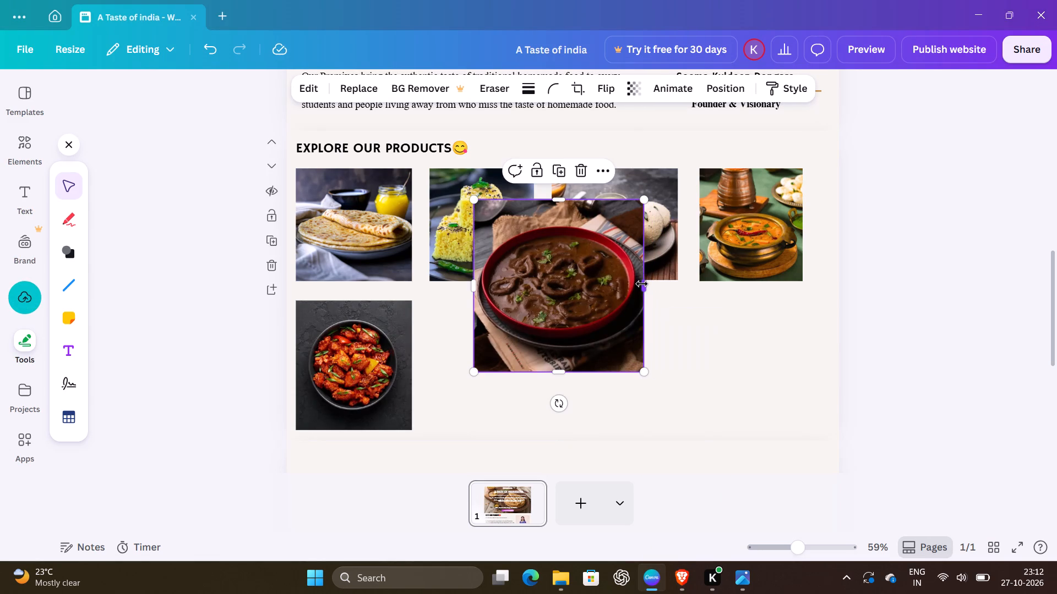
click(477, 287)
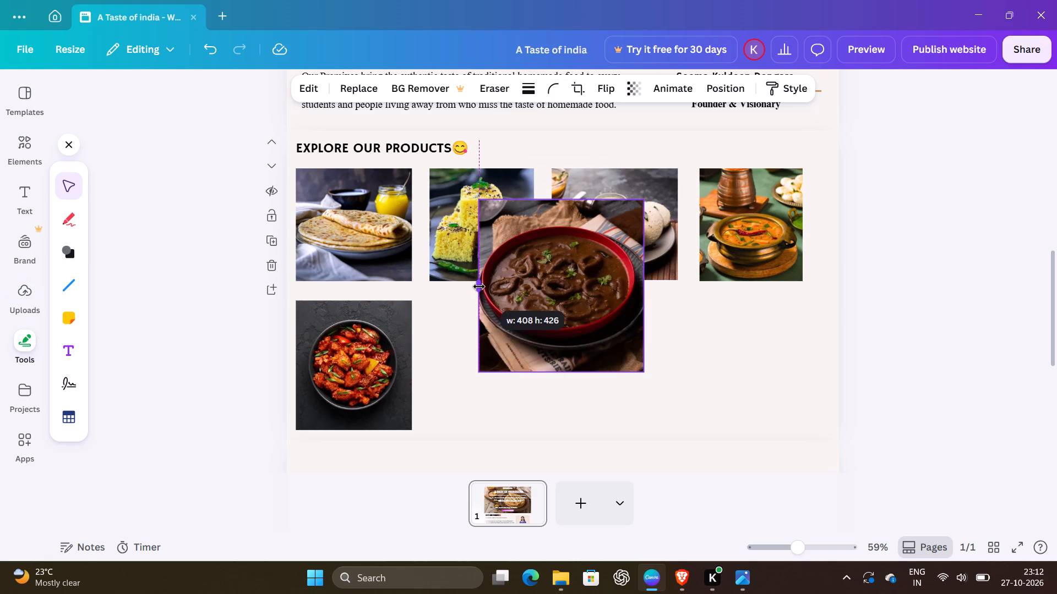
click(541, 274)
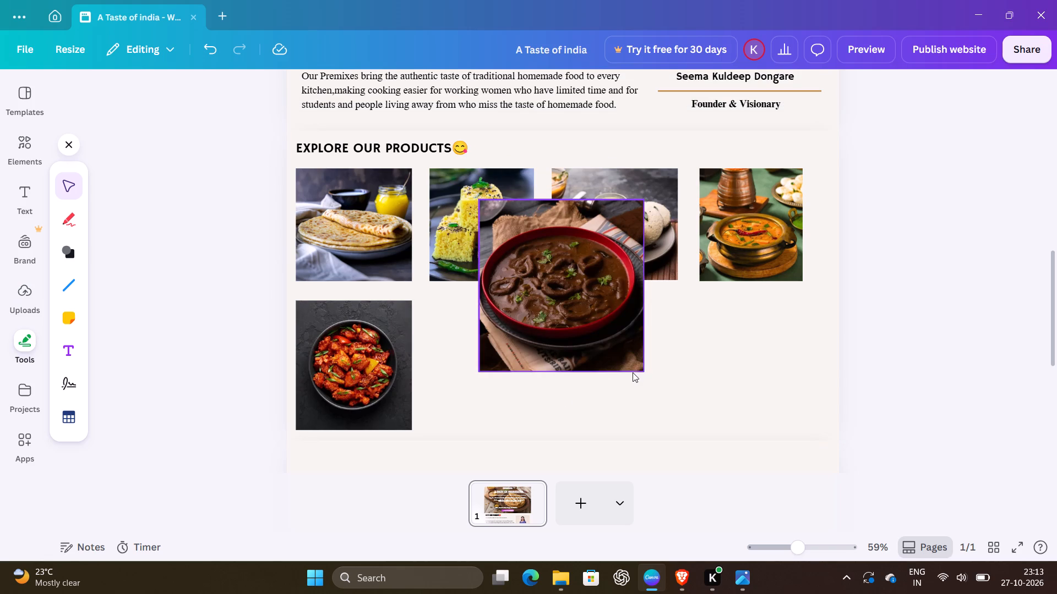
Shrink the Shengole photo and place it below the idli photo, aligned to its edges and matching its width.
click(609, 338)
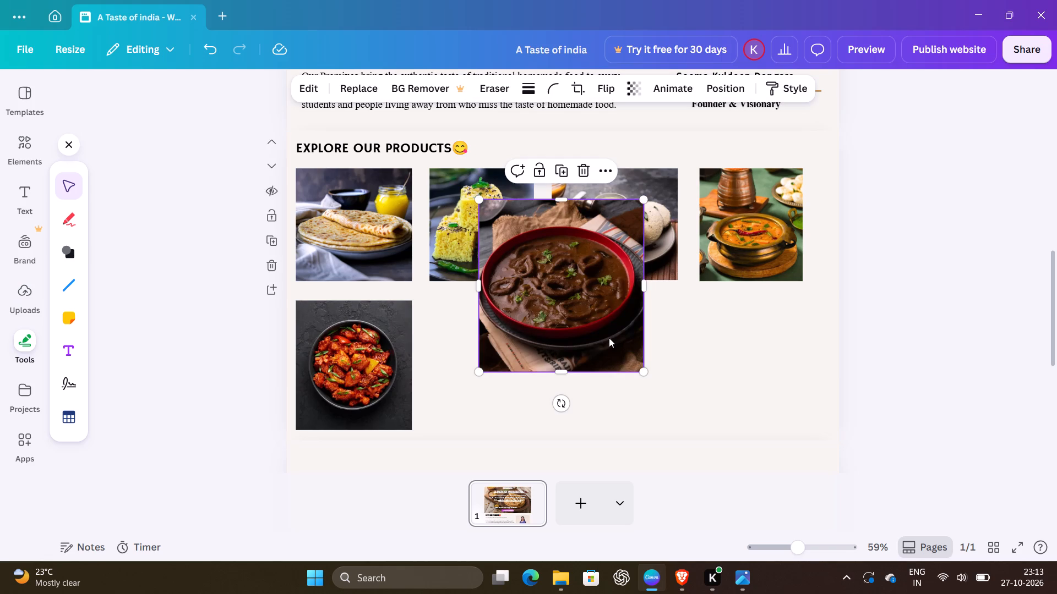
drag(643, 374, 641, 374)
drag(641, 374, 589, 349)
drag(571, 301, 653, 394)
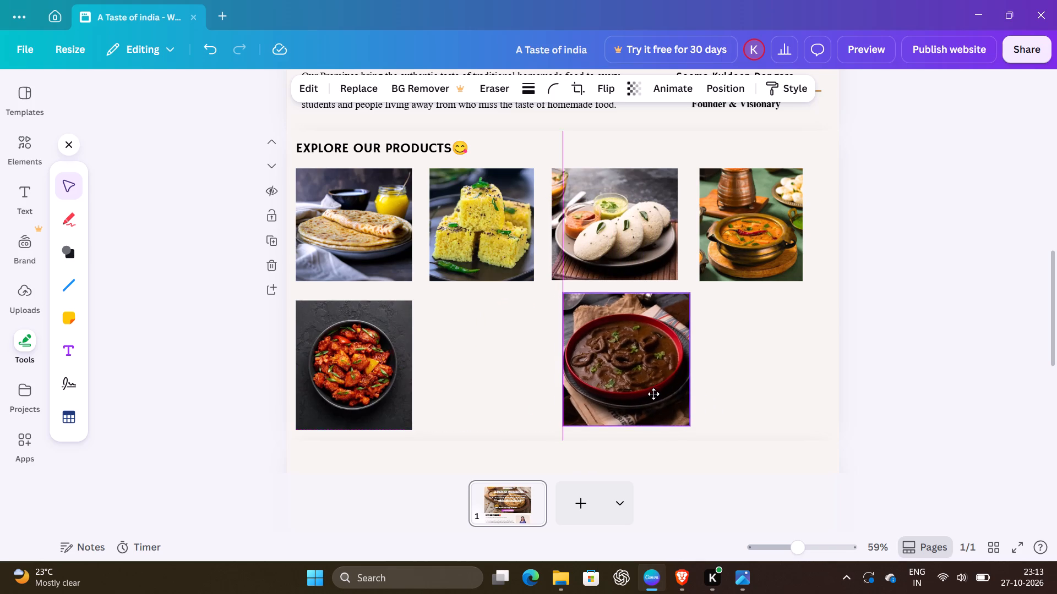
drag(653, 394, 645, 396)
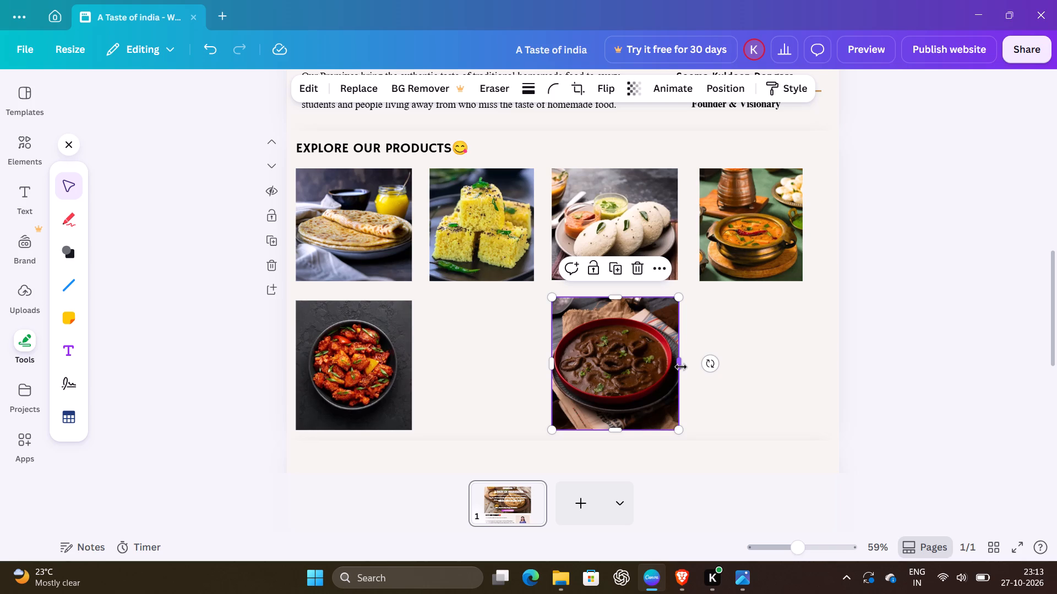
drag(681, 367, 676, 366)
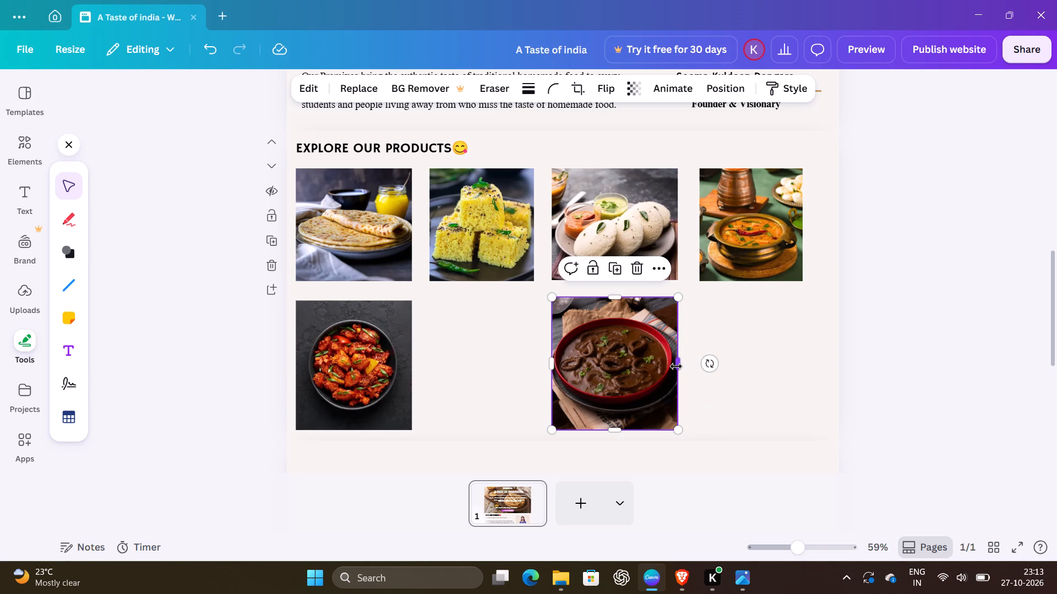
Align the Shengole photo's top and bottom with the manchurian photo, keeping its width equal to the idli photo's.
double_click(549, 363)
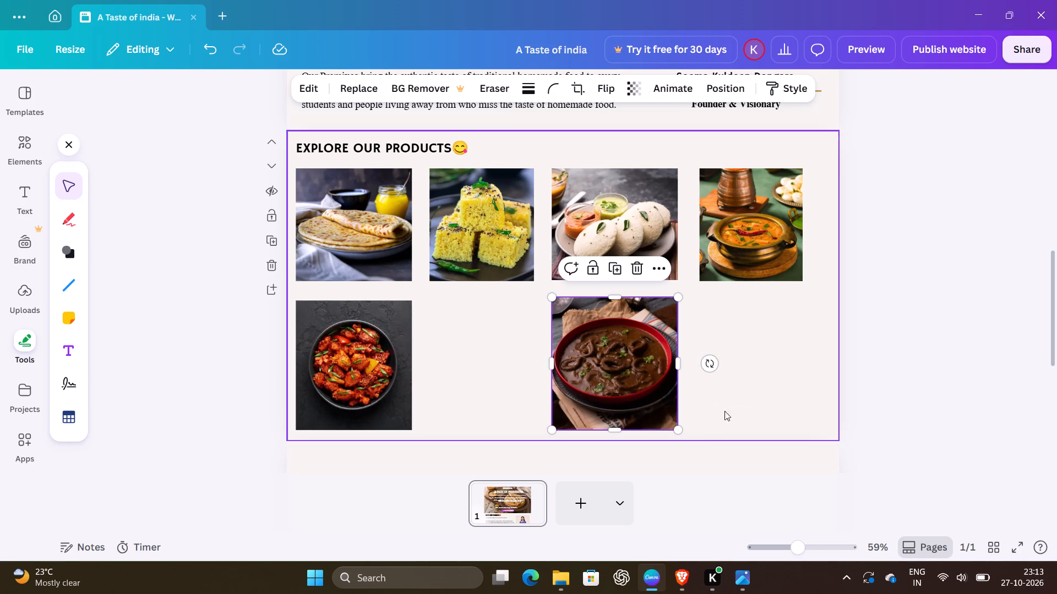
click(565, 365)
drag(565, 365, 565, 366)
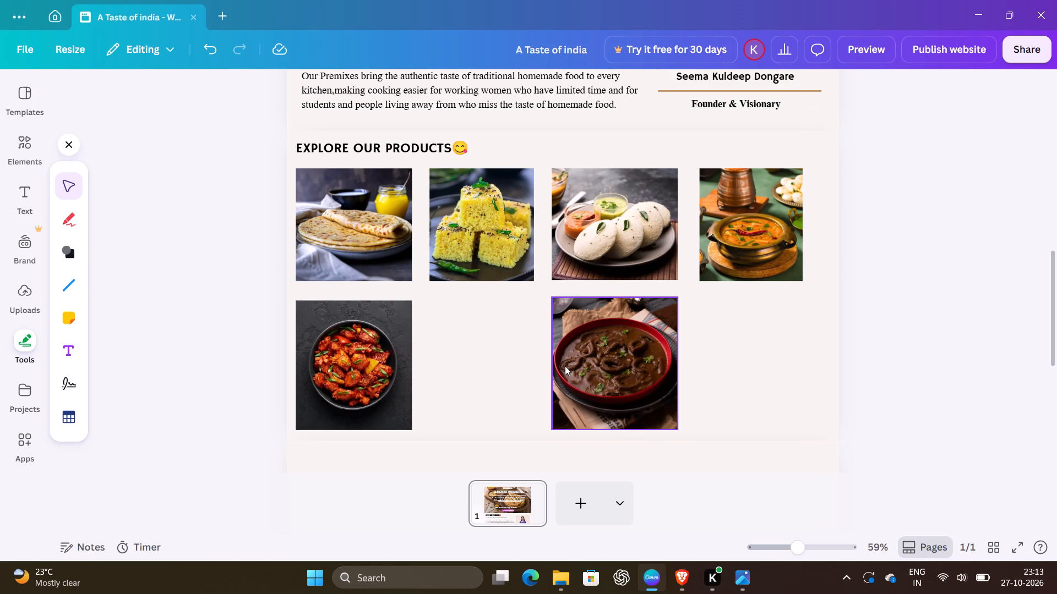
drag(565, 366, 568, 375)
click(577, 364)
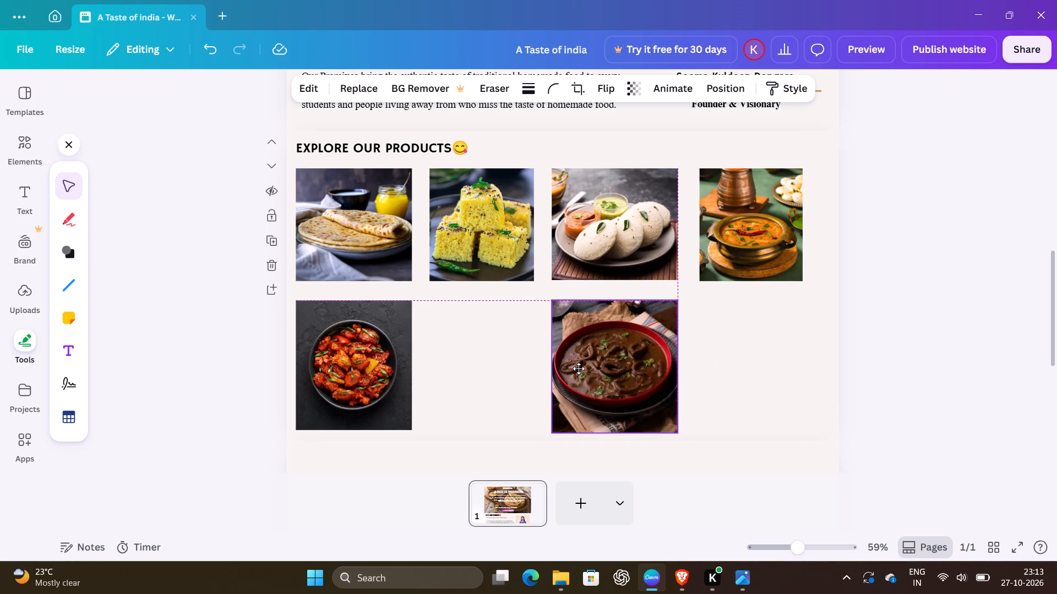
click(673, 428)
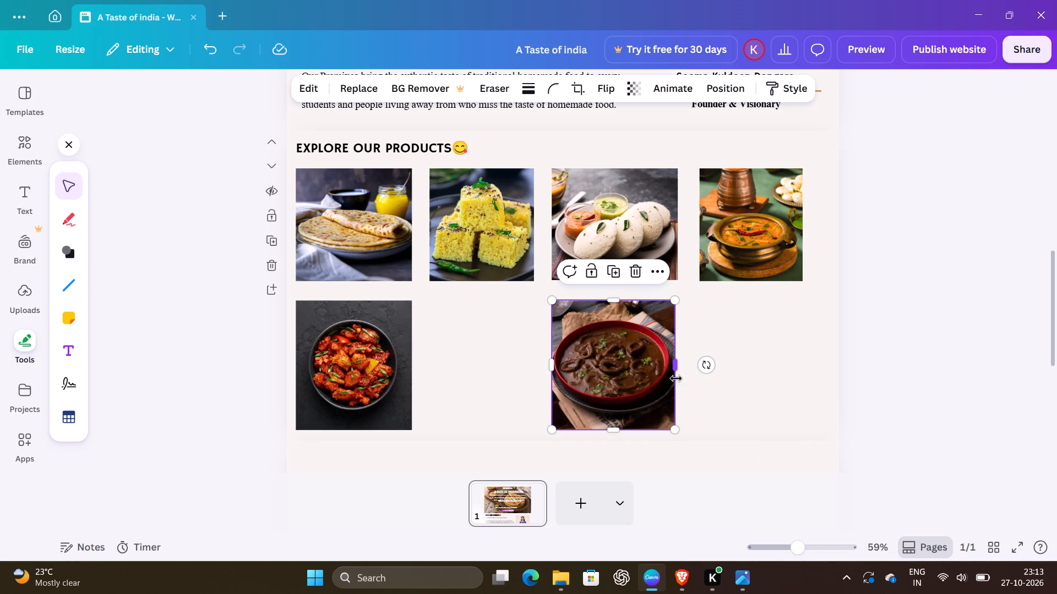
drag(677, 369, 682, 369)
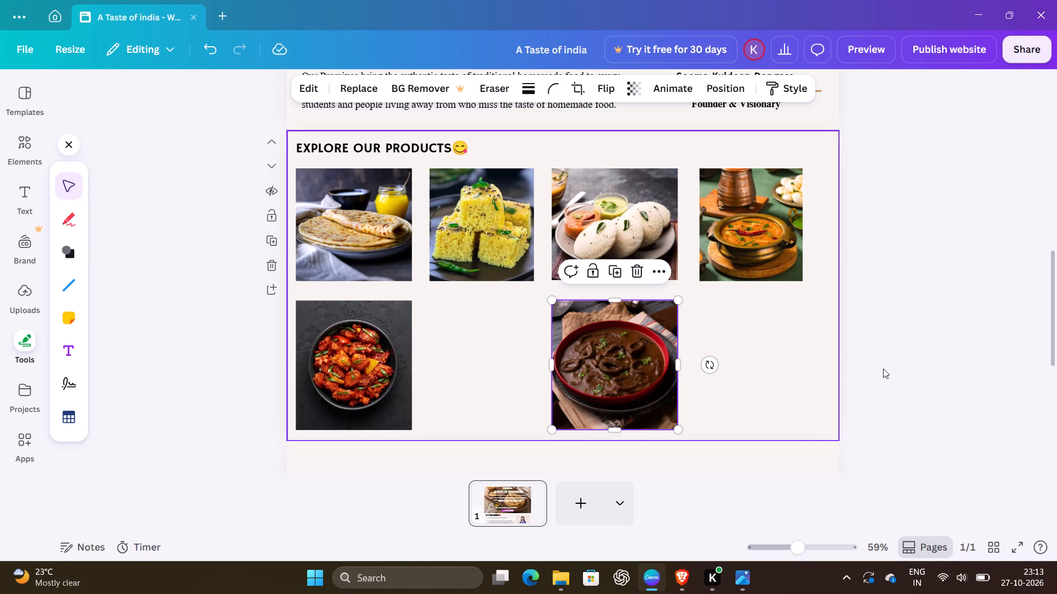
click(904, 365)
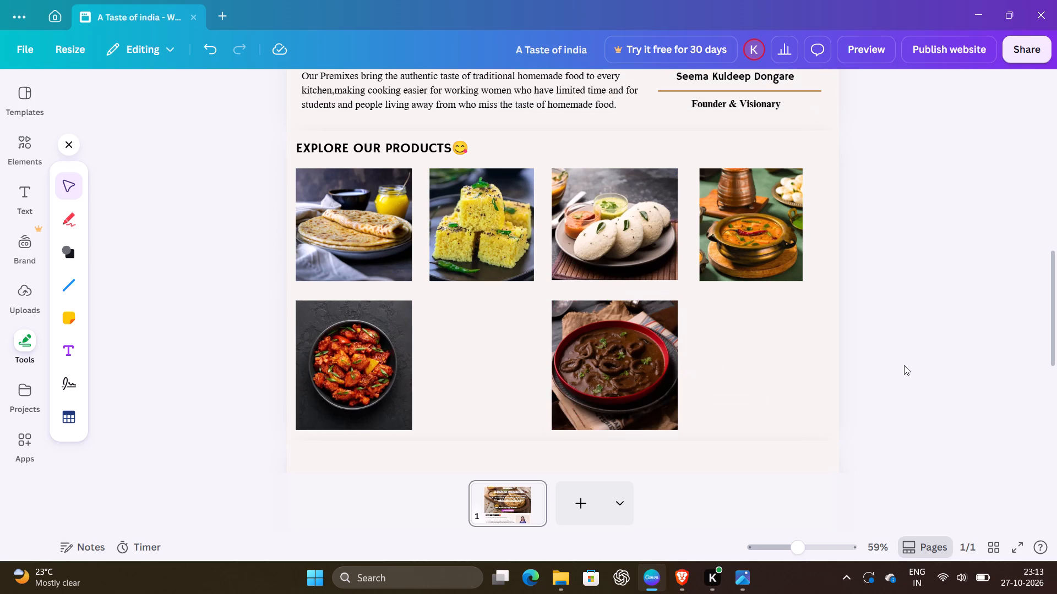
Delete the empty section below the Explore Our Products section.
scroll(904, 365, down, 3)
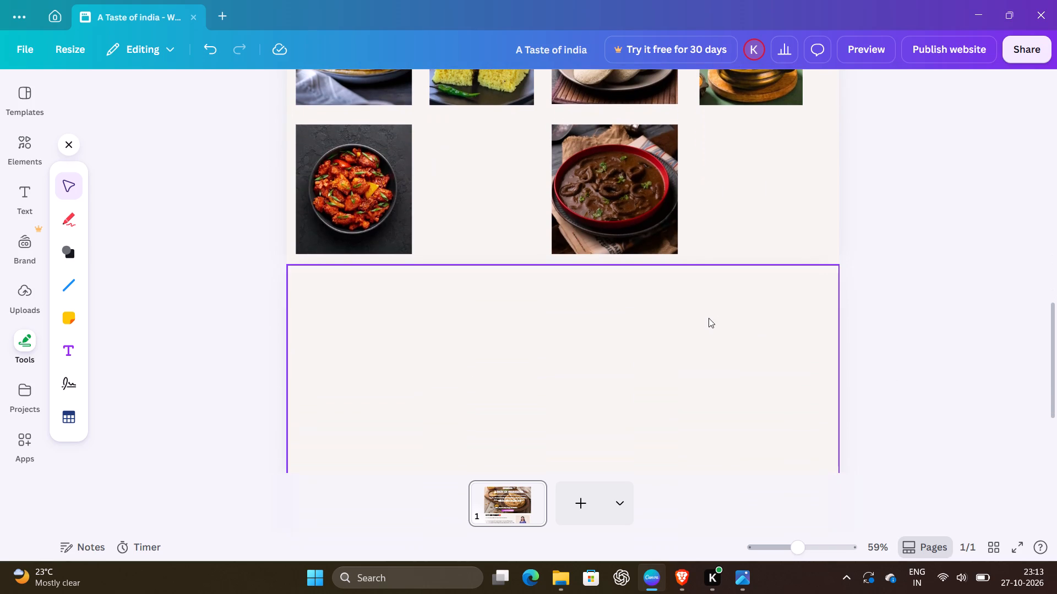
right_click(709, 318)
right_click(709, 318)
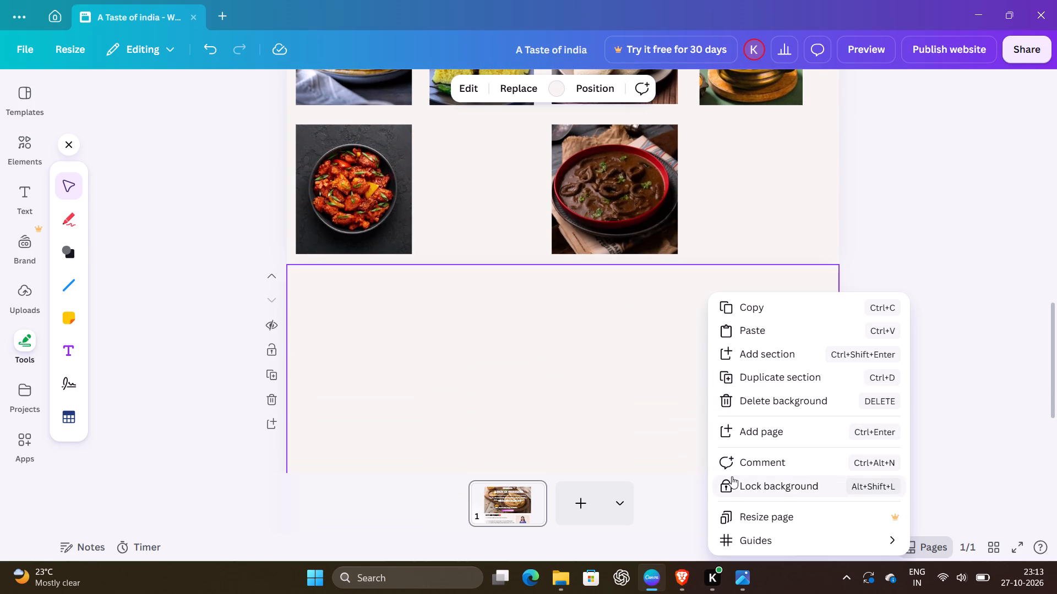
click(273, 395)
click(273, 395)
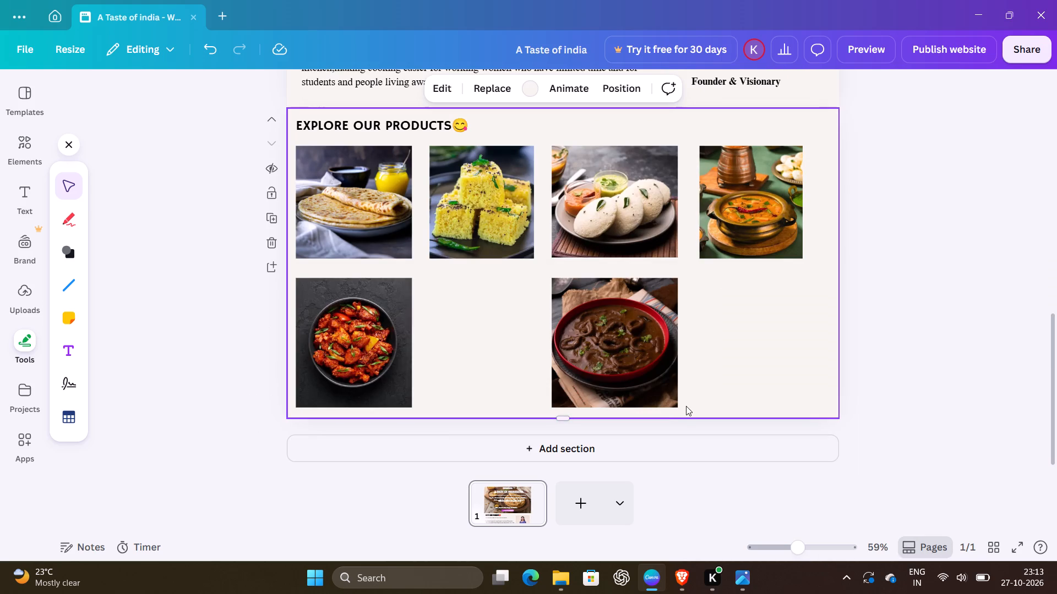
Crop the manchurian photo's top and bottom to about the flatbread photo's height, and move it up slightly beneath that photo.
click(348, 401)
drag(352, 408, 353, 401)
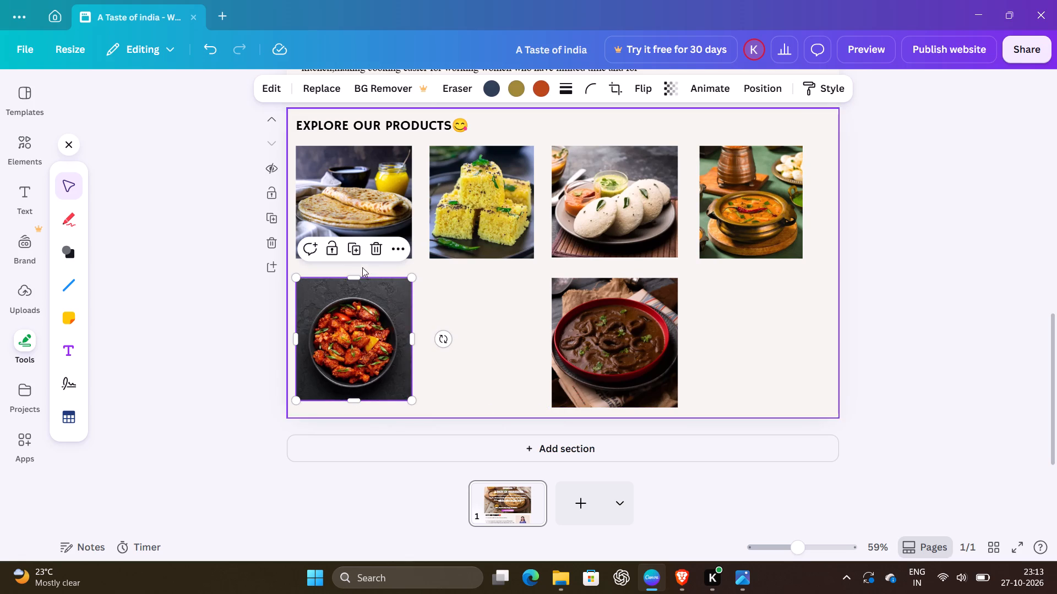
drag(352, 281, 353, 287)
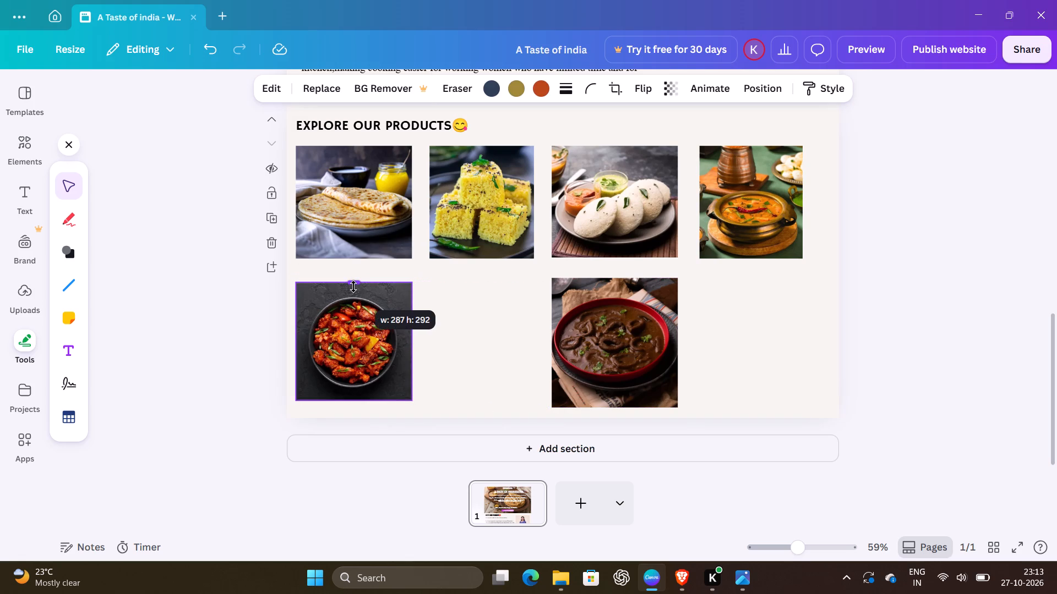
drag(353, 287, 353, 291)
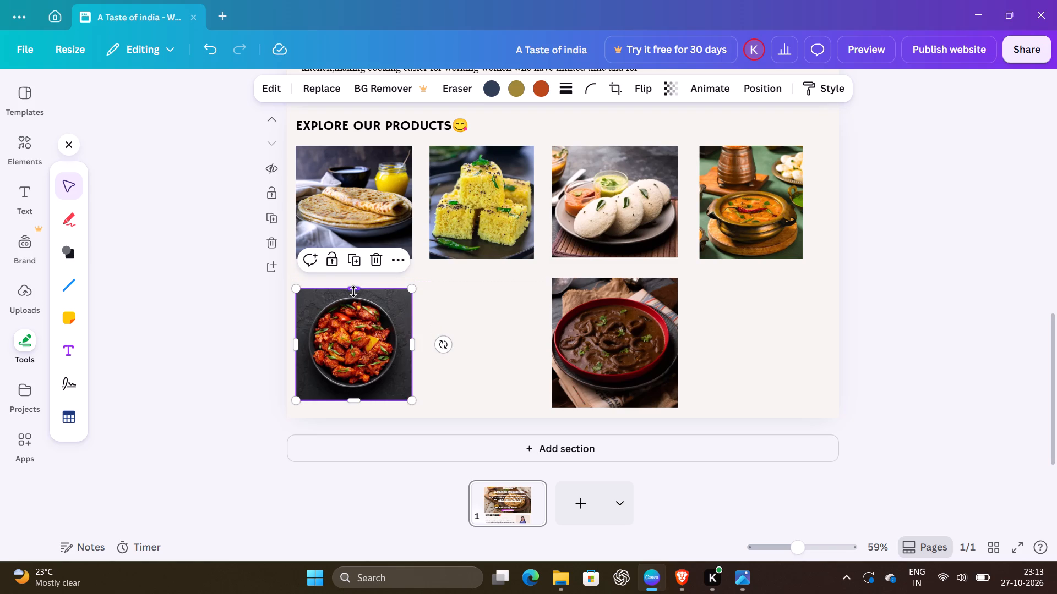
drag(357, 328, 357, 324)
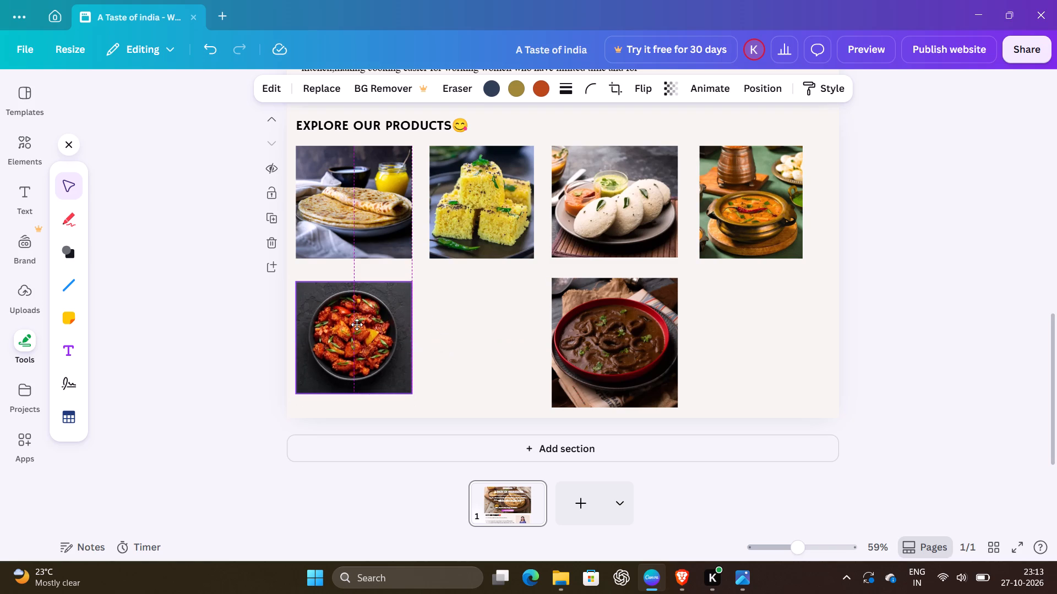
drag(357, 324, 357, 322)
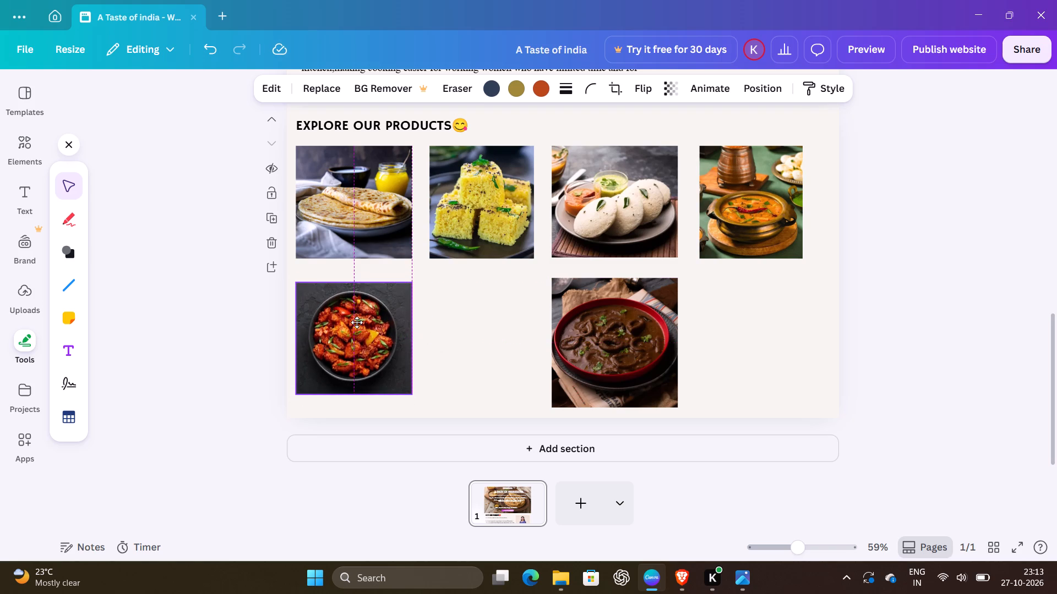
drag(357, 322, 357, 321)
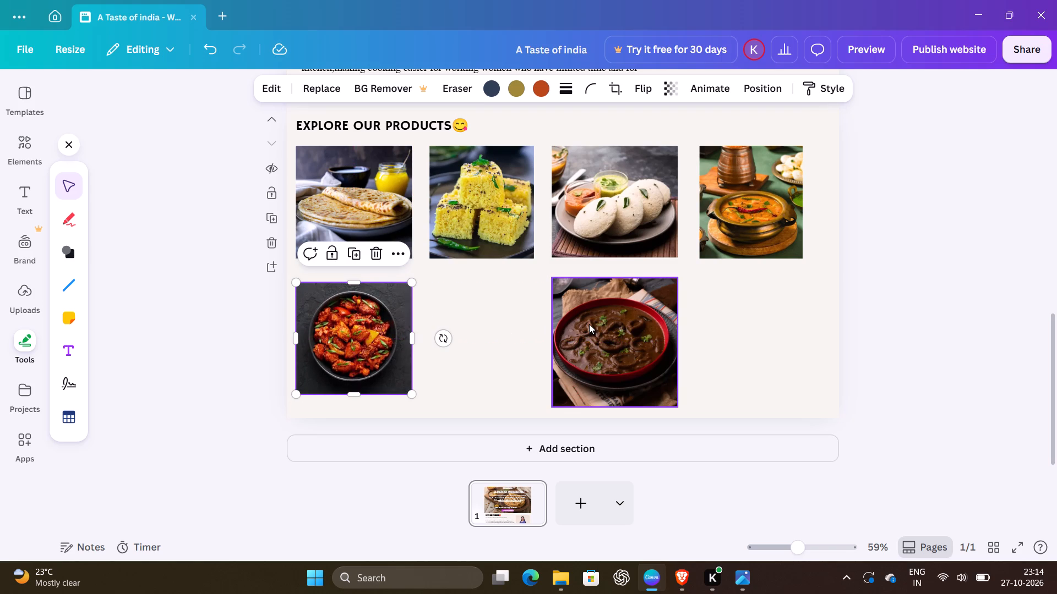
Crop the Shengole photo's top and bottom and move it up so both edges line up with the manchurian photo.
click(613, 404)
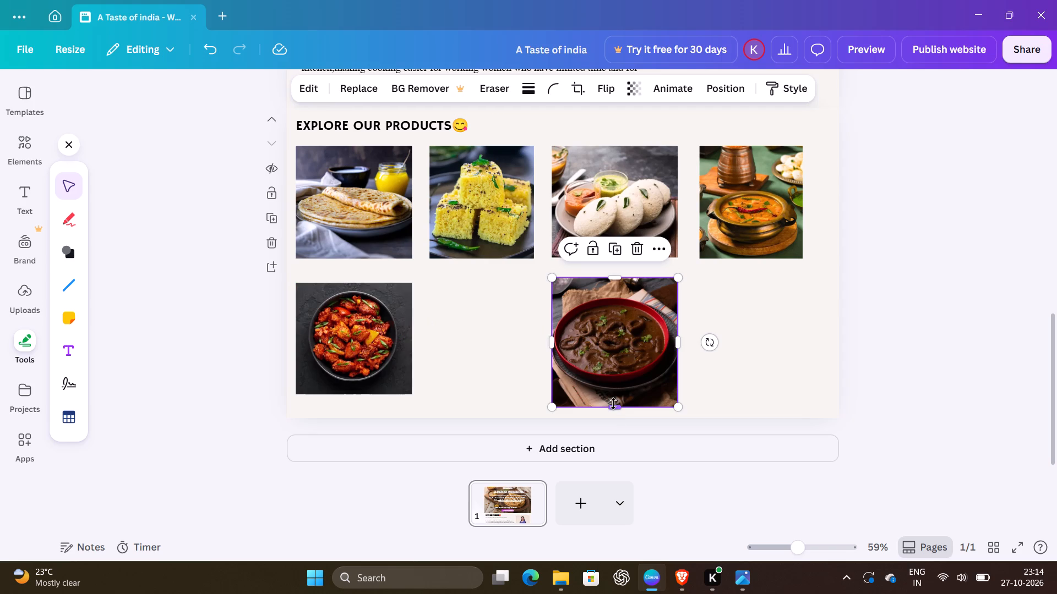
drag(616, 408, 616, 403)
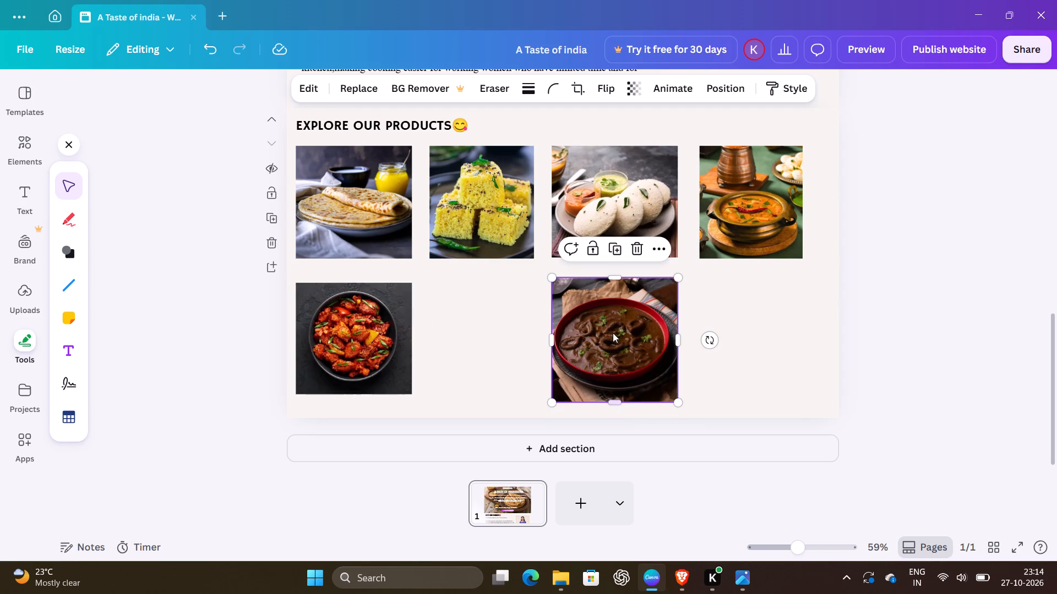
drag(614, 277, 614, 285)
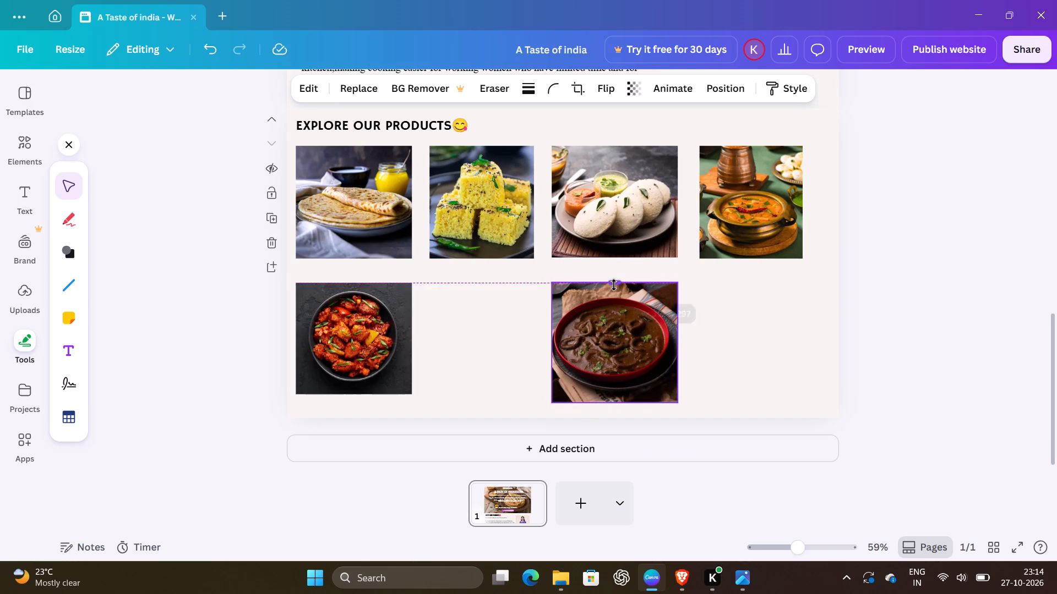
drag(614, 285, 614, 287)
drag(615, 323, 617, 311)
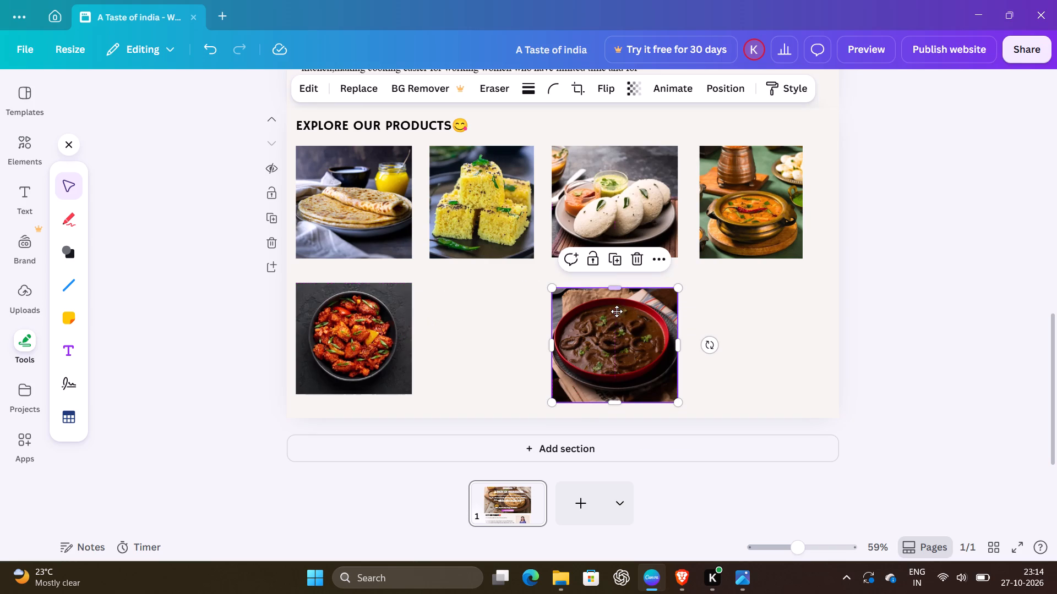
drag(617, 311, 617, 314)
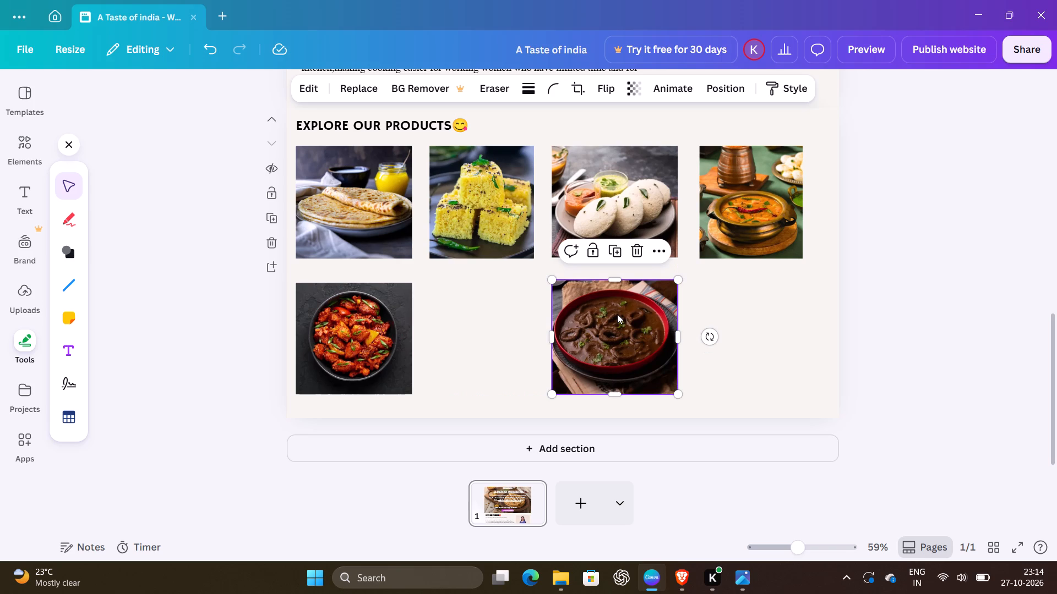
click(614, 284)
click(896, 291)
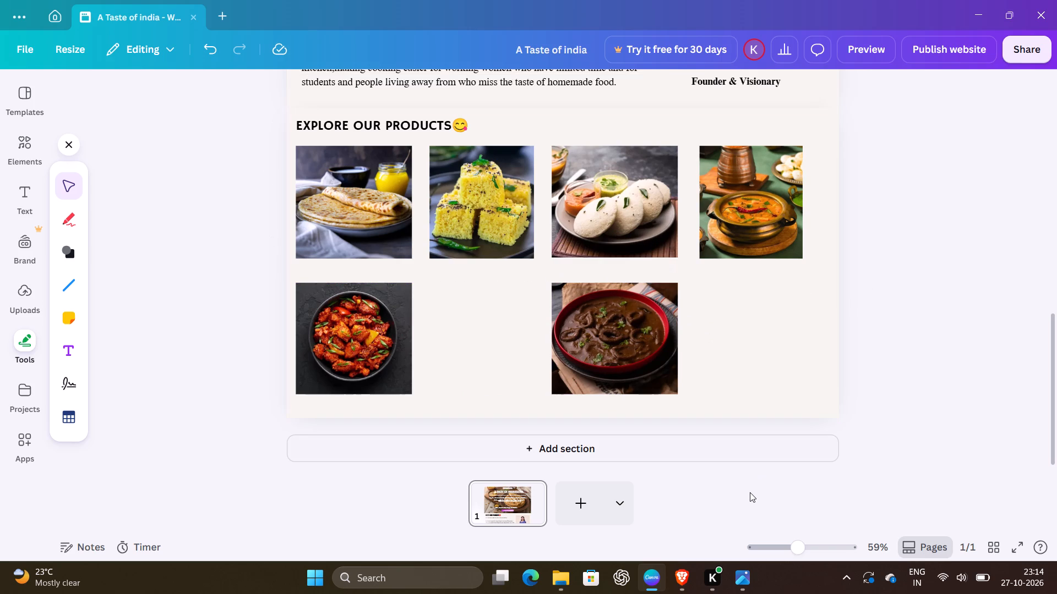
Check the product posters in the pb folder, then search Brave's images for "kharvas images for advertising".
click(558, 581)
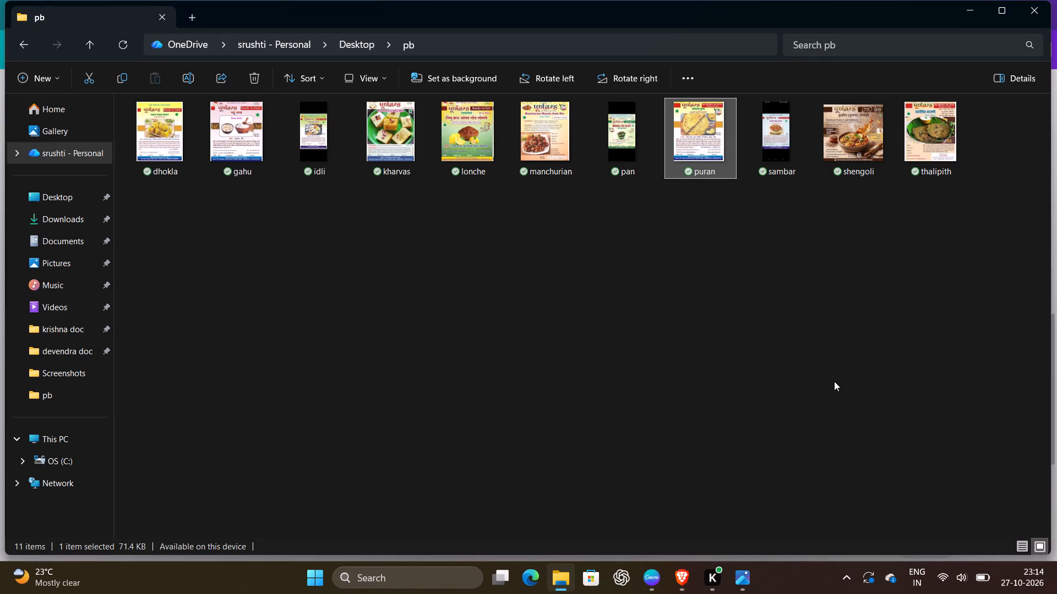
click(693, 584)
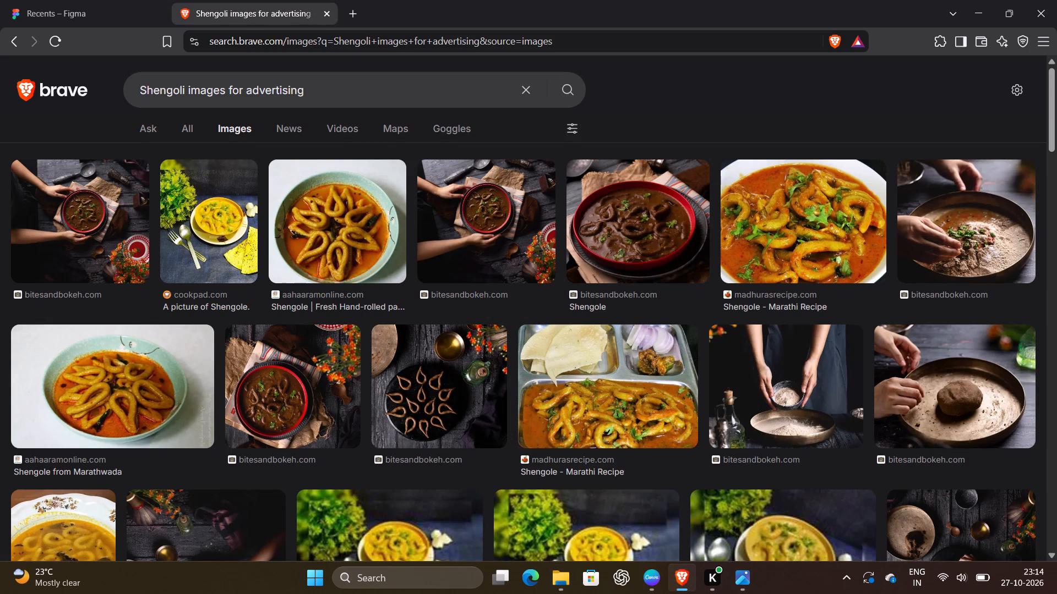
drag(141, 92, 171, 95)
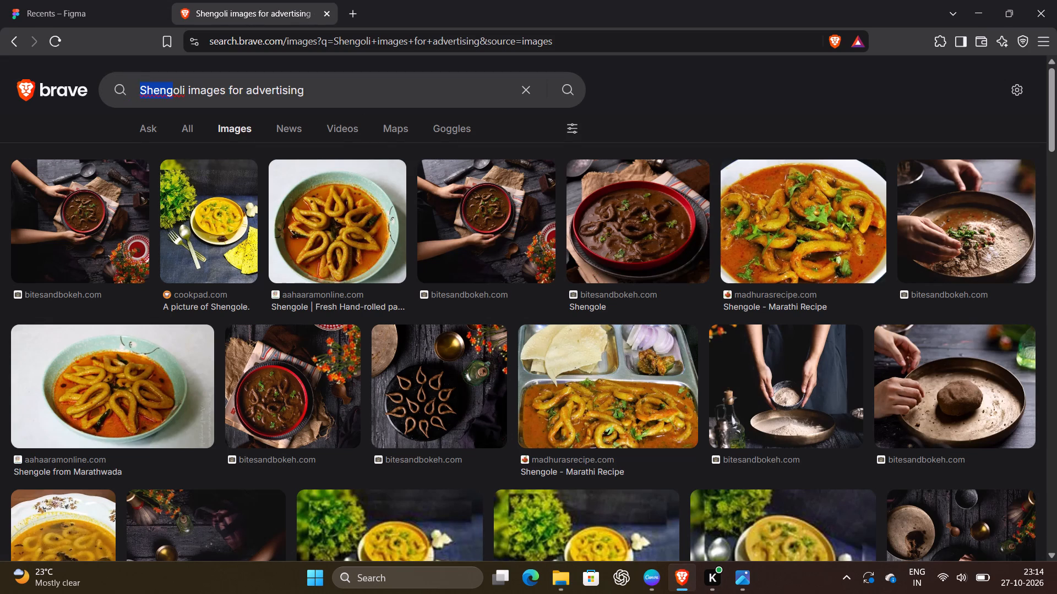
drag(171, 95, 186, 95)
text(kha)
text(rvas)
key(Return)
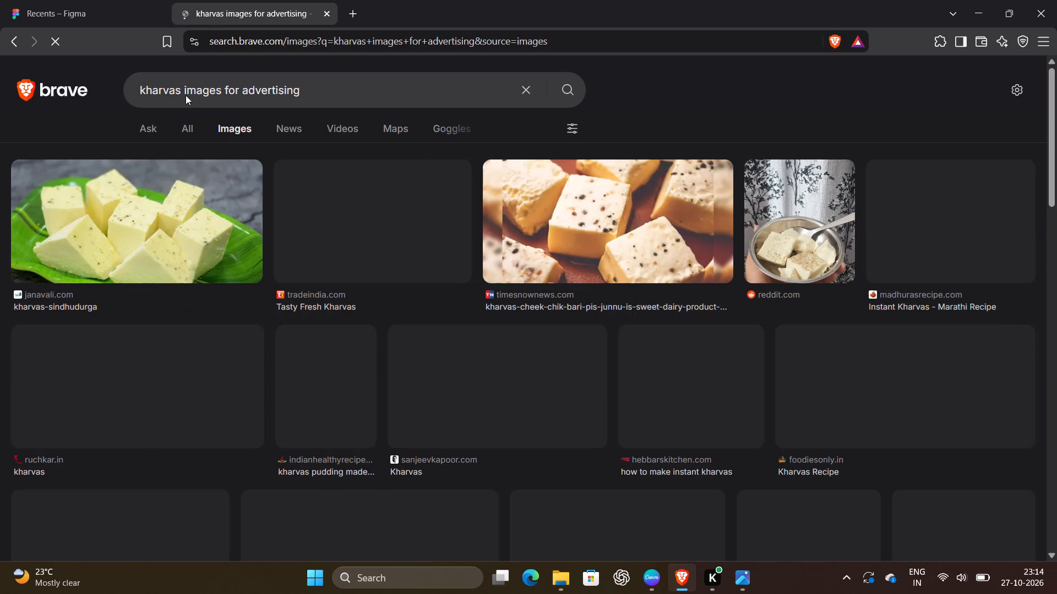
Look through the kharvas image results for a photo suited to the Explore Our Products section.
scroll(413, 320, down, 1)
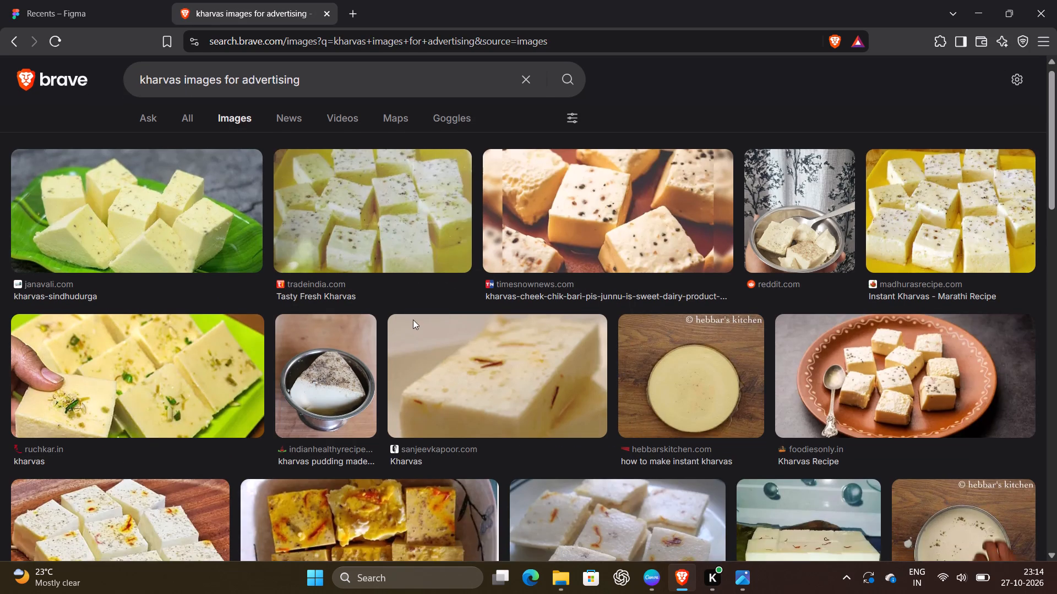
scroll(413, 320, down, 7)
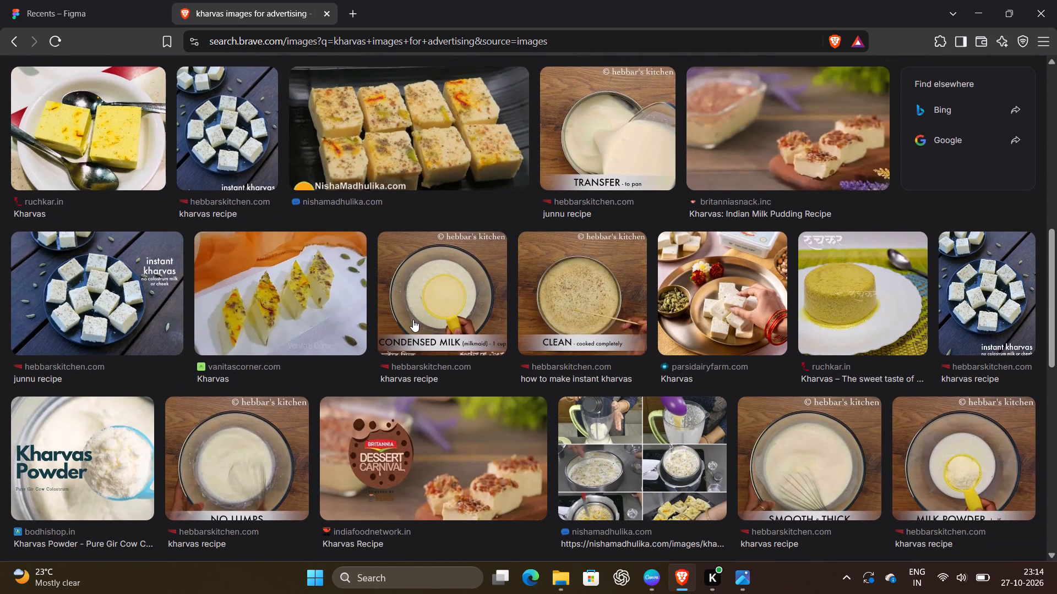
scroll(551, 421, down, 7)
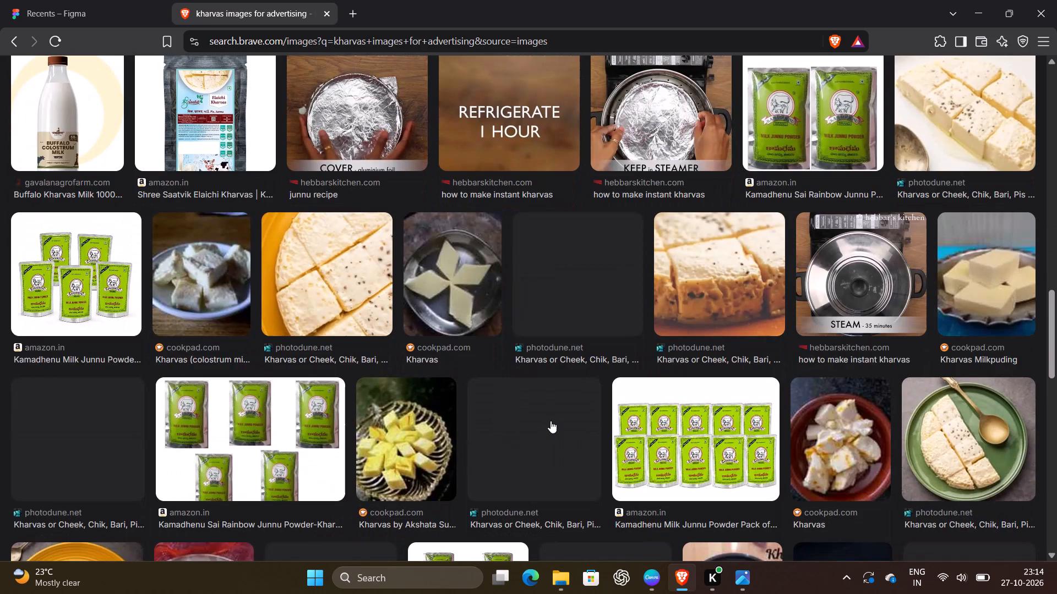
scroll(551, 421, down, 5)
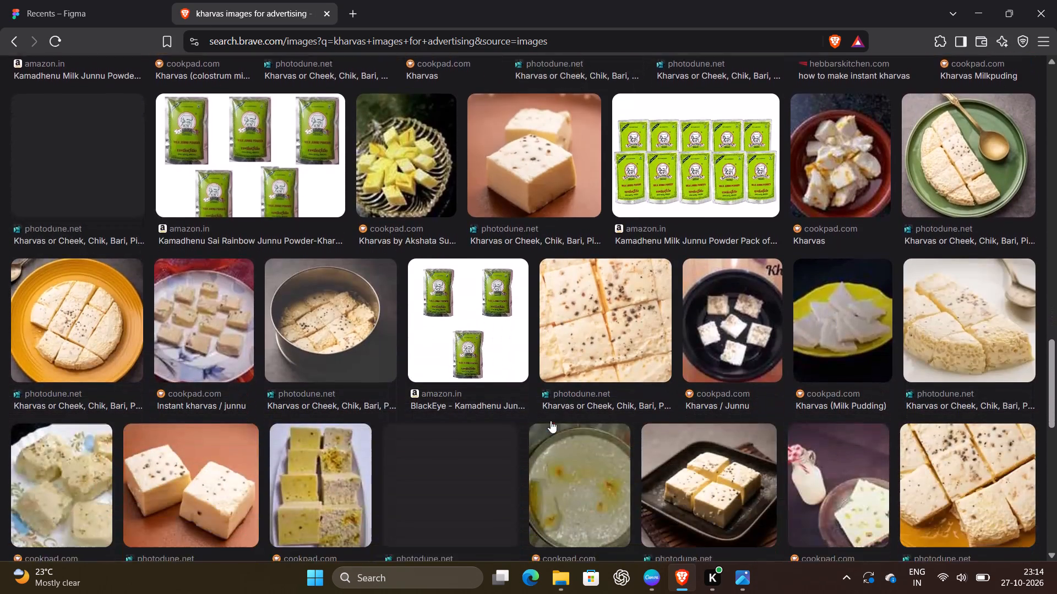
scroll(551, 421, down, 5)
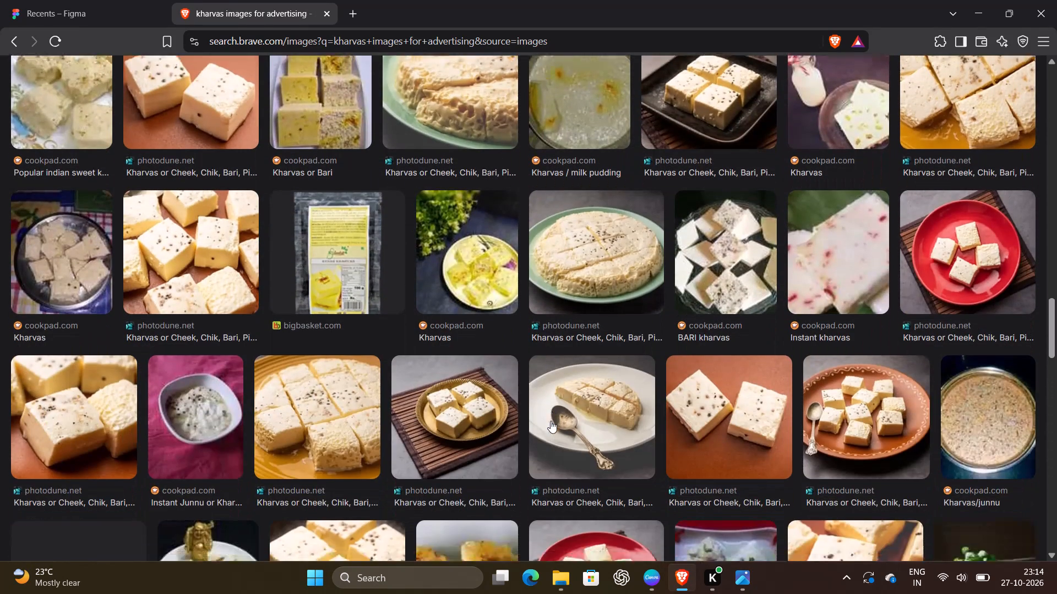
scroll(551, 421, down, 3)
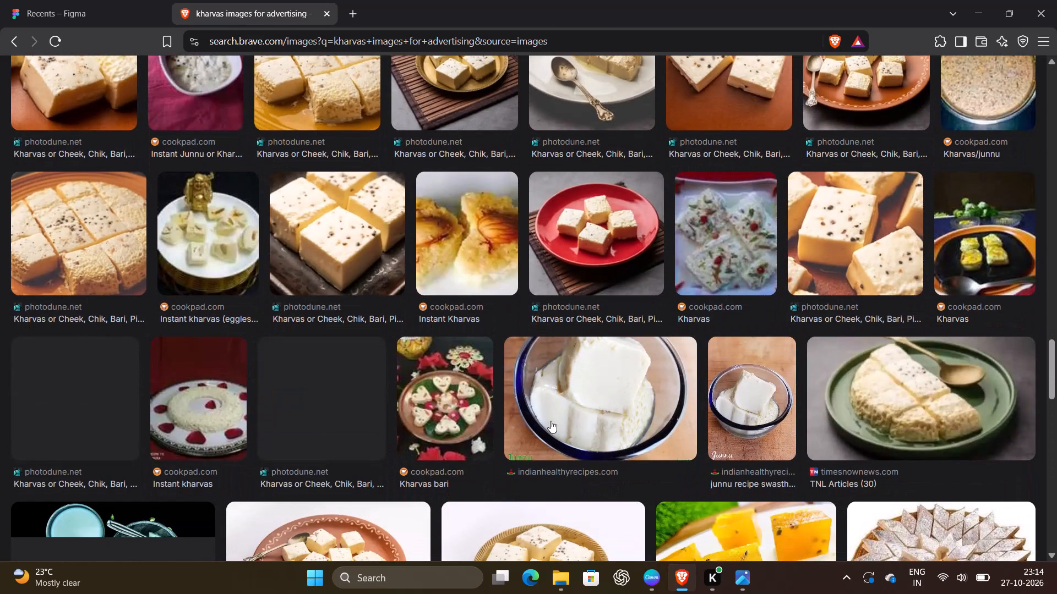
scroll(551, 421, up, 15)
scroll(312, 114, up, 13)
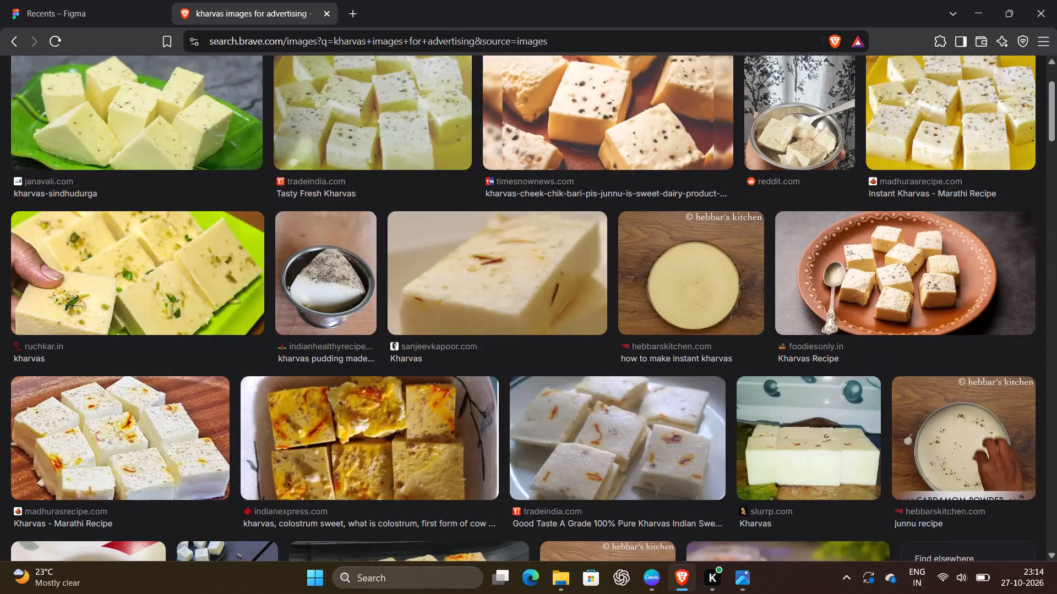
Change the image search to "milk pudding images for advertising".
drag(179, 92, 92, 85)
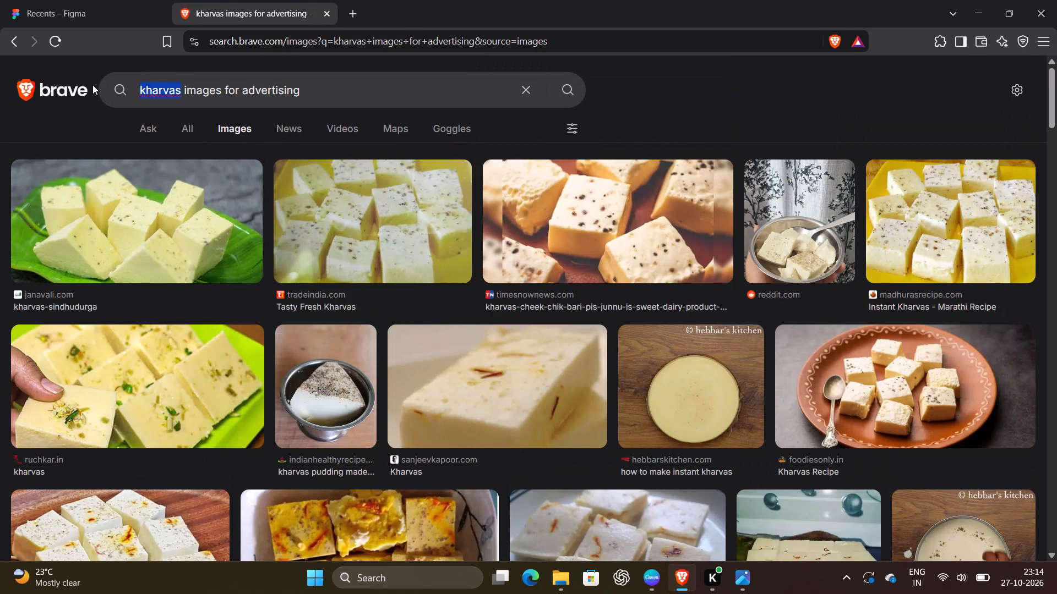
text(mil)
key(space)
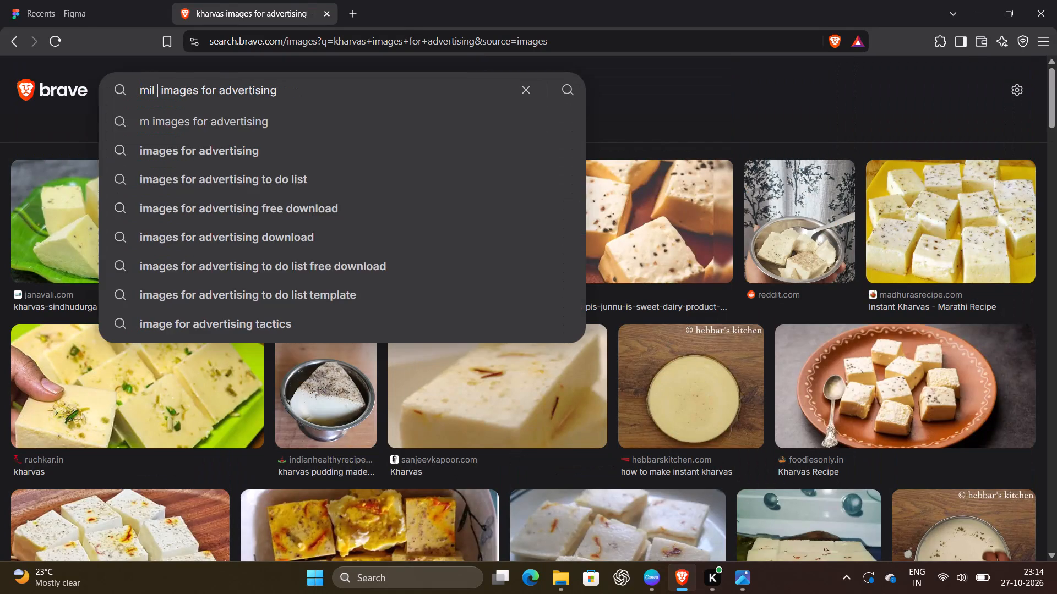
key(BackSpace)
text(k pudding)
key(Return)
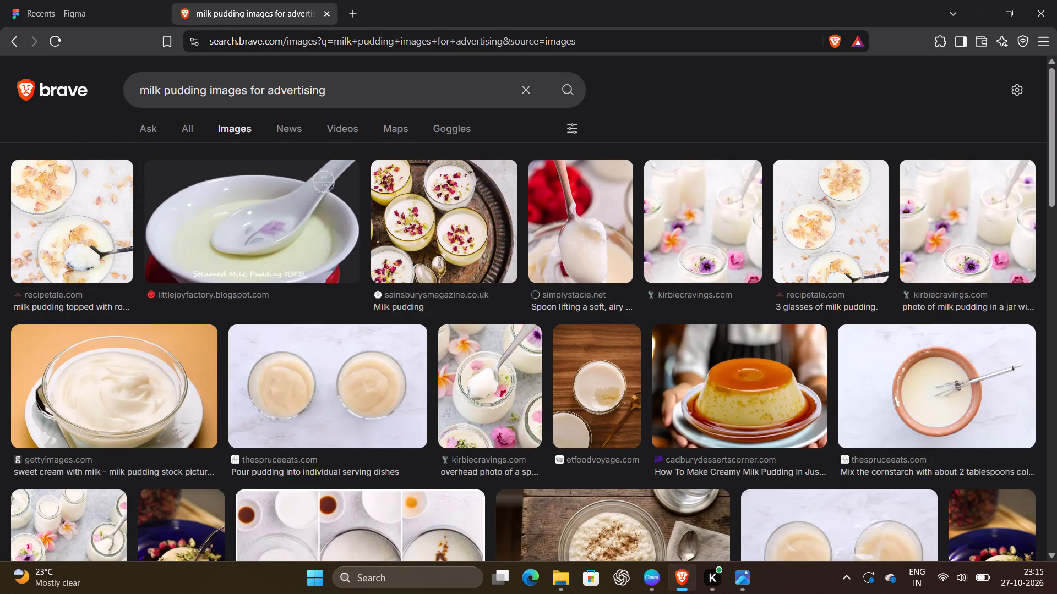
Look through the milk pudding image results for a photo that could represent kharvas.
scroll(513, 361, down, 11)
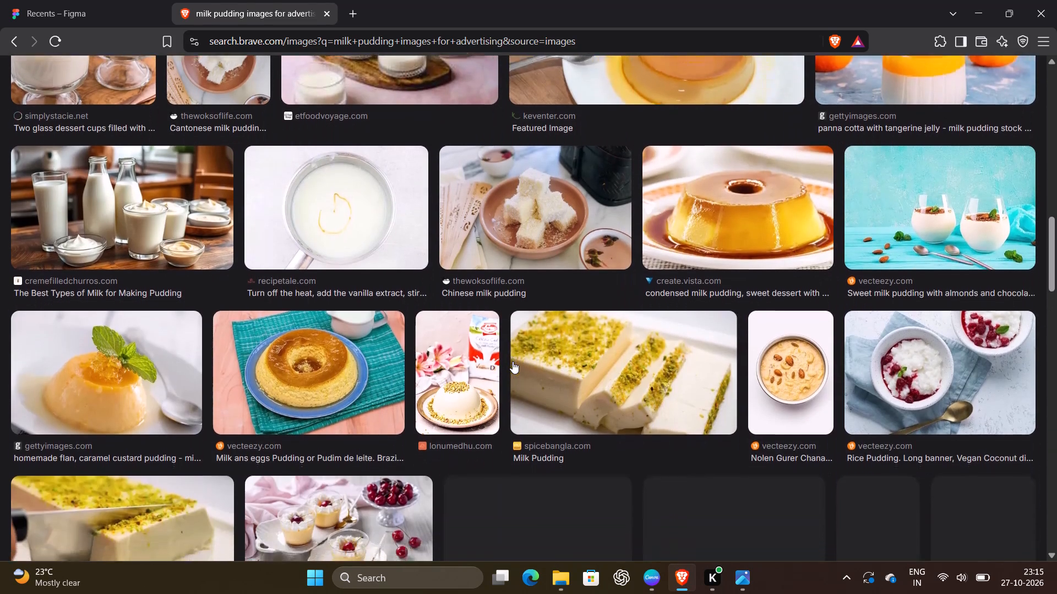
scroll(513, 361, down, 7)
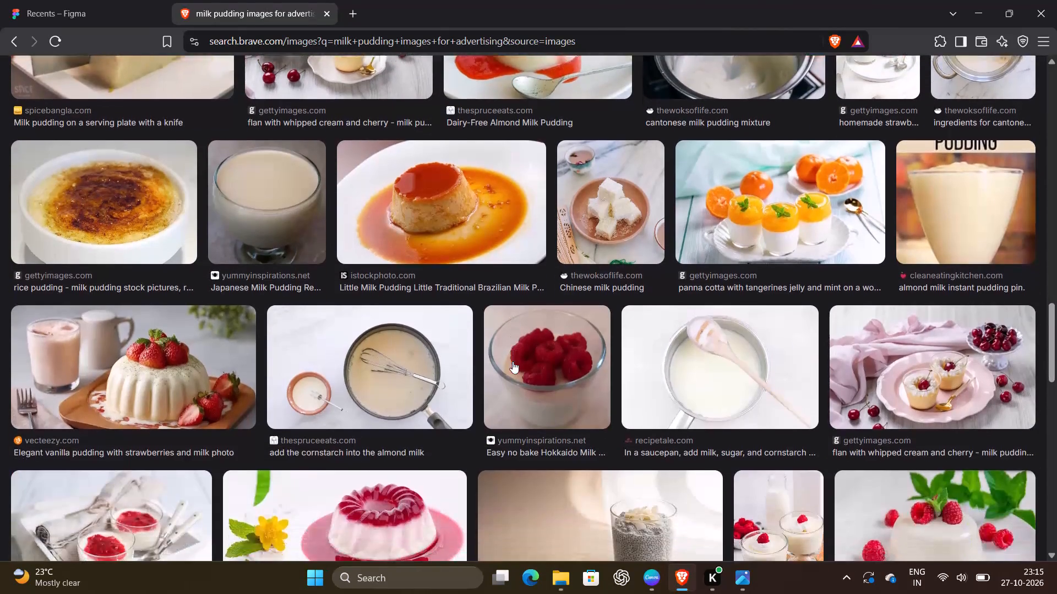
scroll(513, 361, down, 7)
scroll(292, 113, up, 15)
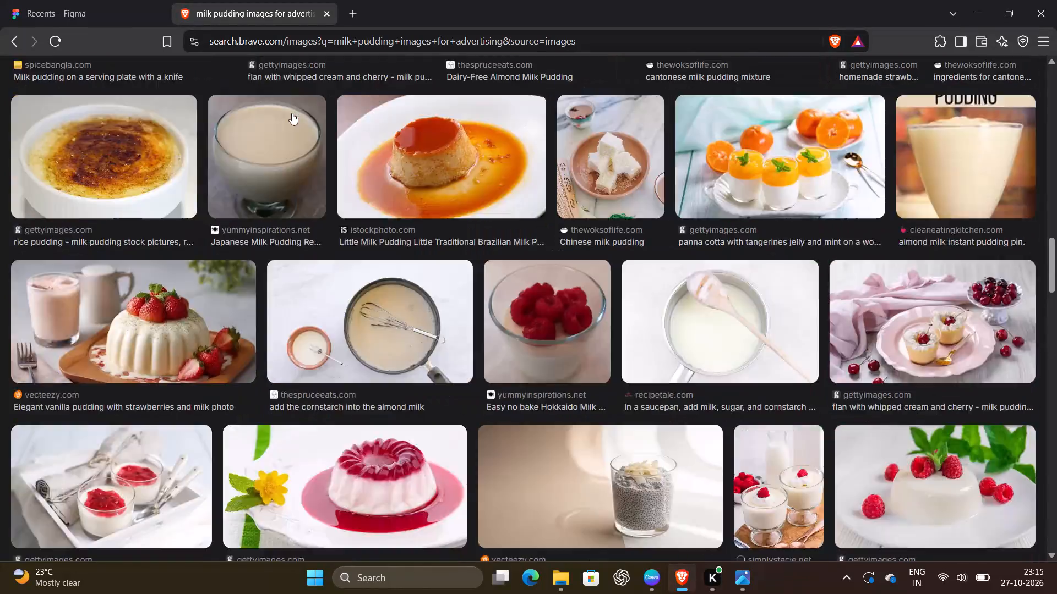
scroll(263, 150, up, 11)
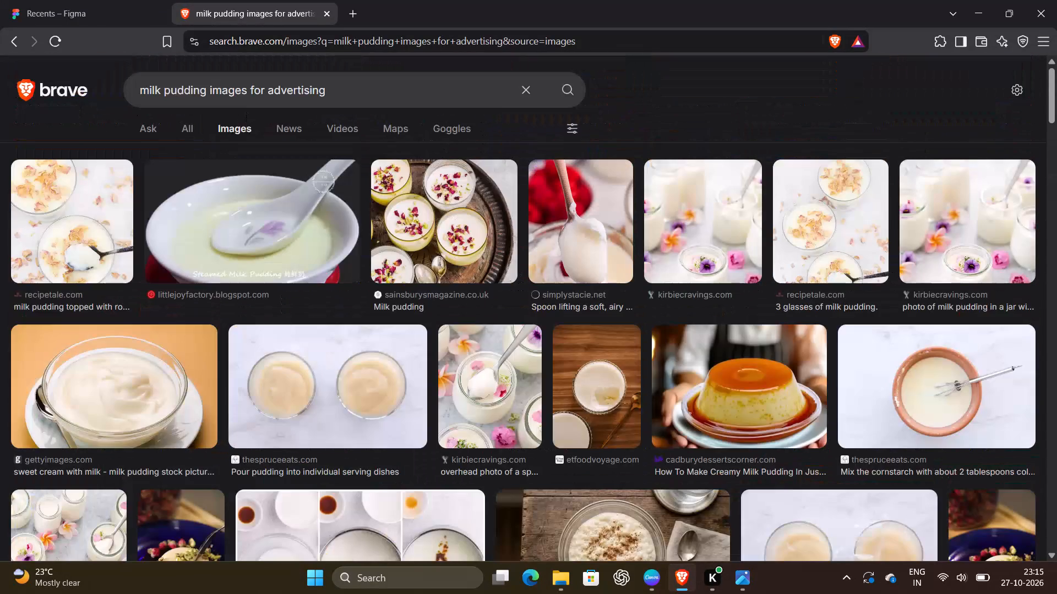
Search the images for "kharvas images for advertising" again.
drag(206, 91, 124, 84)
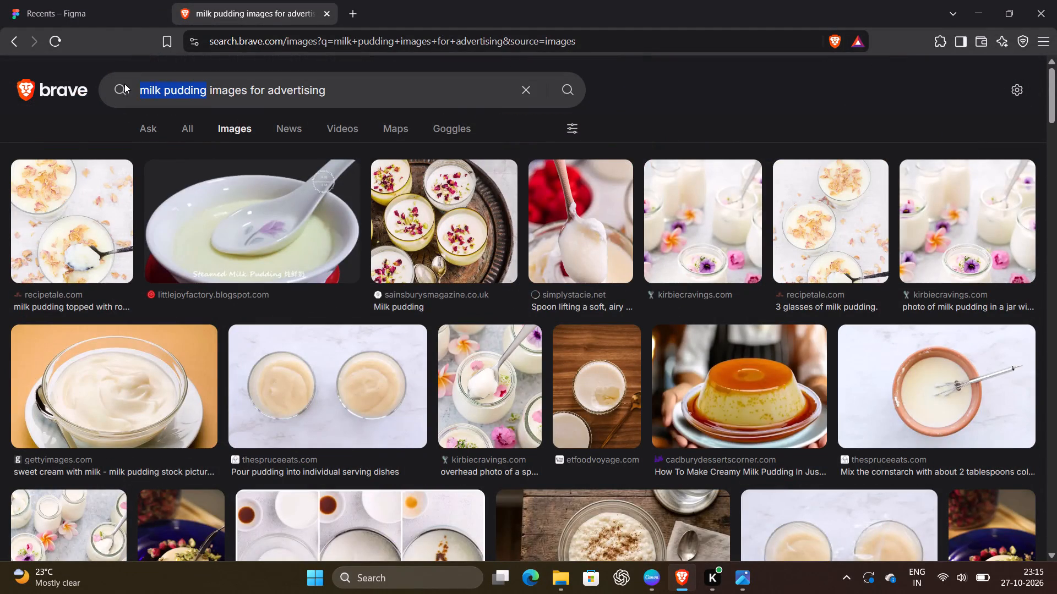
text(kj)
key(BackSpace)
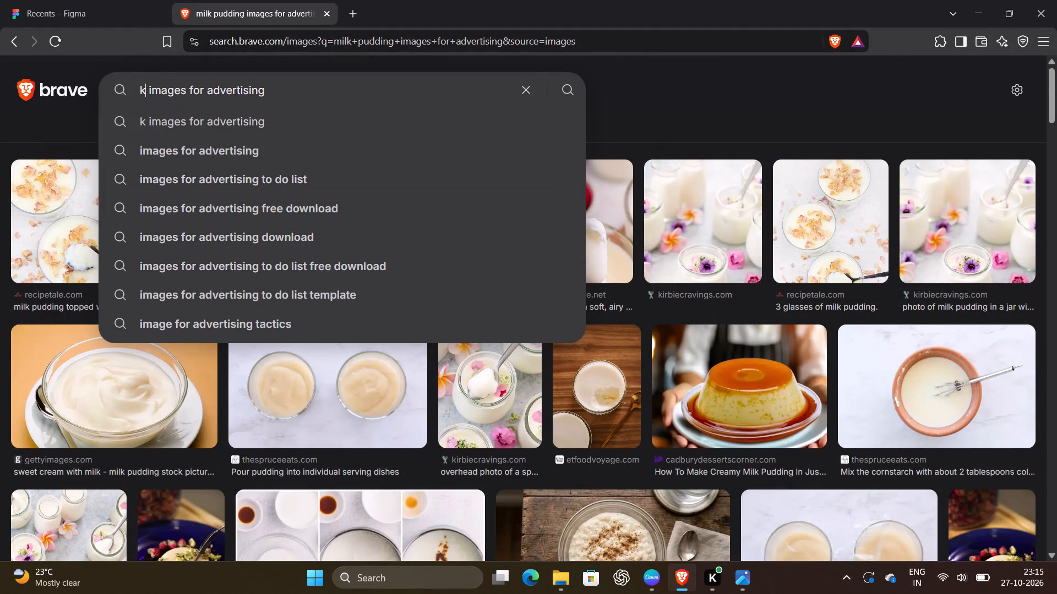
text(harvas)
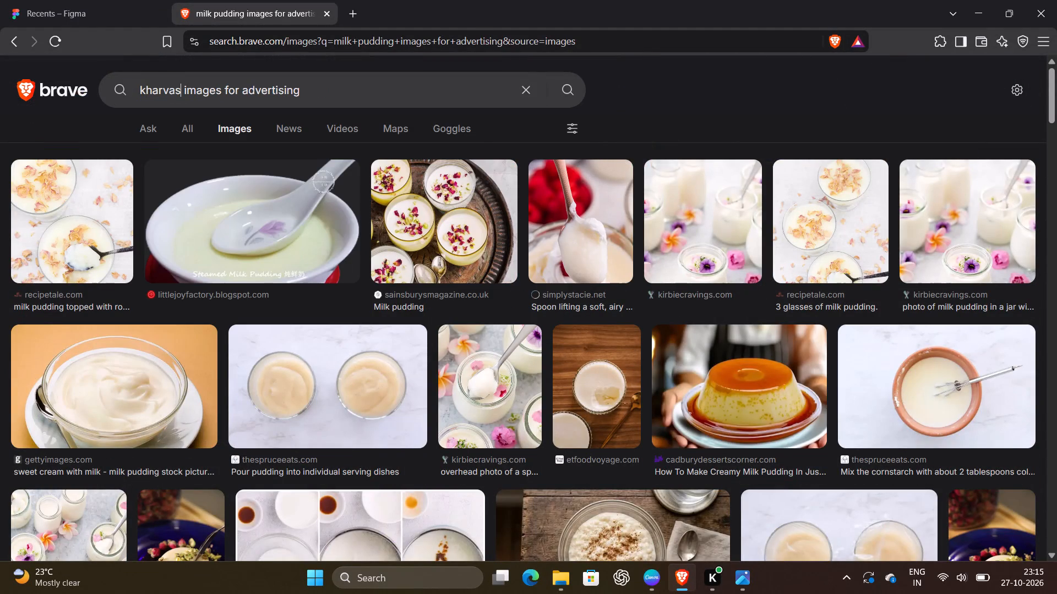
double_click(240, 88)
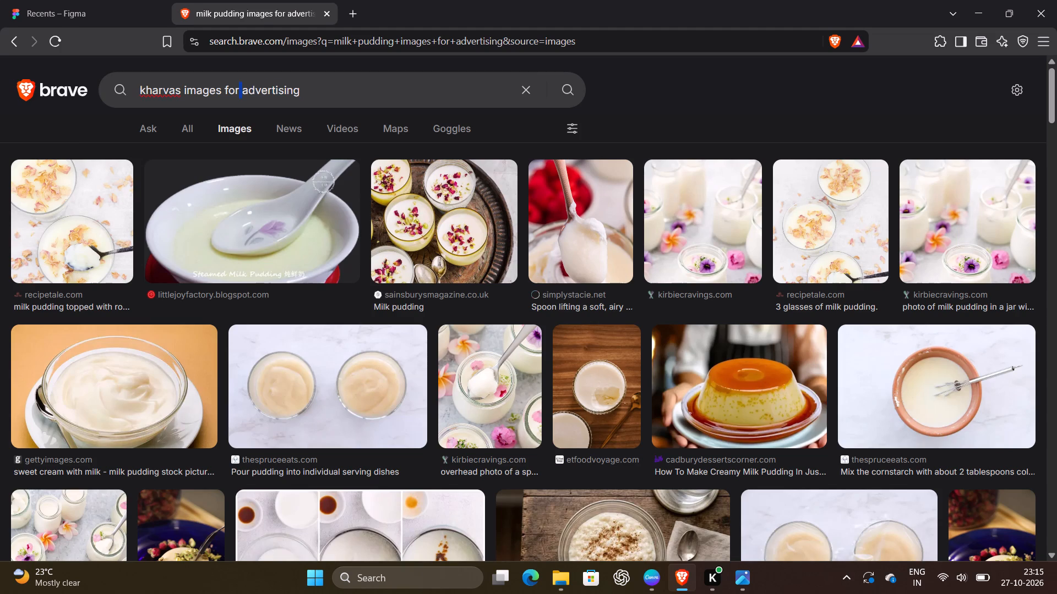
drag(240, 88, 231, 88)
double_click(231, 88)
drag(231, 88, 247, 90)
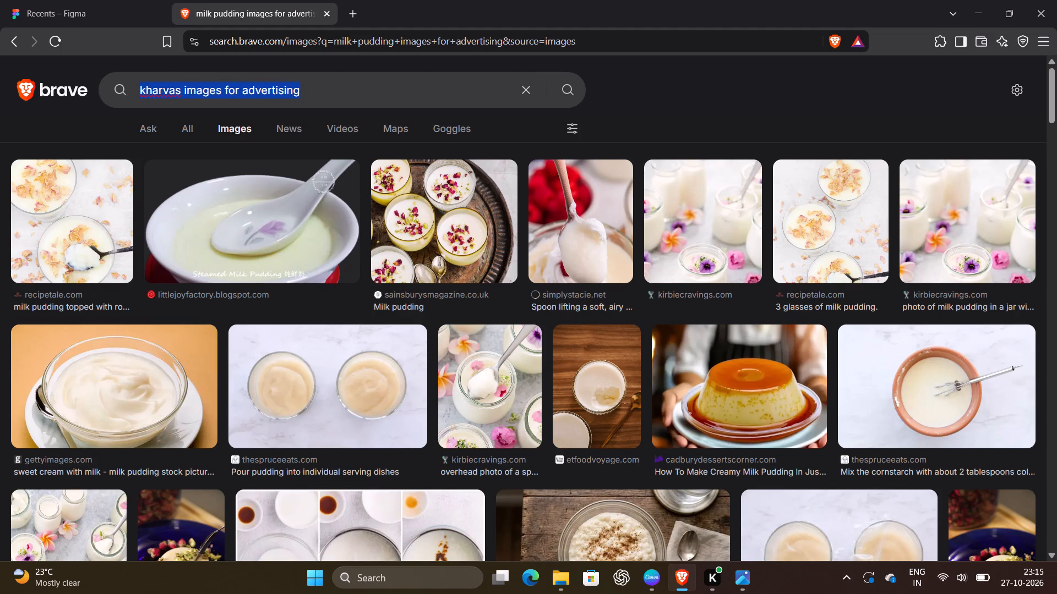
drag(247, 90, 290, 84)
key(Return)
Look through the kharvas image results for a photo suited to the Explore Our Products section.
scroll(641, 412, down, 1)
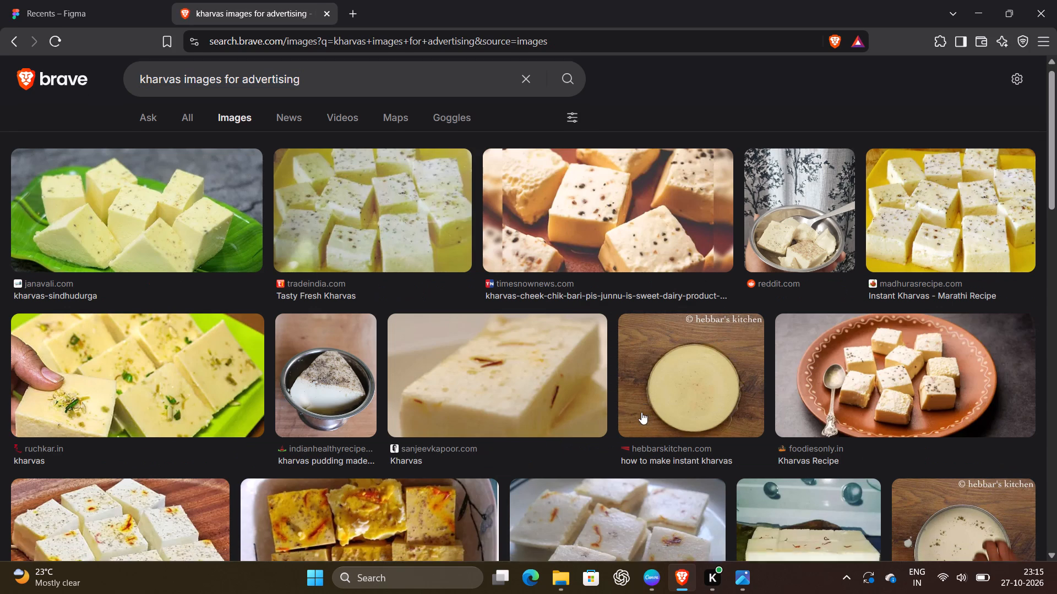
scroll(641, 412, down, 6)
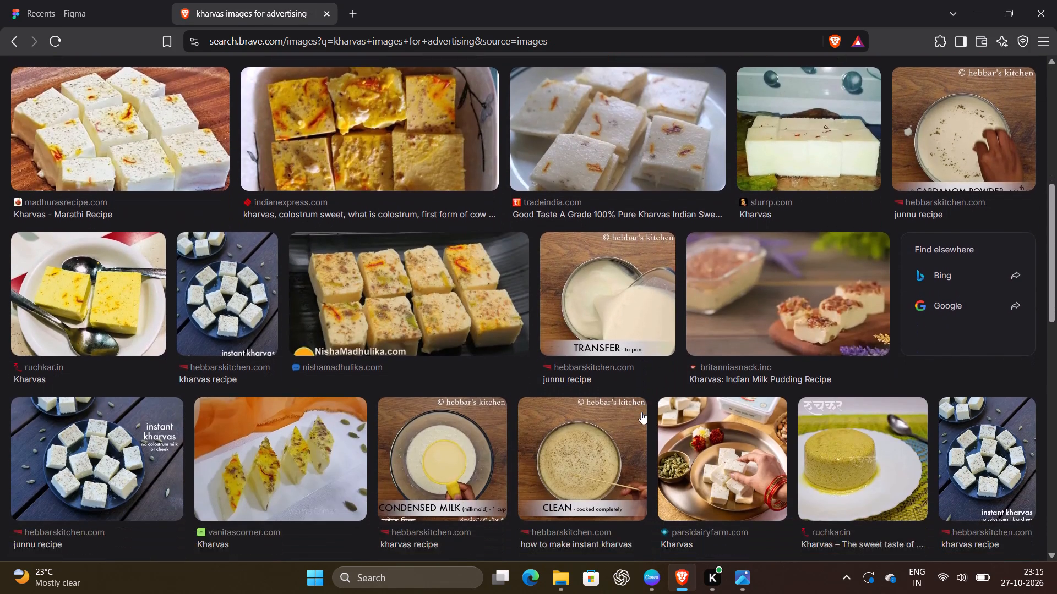
scroll(641, 412, down, 3)
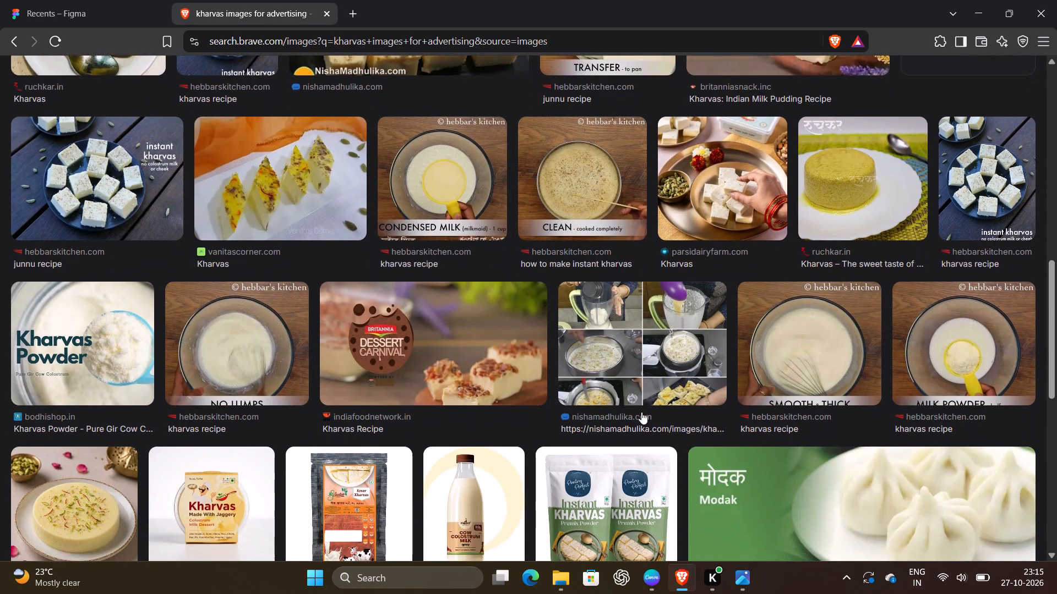
scroll(641, 412, down, 6)
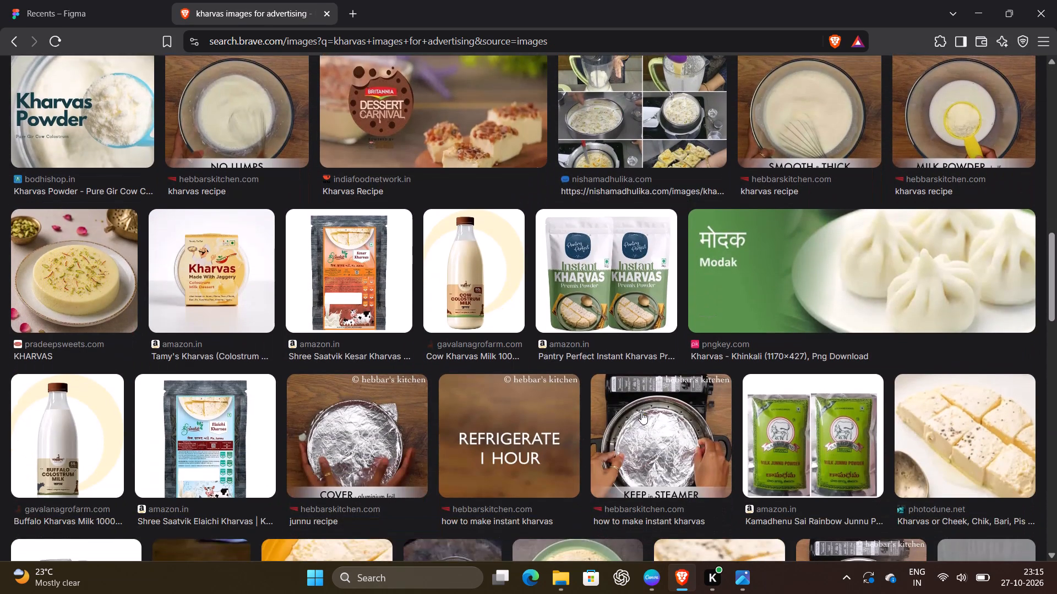
scroll(641, 412, down, 2)
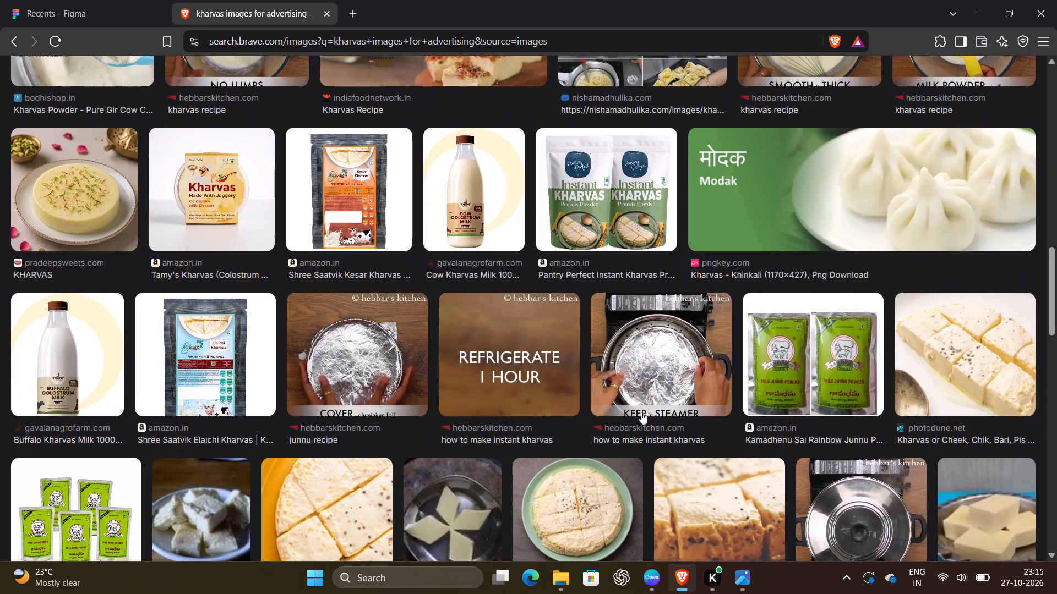
scroll(641, 412, down, 1)
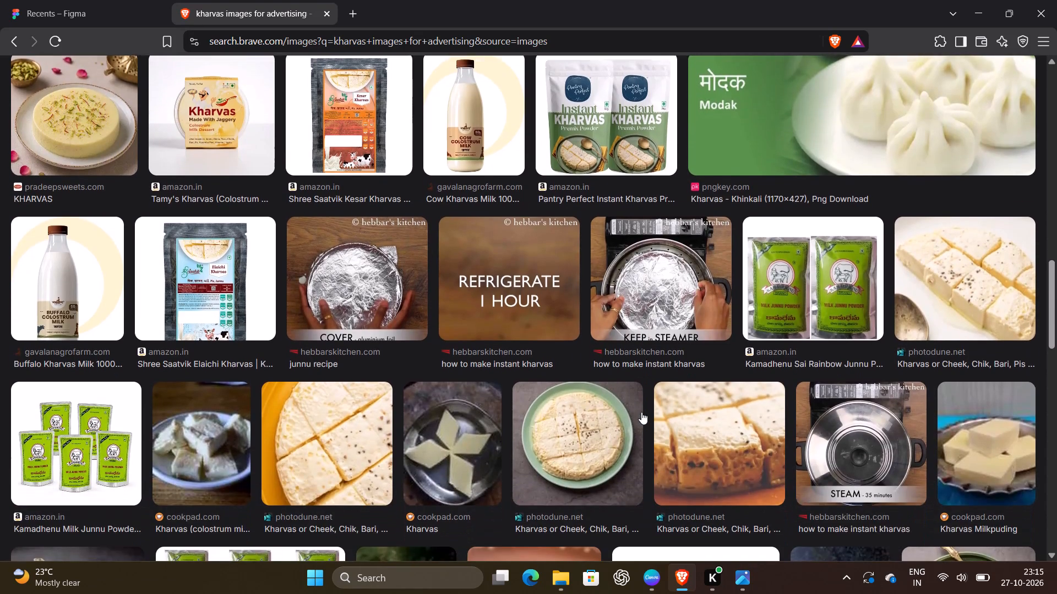
scroll(641, 412, down, 3)
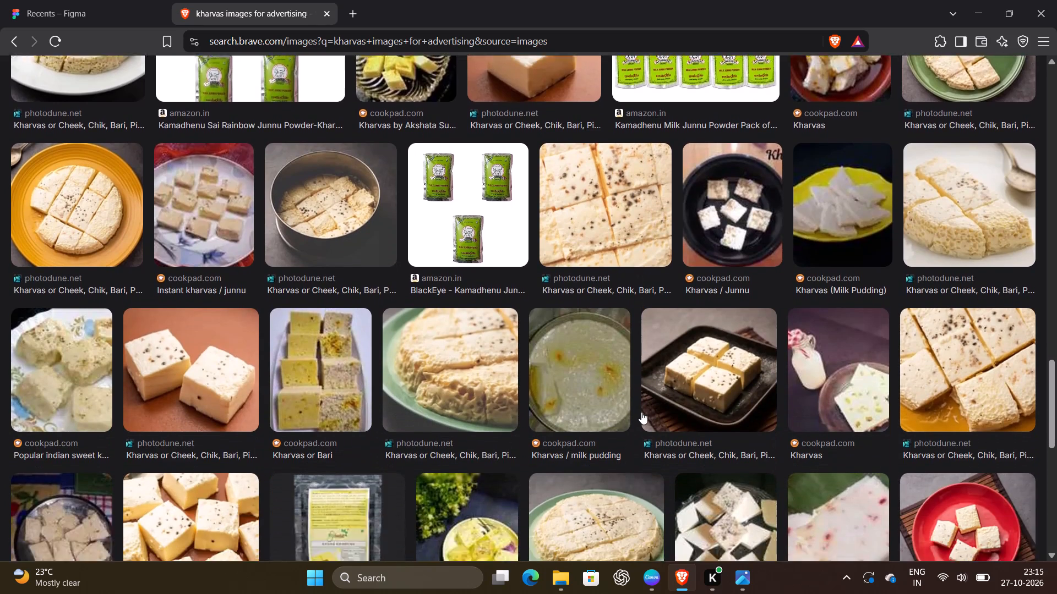
scroll(641, 412, down, 4)
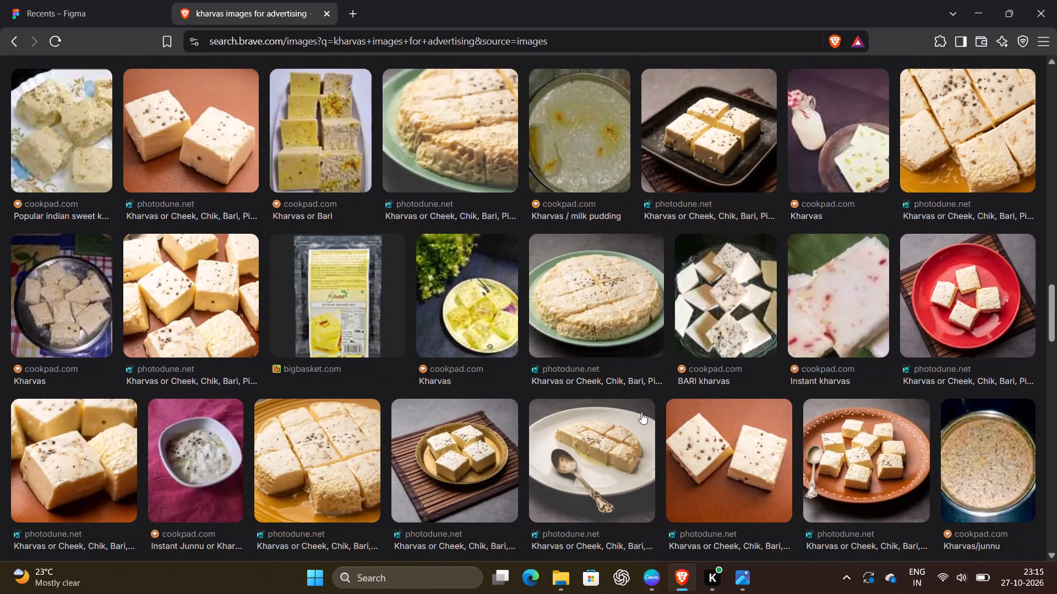
scroll(641, 412, down, 5)
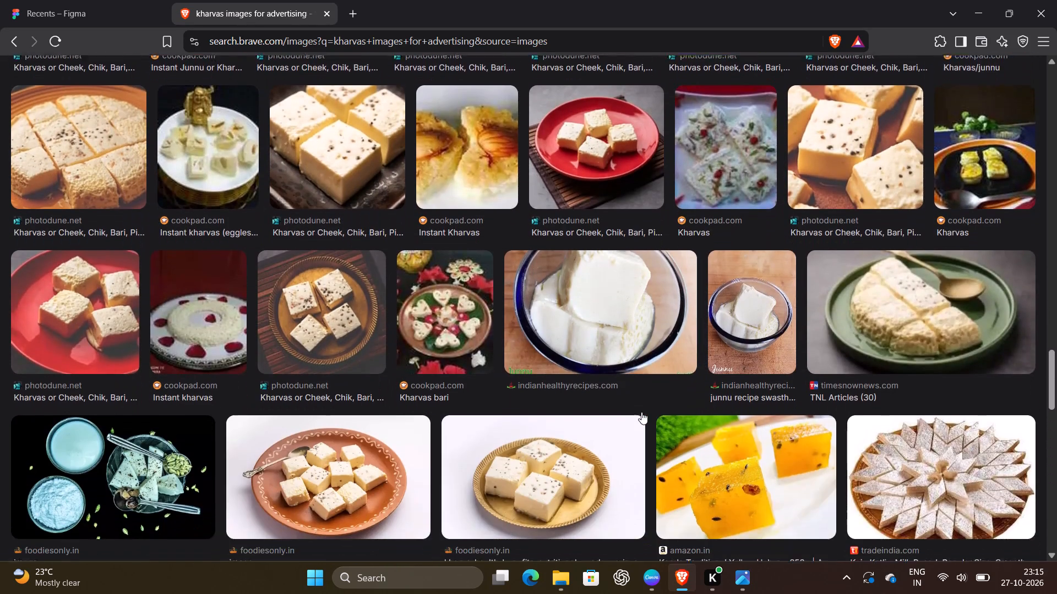
scroll(641, 412, down, 2)
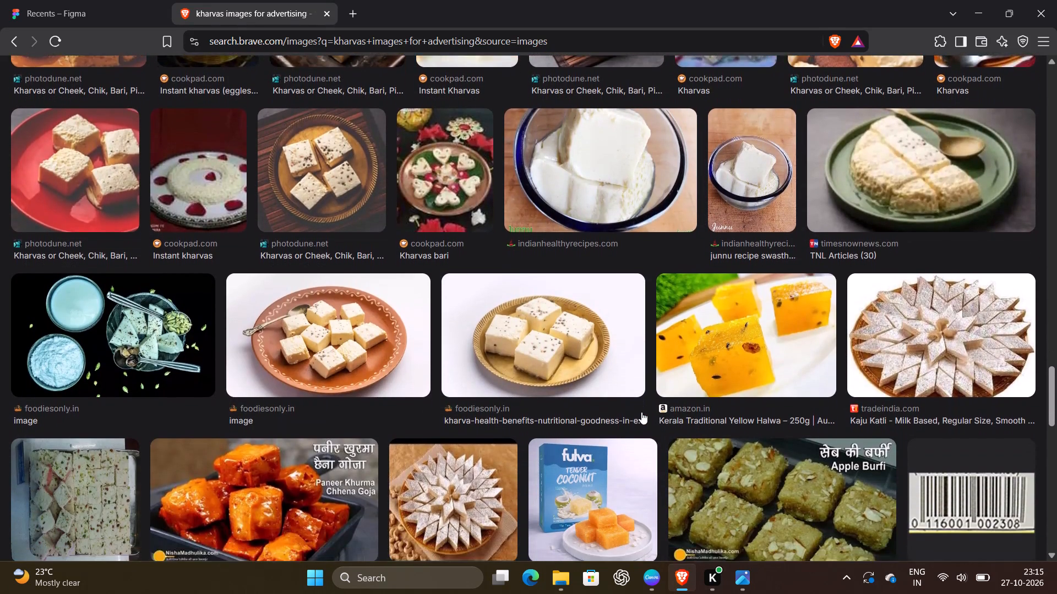
scroll(641, 412, down, 5)
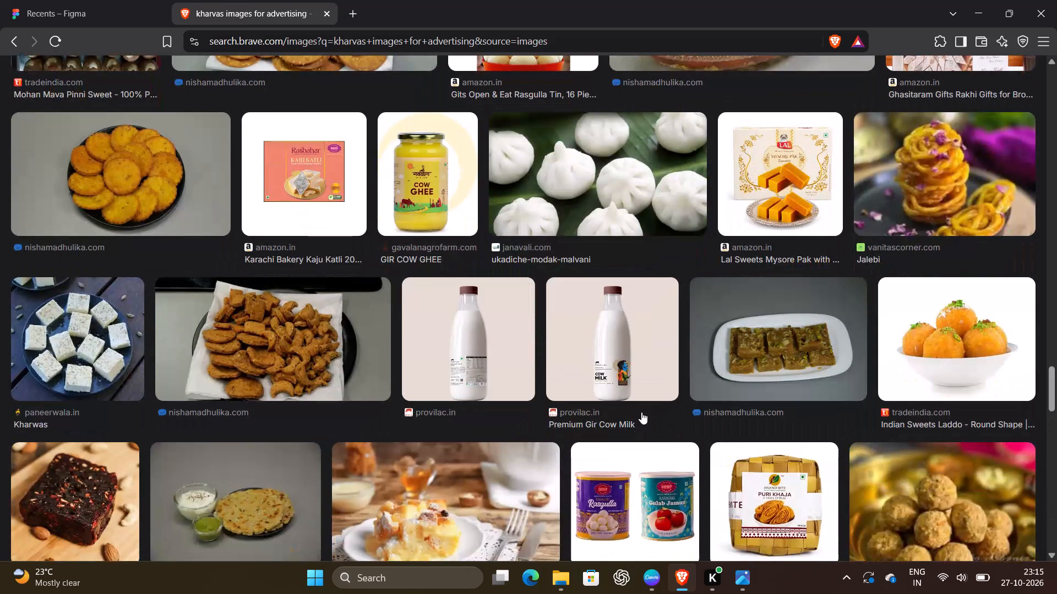
scroll(641, 412, down, 6)
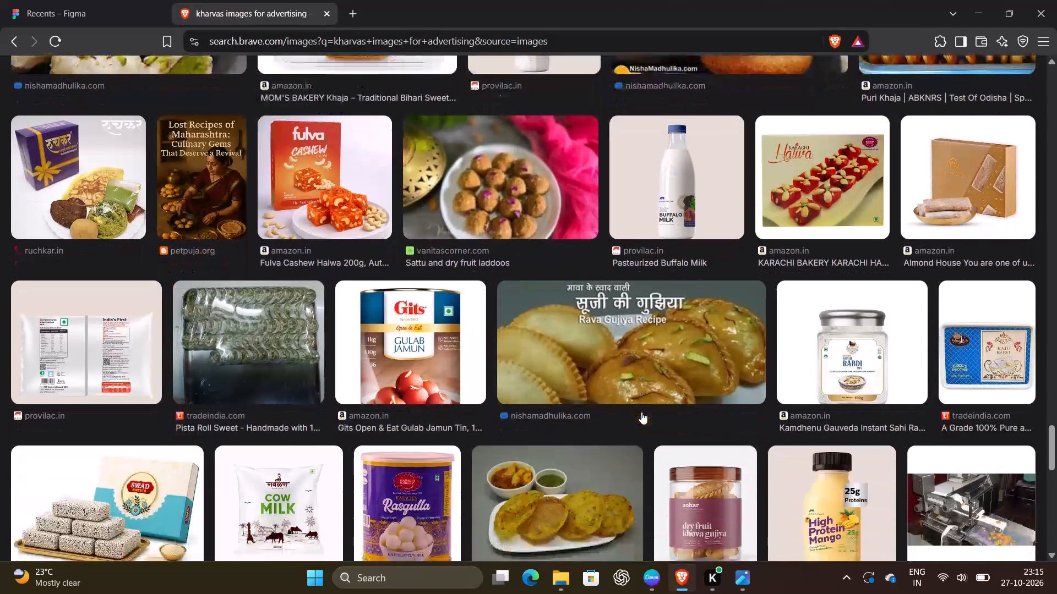
scroll(641, 412, down, 5)
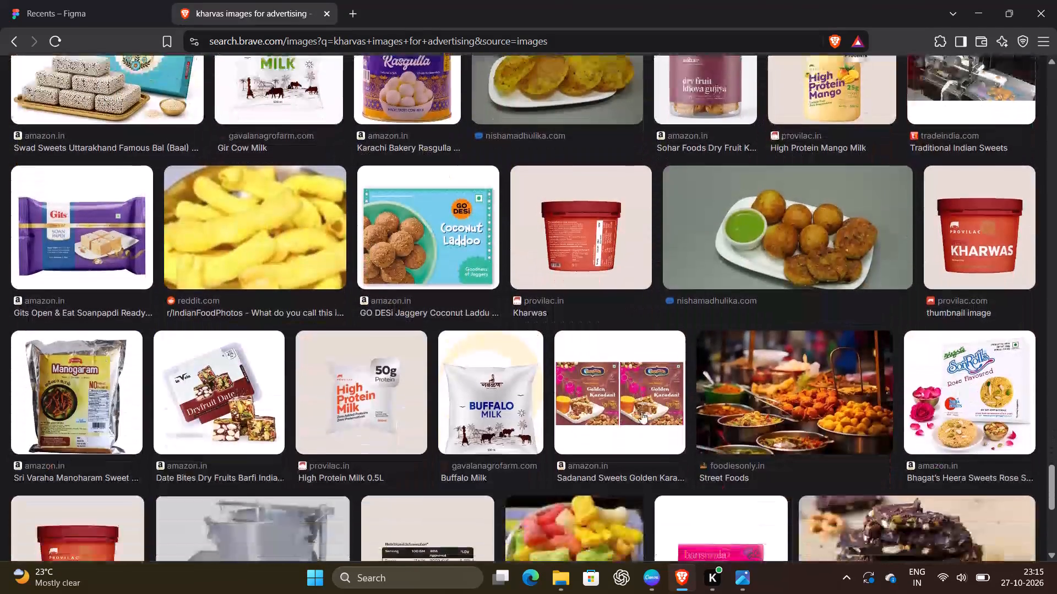
Copy the photo of four kharvas cubes on a black square tray and paste it into Canva's Explore Our Products section.
scroll(641, 412, down, 1)
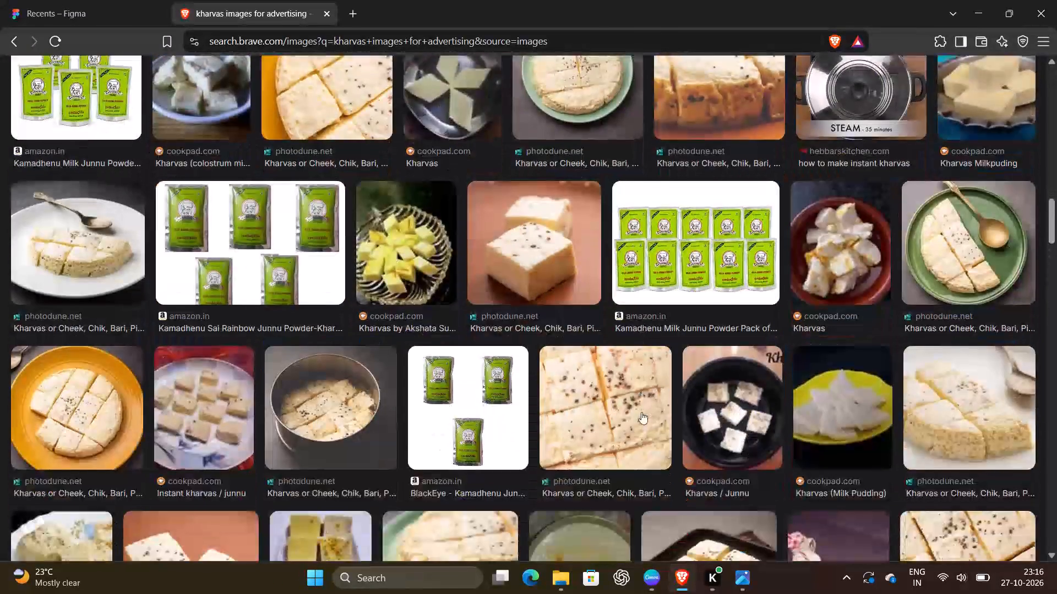
scroll(641, 412, down, 1)
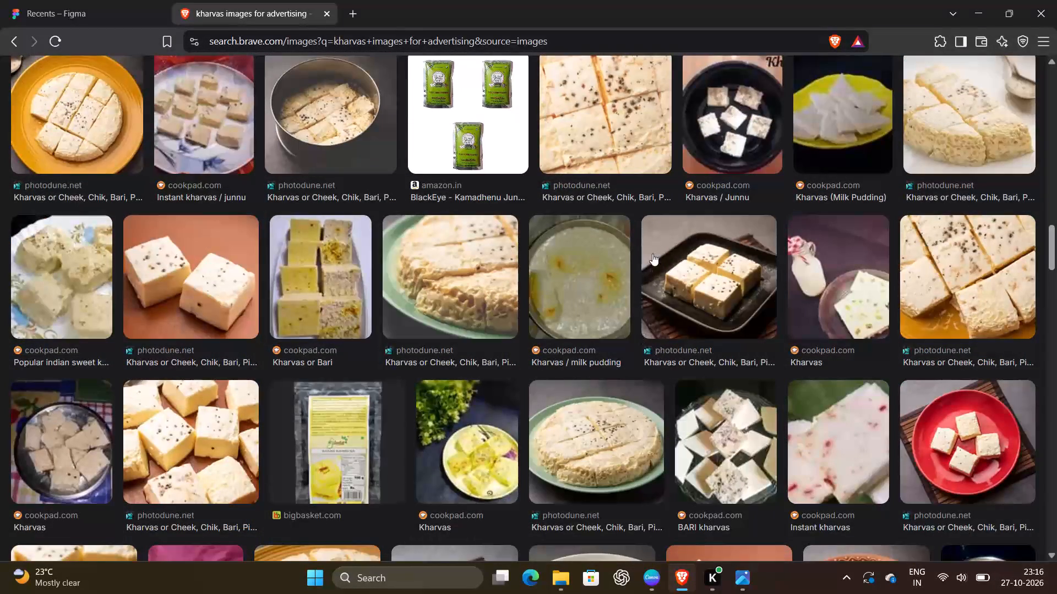
right_click(679, 265)
right_click(679, 265)
click(711, 327)
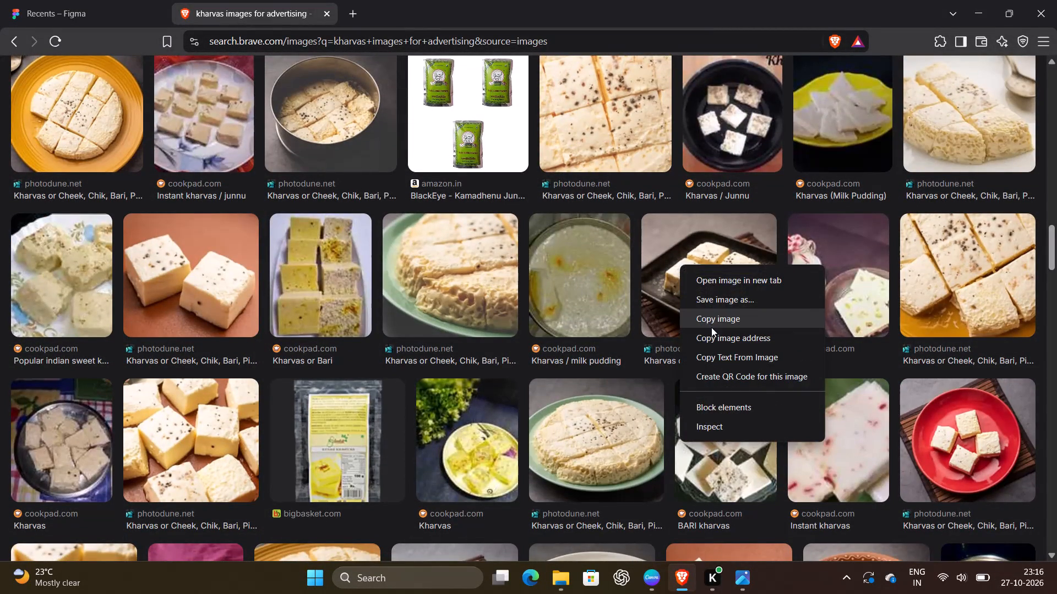
click(651, 586)
scroll(480, 443, down, 1)
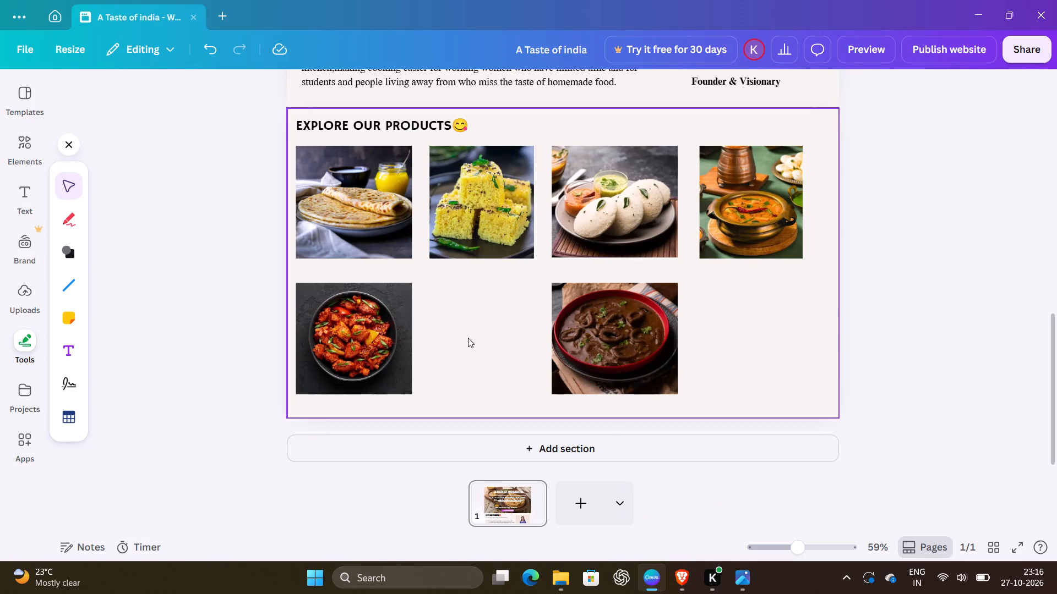
scroll(468, 338, down, 1)
right_click(466, 346)
right_click(466, 346)
click(491, 337)
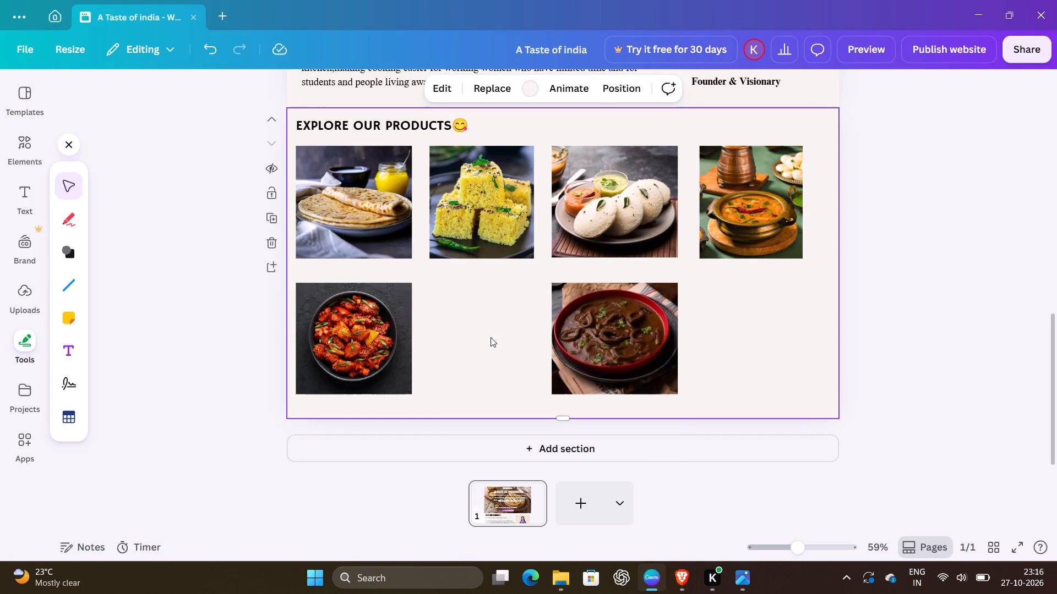
Shrink the pasted kharvas photo and move it into the second-row gap between the two existing food photos.
drag(566, 346, 566, 337)
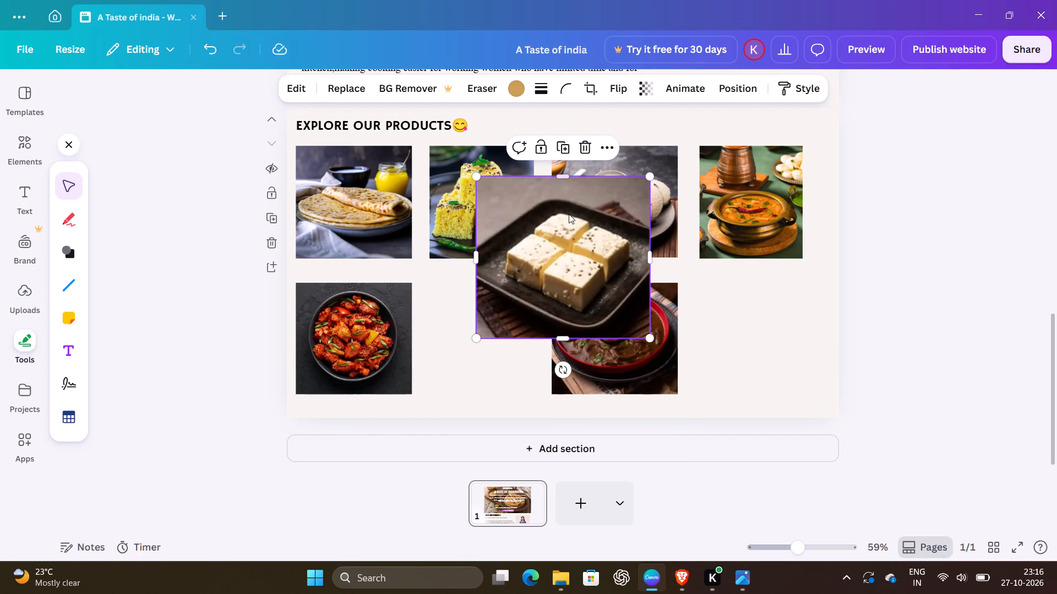
drag(650, 338, 612, 320)
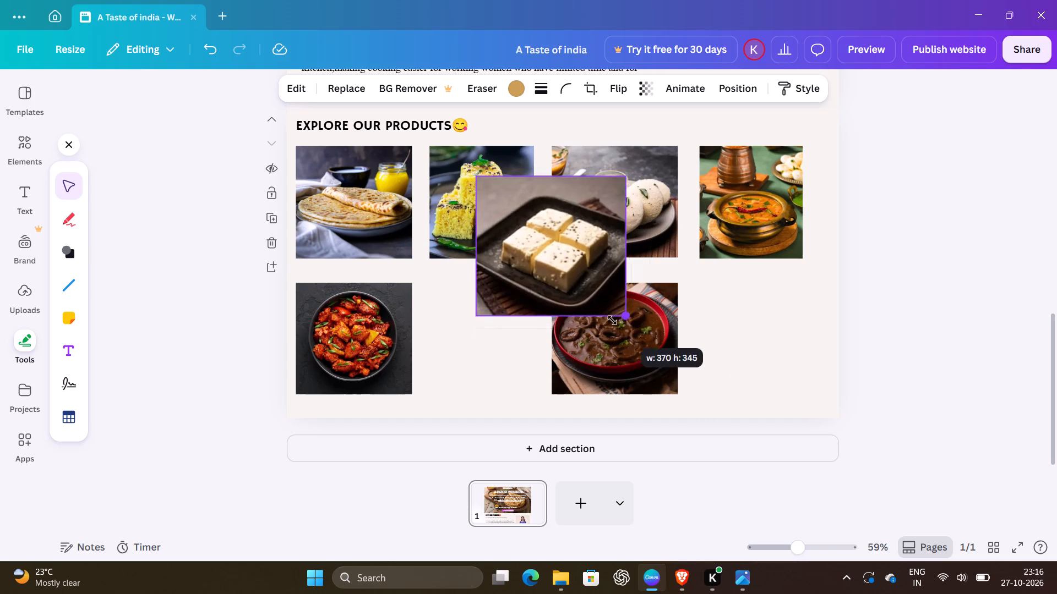
drag(612, 320, 606, 320)
drag(540, 222, 480, 318)
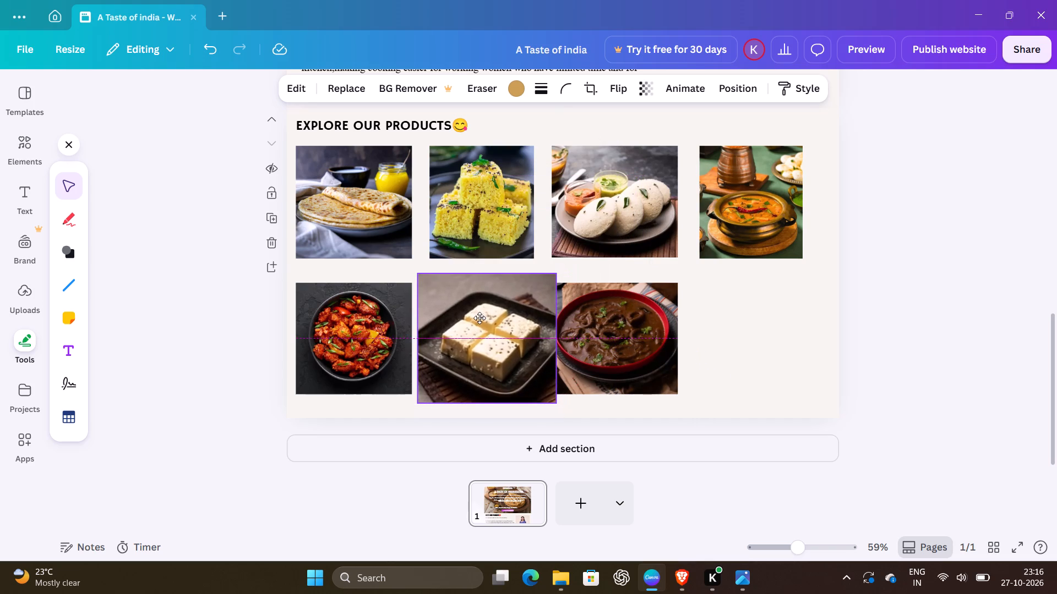
drag(480, 318, 477, 318)
Trim the kharvas photo to about 258 by 276, aligned with the dhokla photo above and the photos beside it.
drag(549, 399, 538, 395)
drag(541, 339, 535, 339)
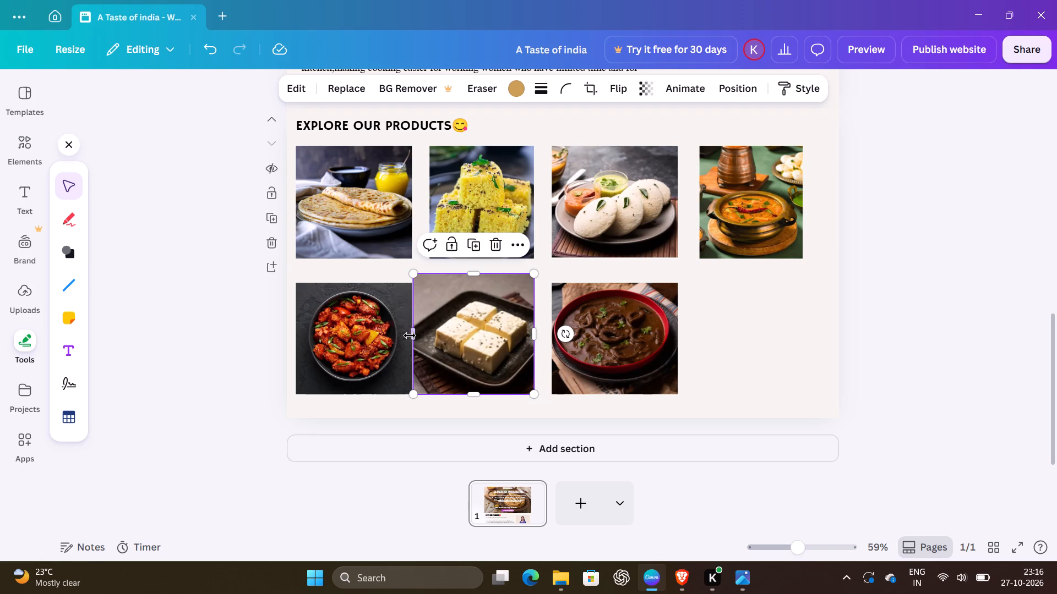
drag(409, 336, 427, 335)
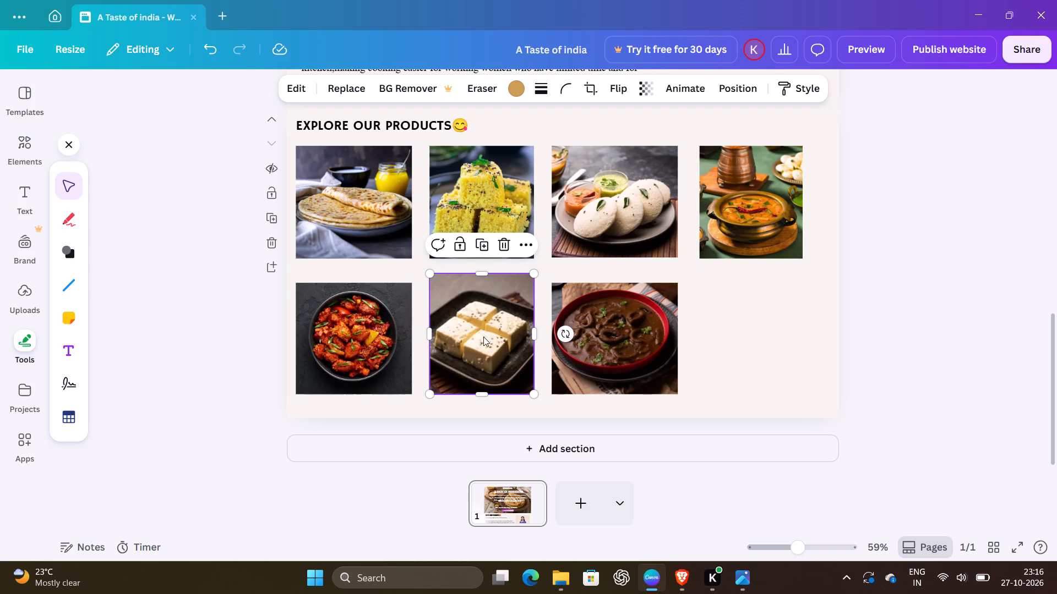
click(479, 274)
drag(479, 274, 479, 285)
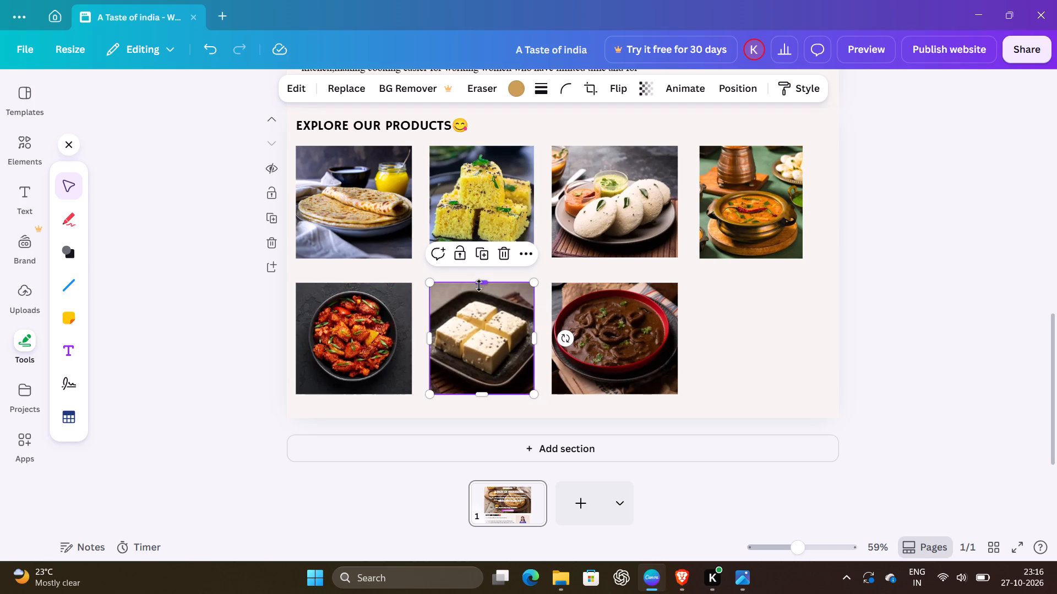
click(535, 339)
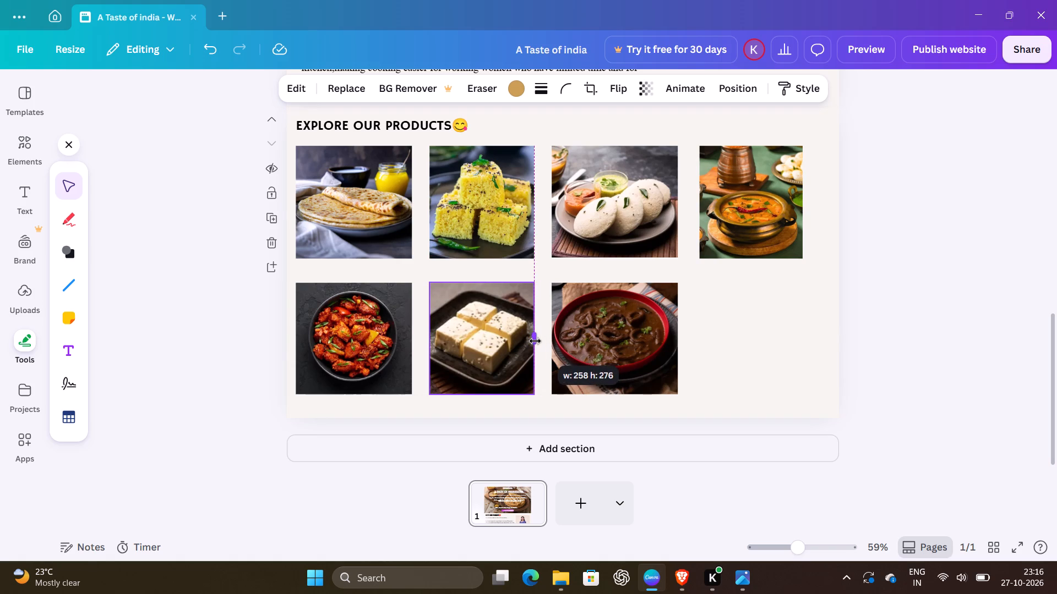
click(429, 338)
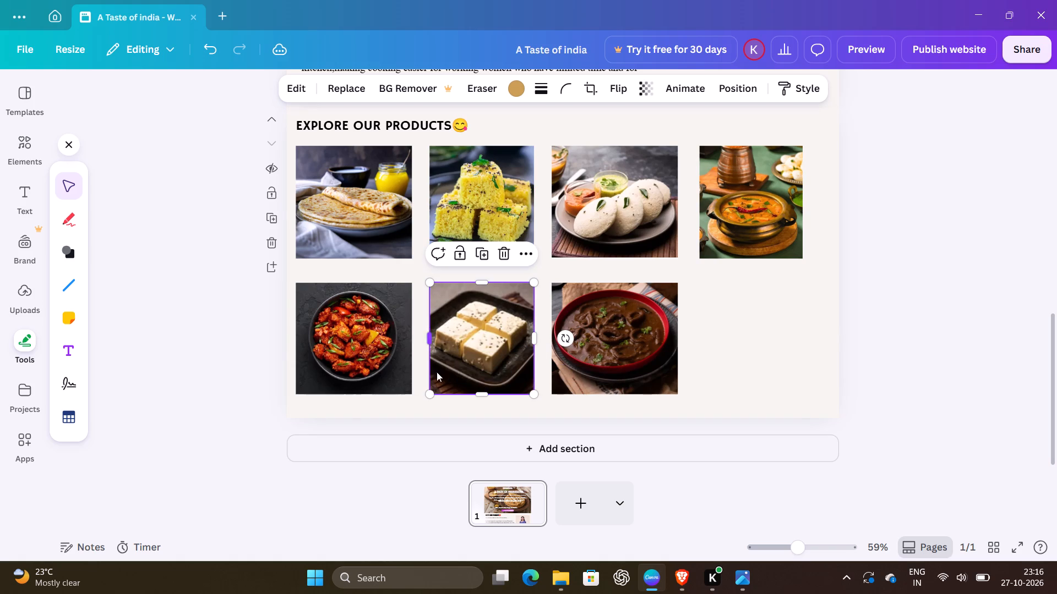
click(477, 393)
click(480, 283)
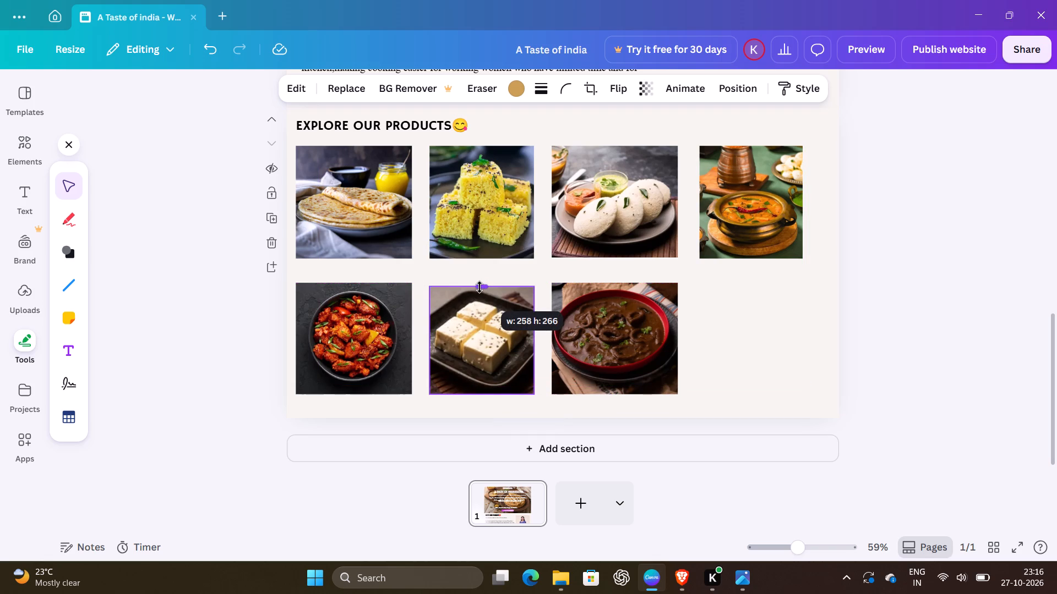
click(950, 337)
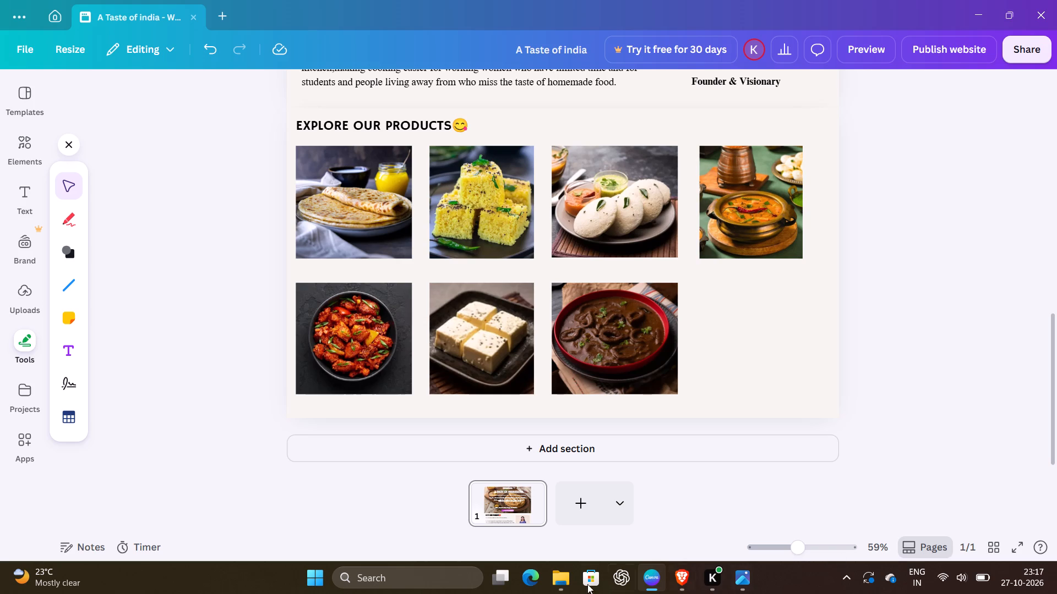
Switch to the pb folder in File Explorer and check the pan image as the next product.
click(568, 579)
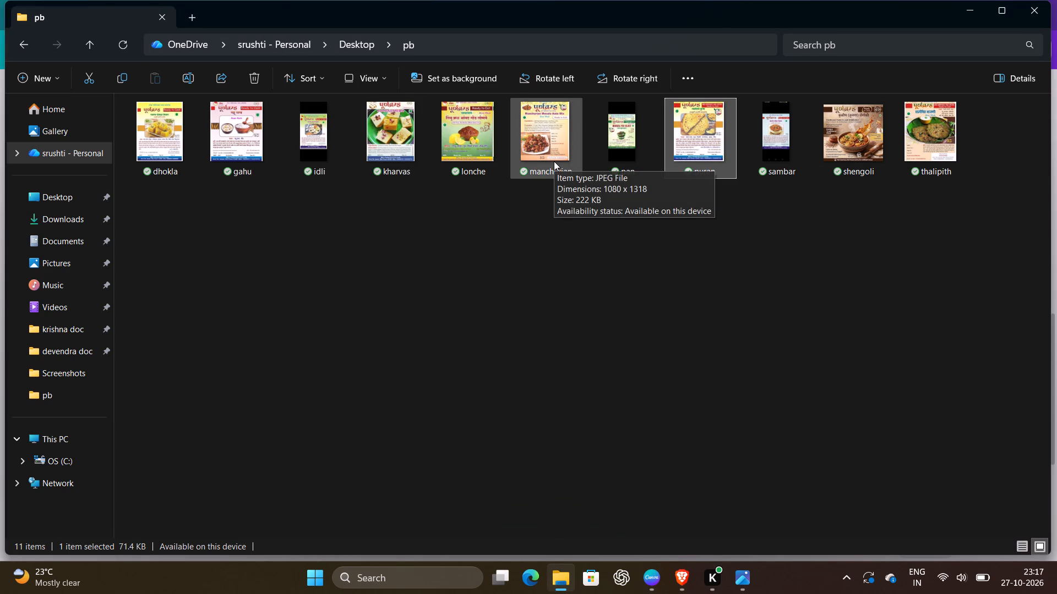
right_click(614, 164)
right_click(614, 164)
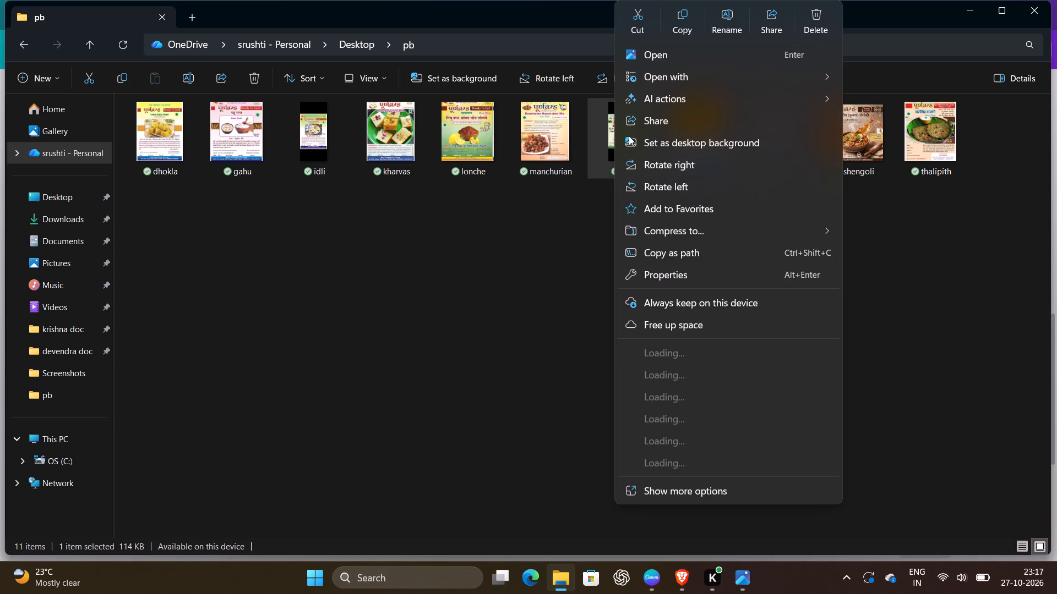
click(516, 403)
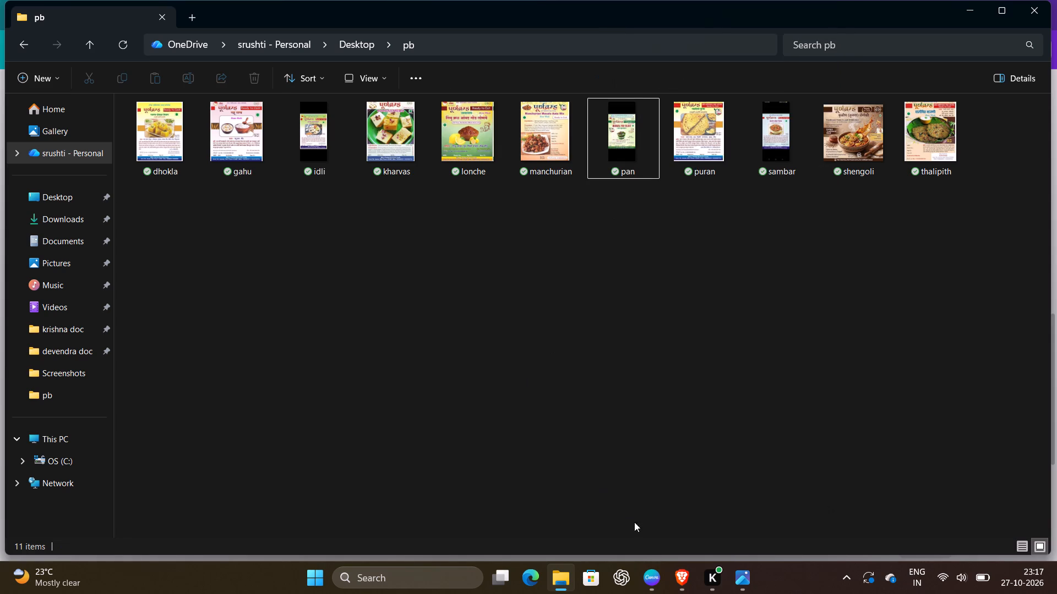
Switch to Brave and change the image search to "pan mukhwas images for advertising".
click(684, 577)
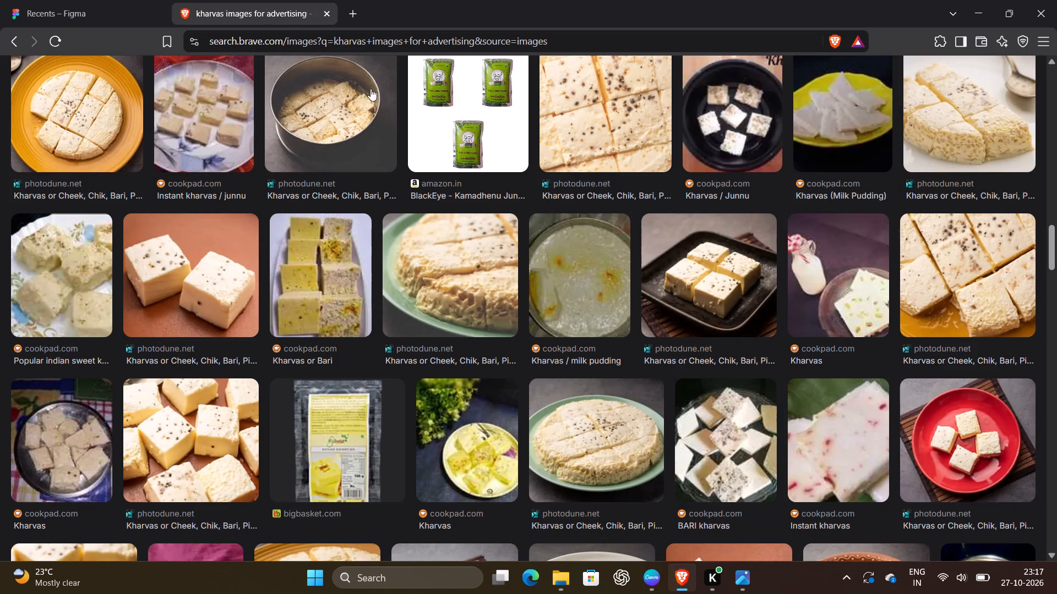
scroll(357, 52, up, 17)
scroll(355, 244, up, 9)
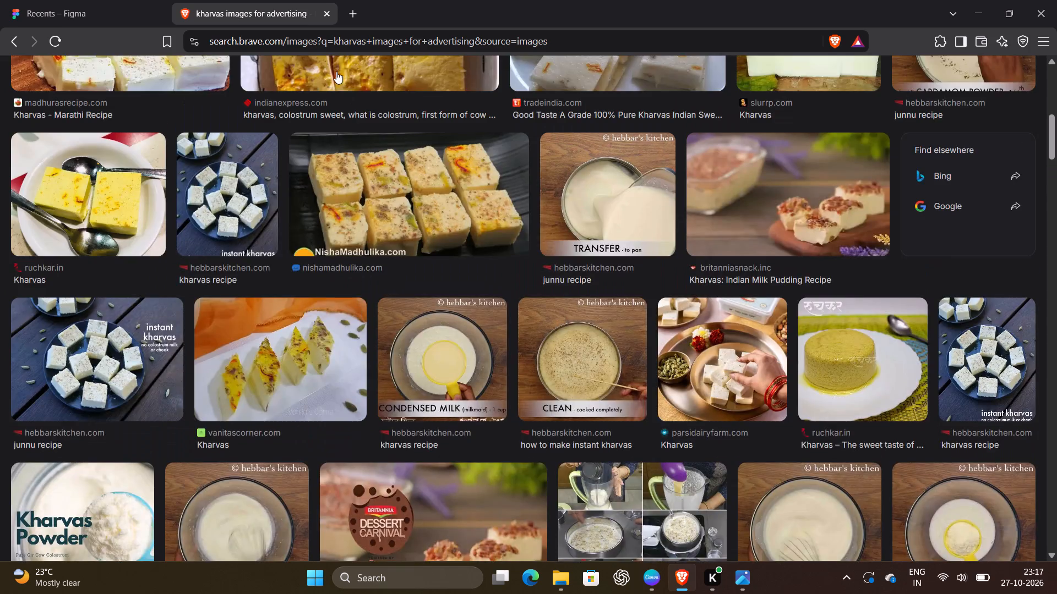
scroll(336, 71, up, 13)
drag(181, 89, 127, 89)
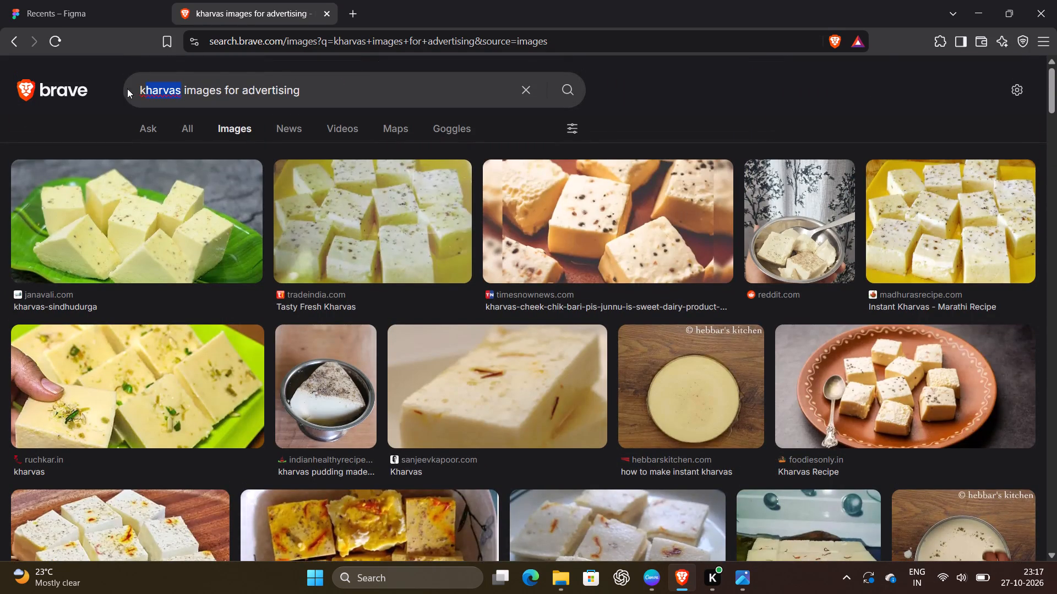
drag(127, 89, 102, 89)
text(pan)
key(space)
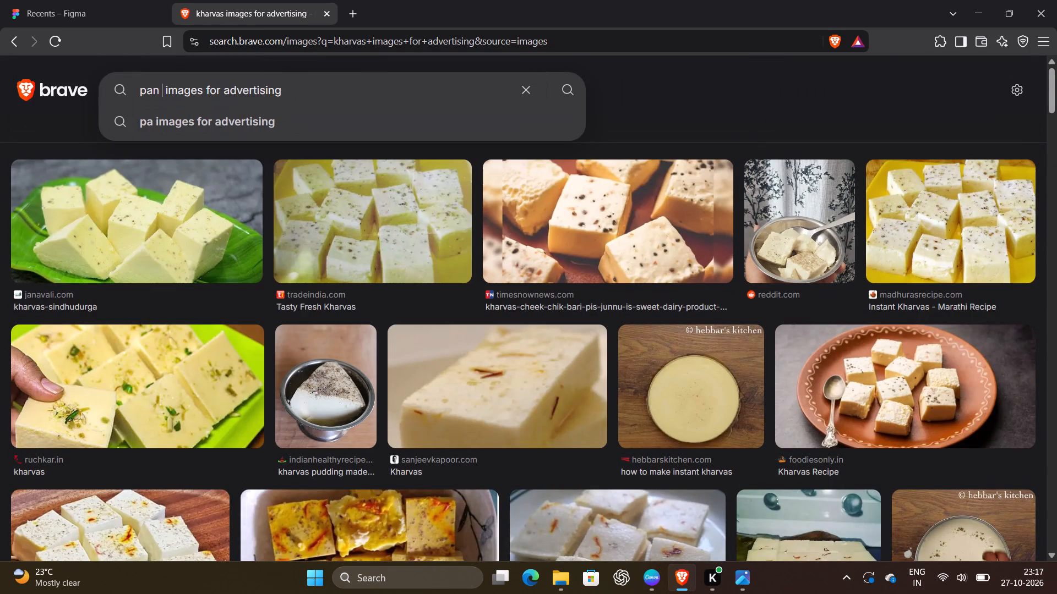
text(mukhwas)
key(Return)
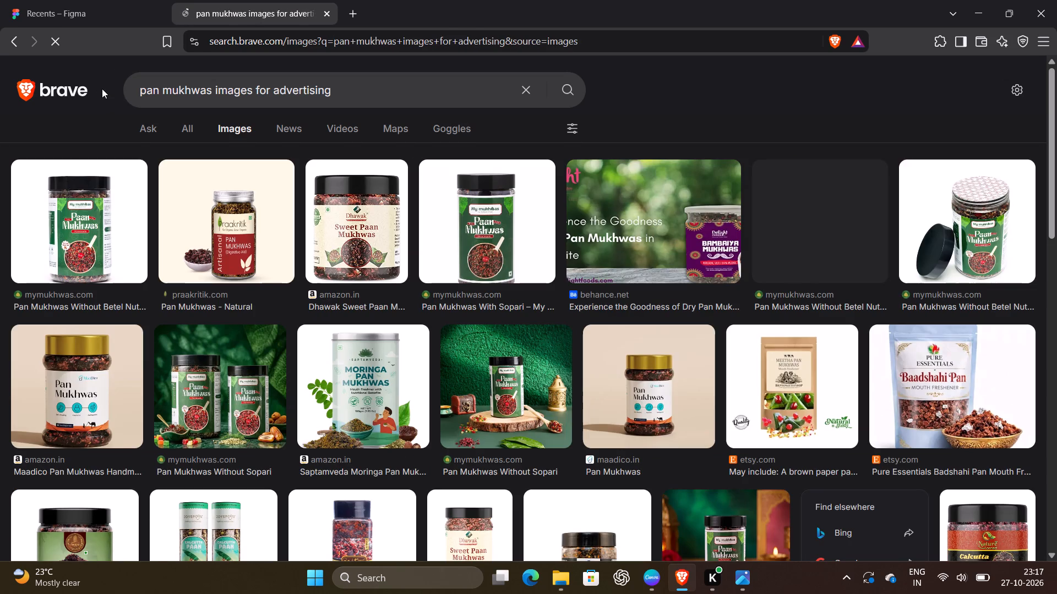
Look through the pan mukhwas image results for a suitable product photo.
scroll(208, 384, down, 4)
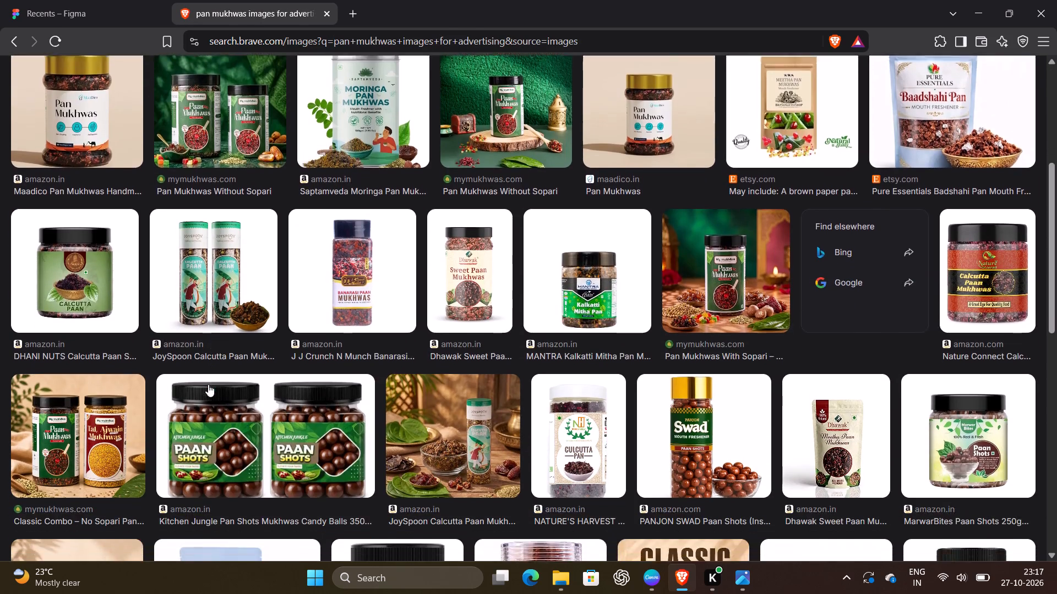
scroll(208, 384, down, 20)
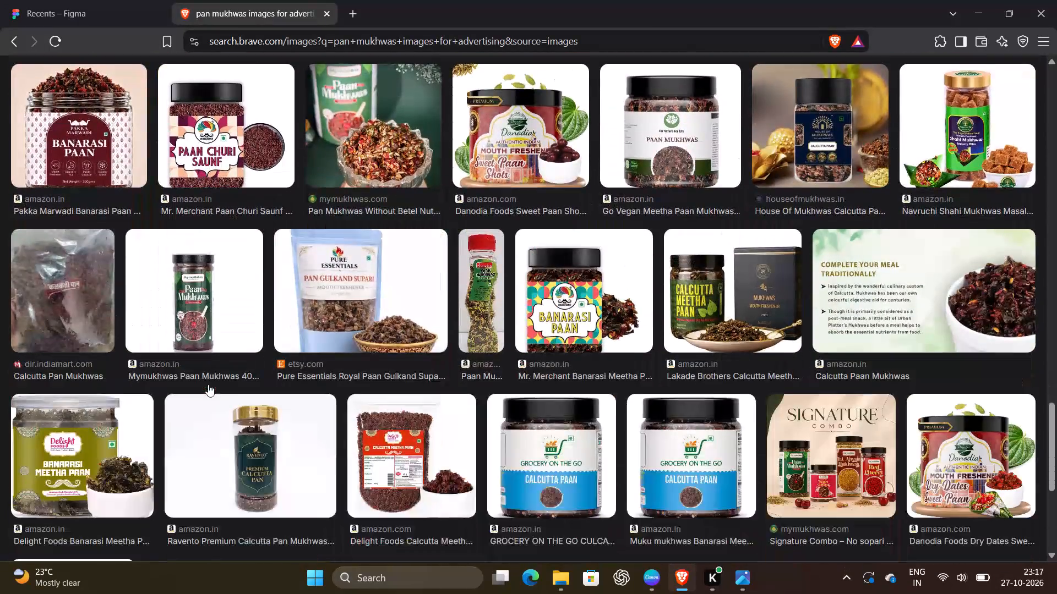
scroll(208, 384, down, 2)
scroll(208, 384, up, 15)
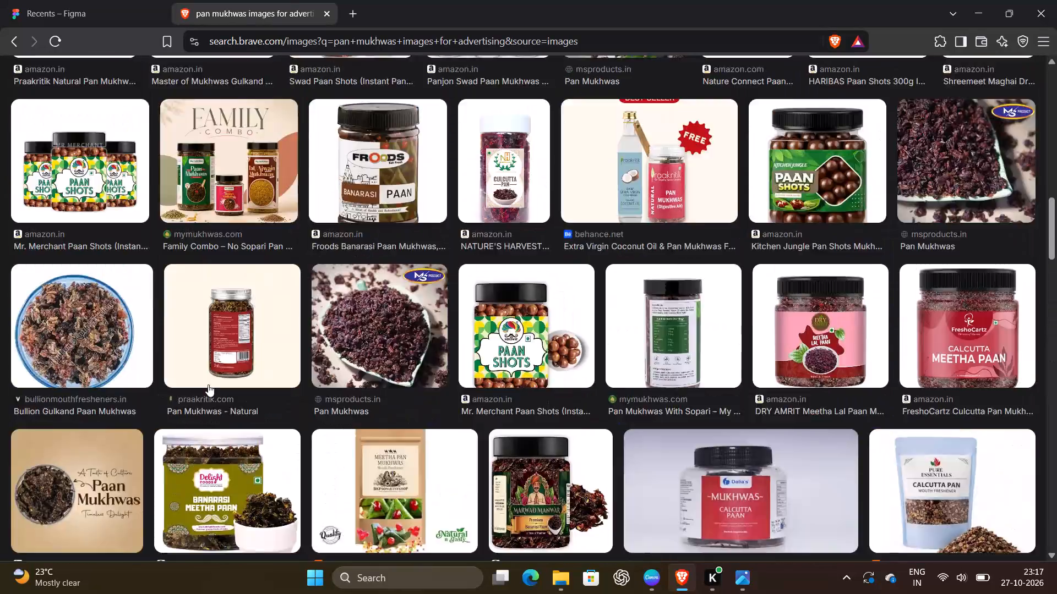
scroll(270, 216, up, 12)
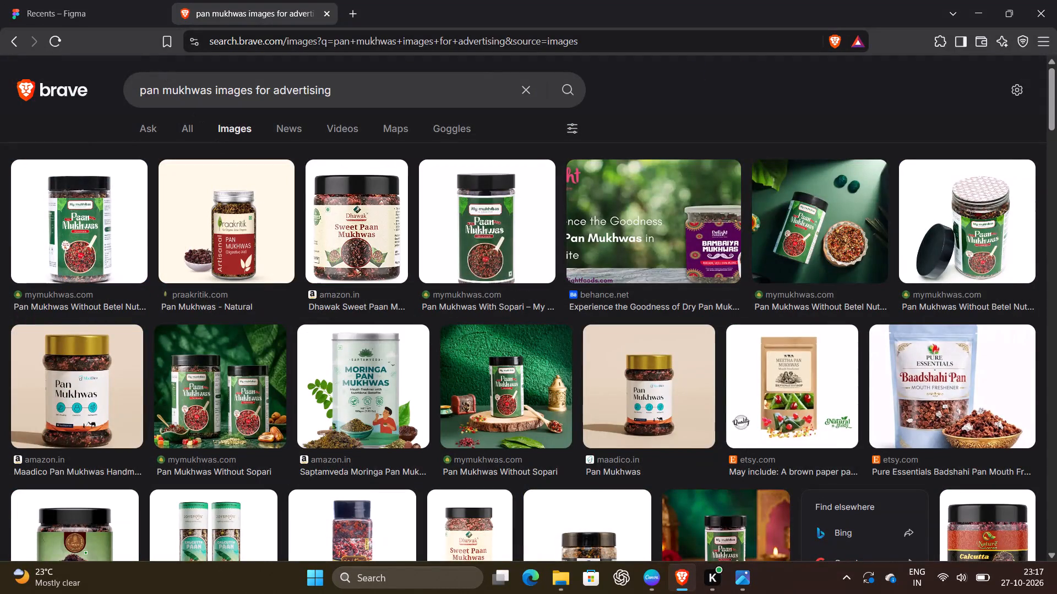
Refine the image search to "green pan mukhwas images for advertising".
click(138, 91)
key(space)
text(green)
key(Return)
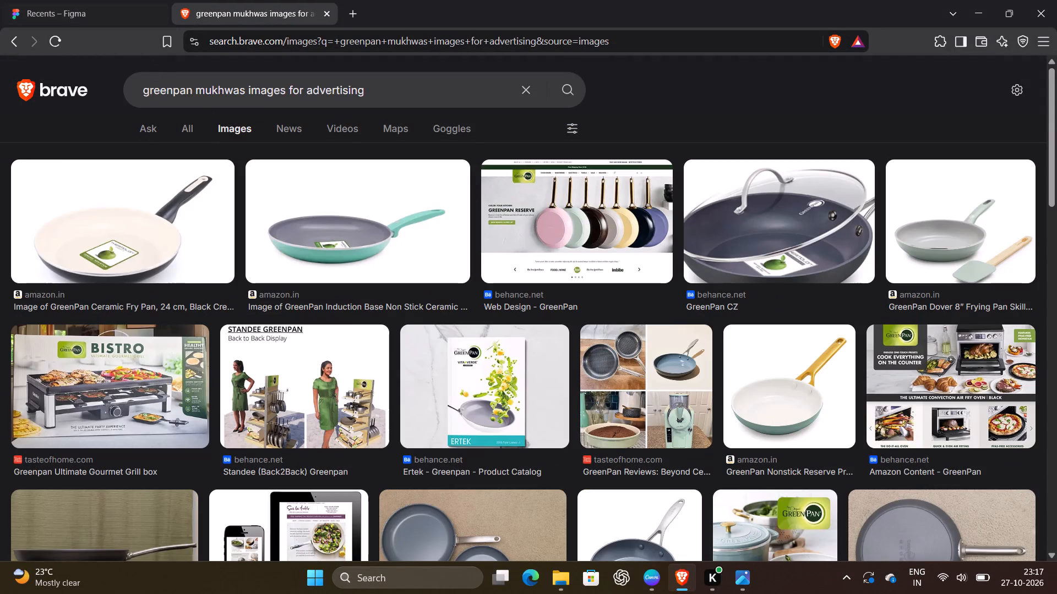
click(171, 94)
key(space)
key(Return)
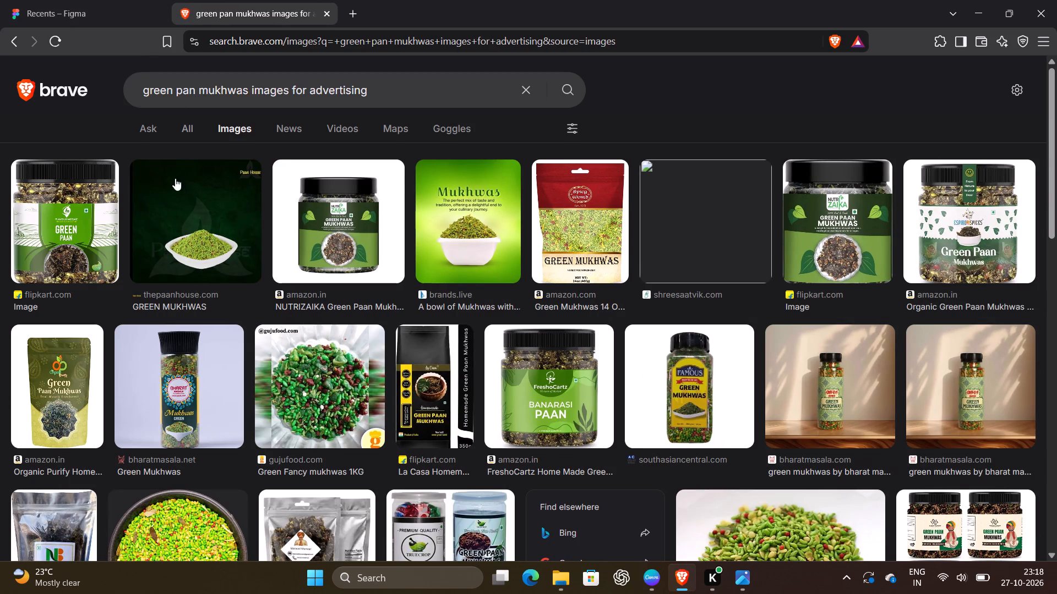
Copy the photo of mukhwas in a clay bowl with a betel leaf and paste it into Canva's Explore Our Products section.
scroll(307, 302, down, 8)
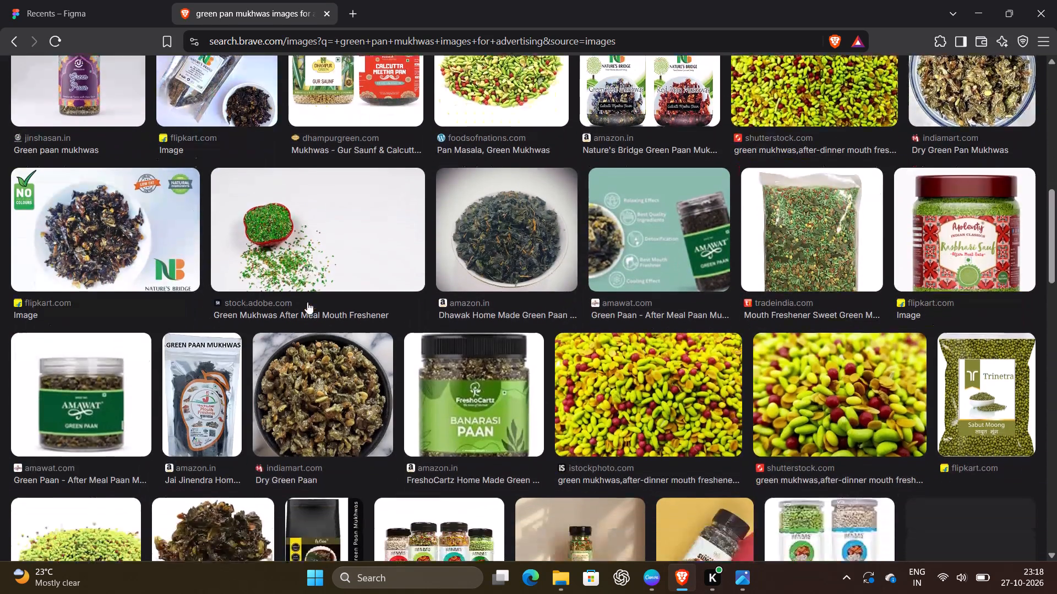
scroll(307, 302, down, 6)
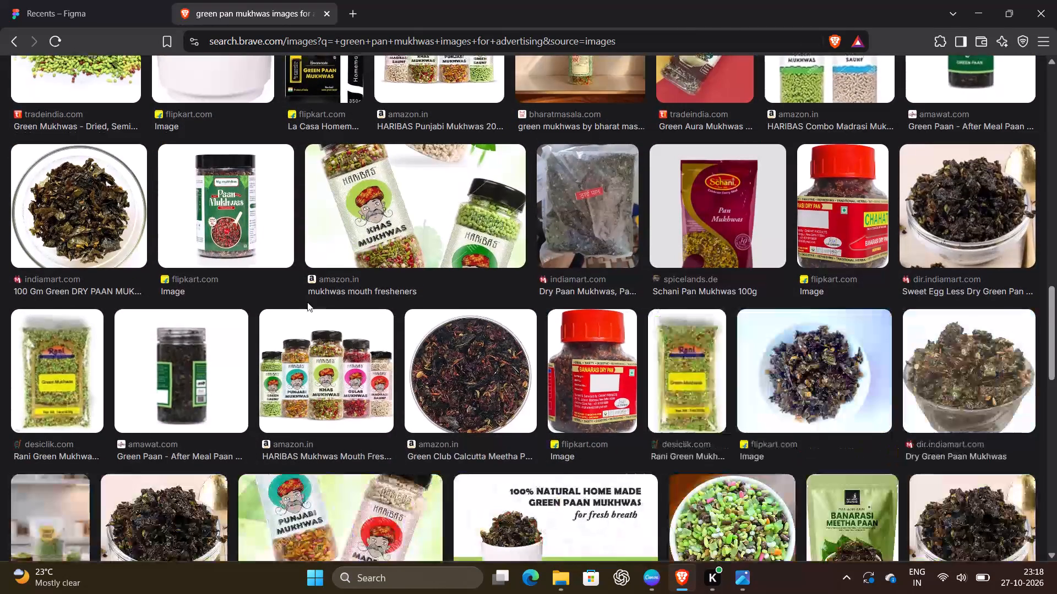
scroll(307, 302, down, 2)
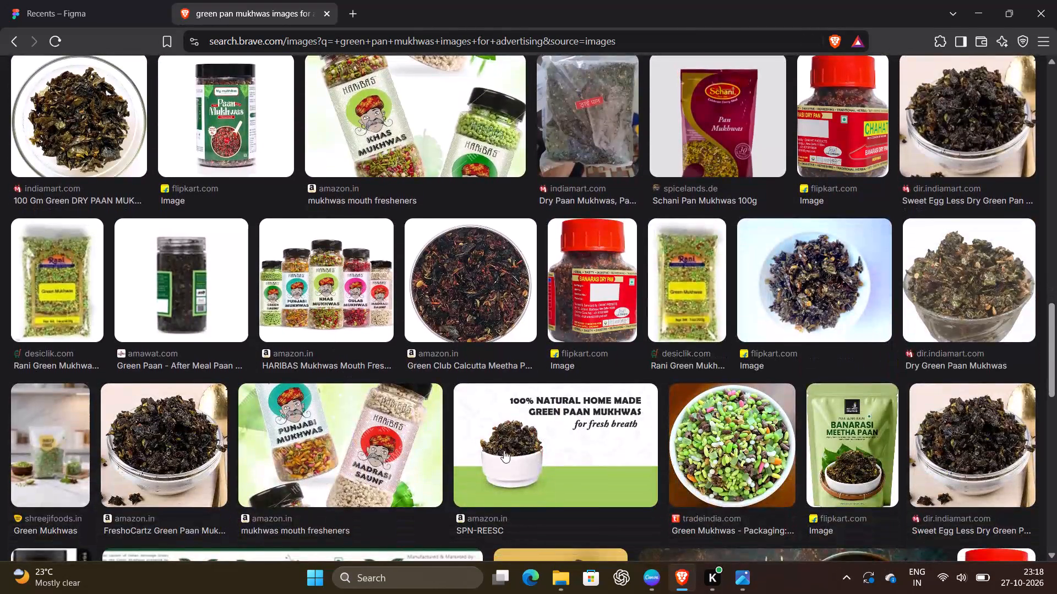
scroll(504, 450, down, 15)
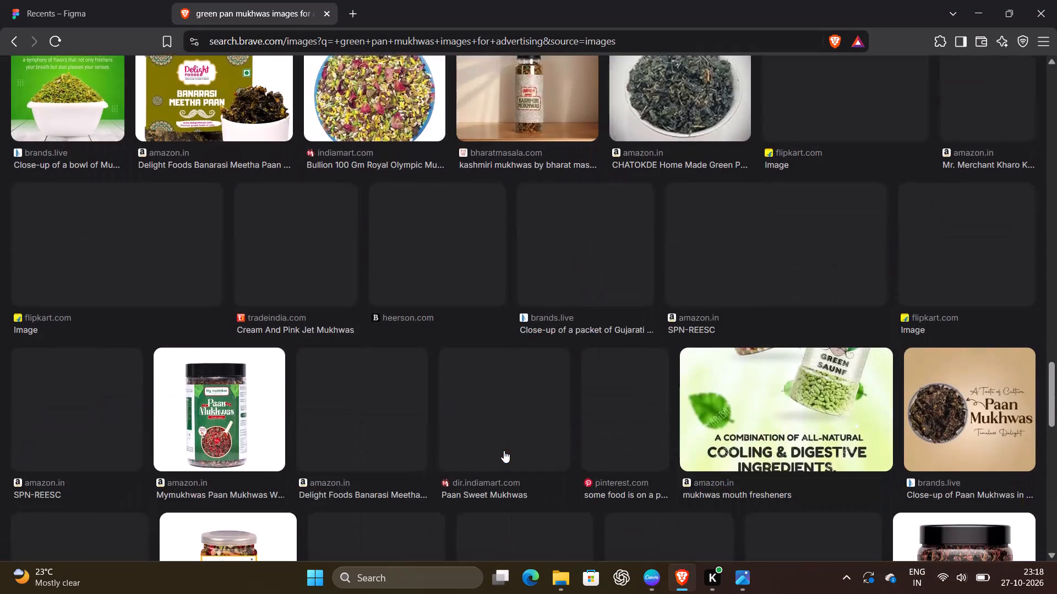
scroll(504, 450, down, 3)
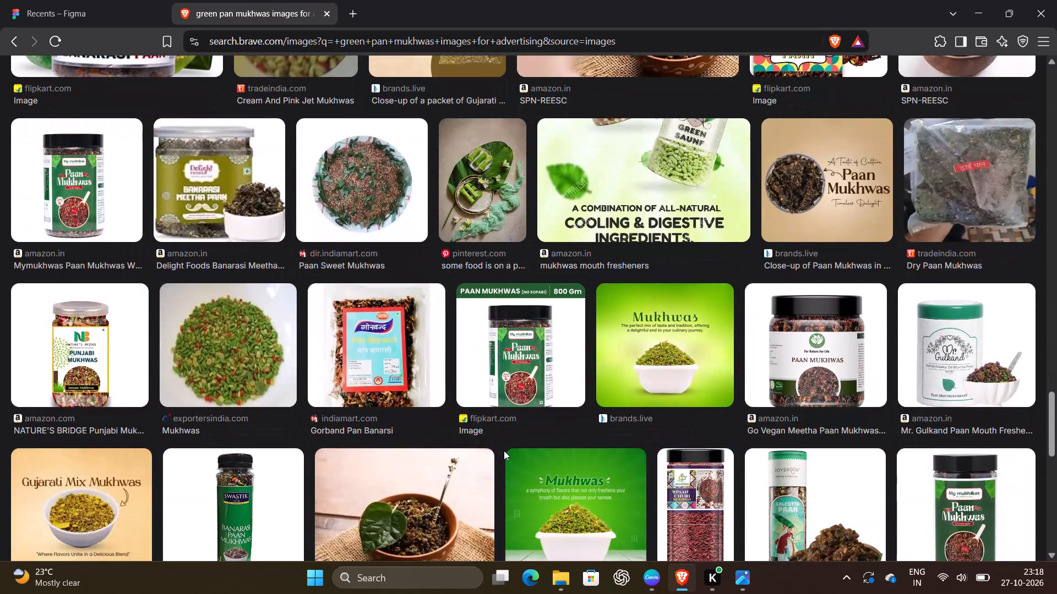
scroll(504, 450, down, 4)
right_click(404, 293)
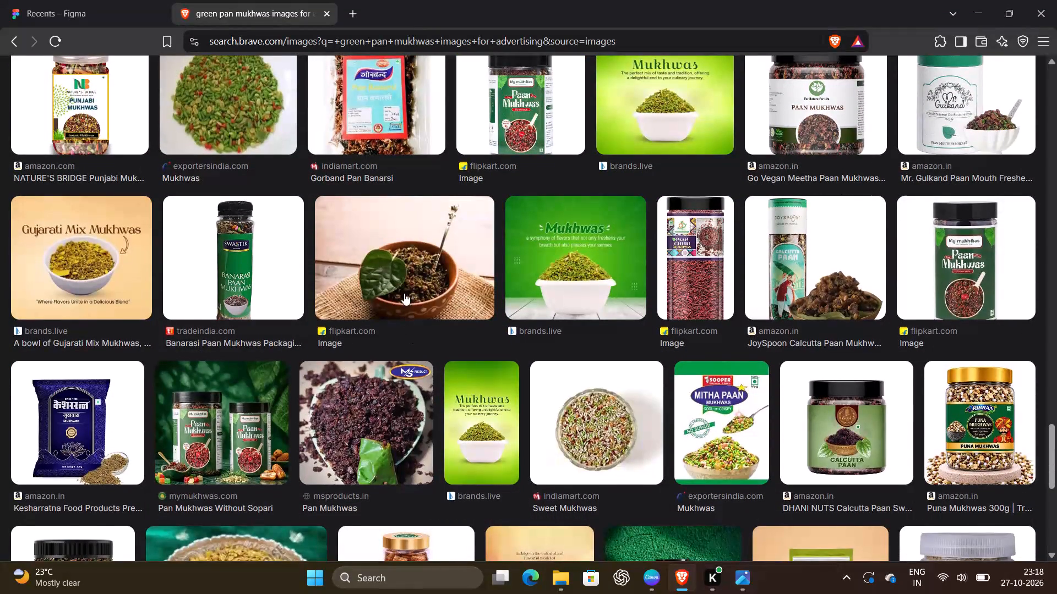
right_click(404, 293)
click(442, 342)
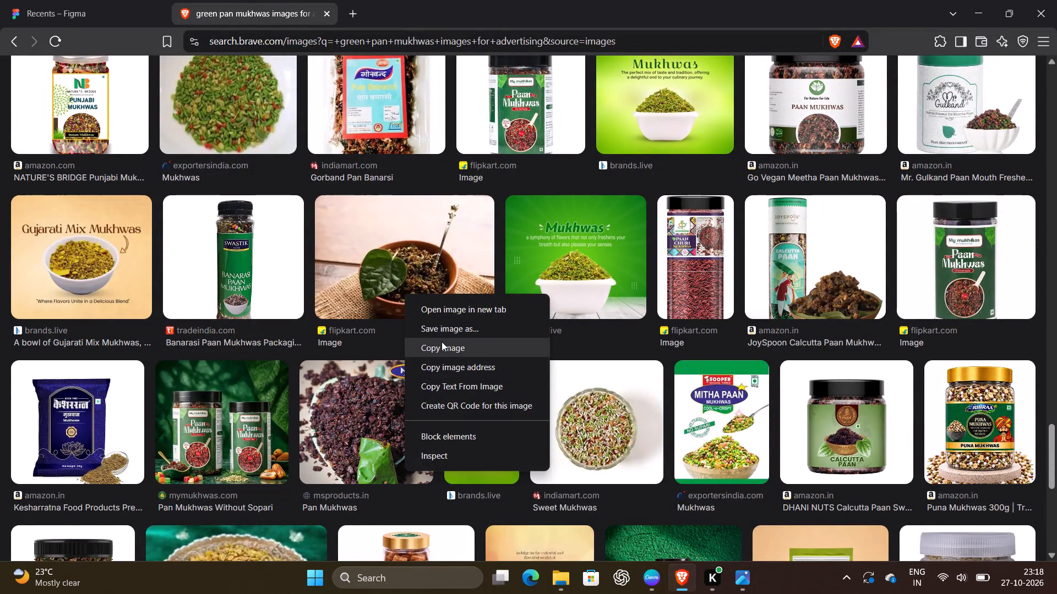
click(656, 581)
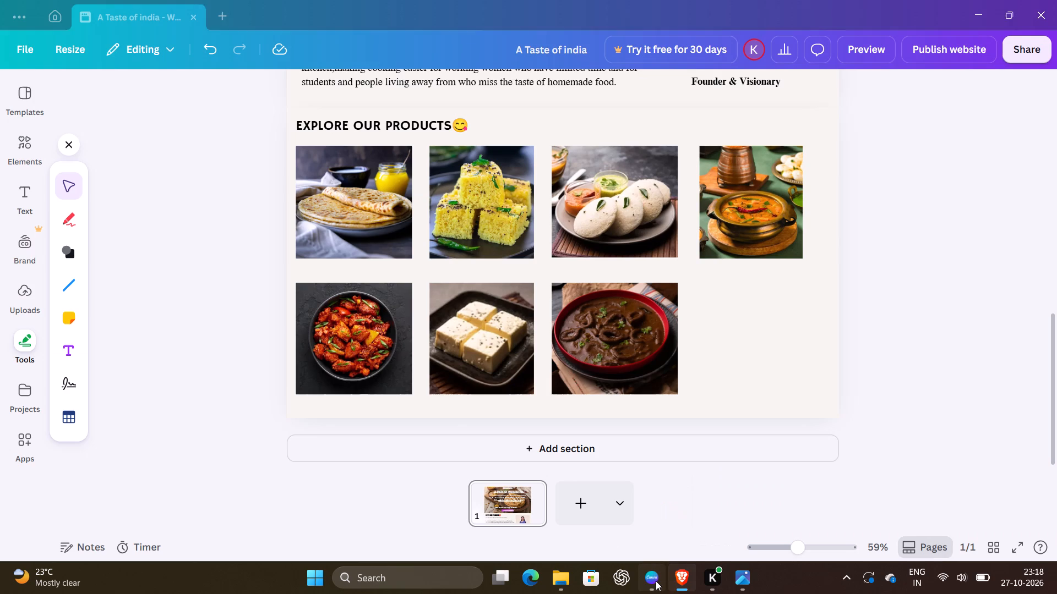
right_click(756, 332)
right_click(756, 332)
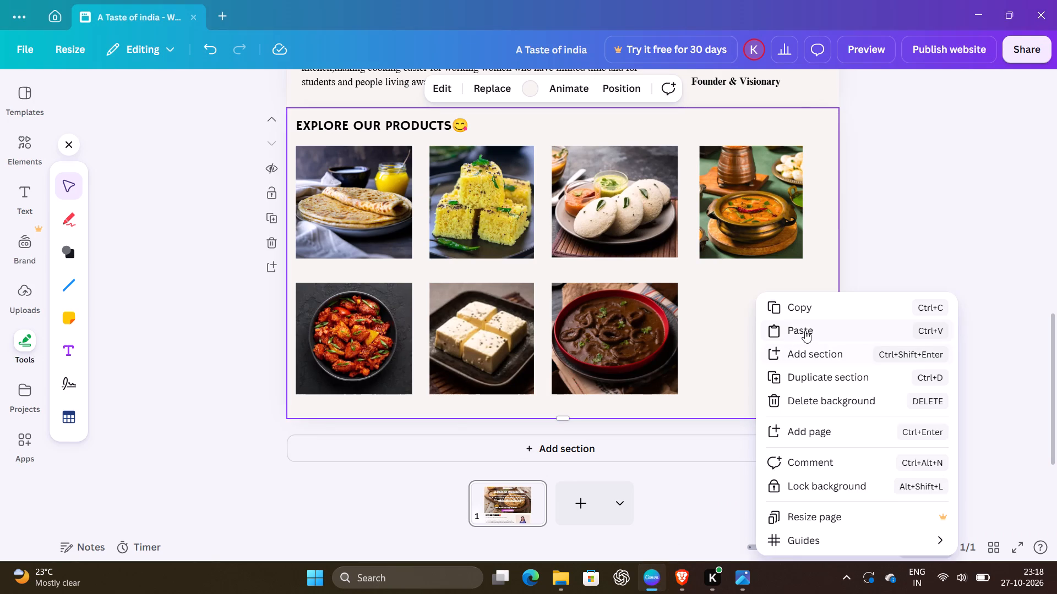
click(805, 331)
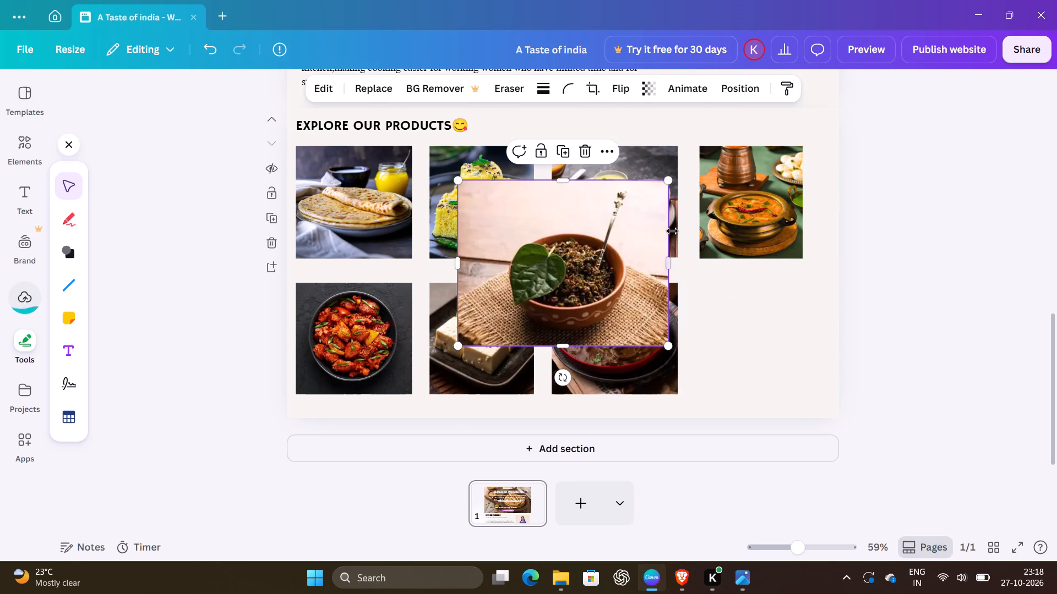
Crop the pasted mukhwas photo's two sides to a width of about 349 and trim a little off its top.
drag(669, 266, 641, 266)
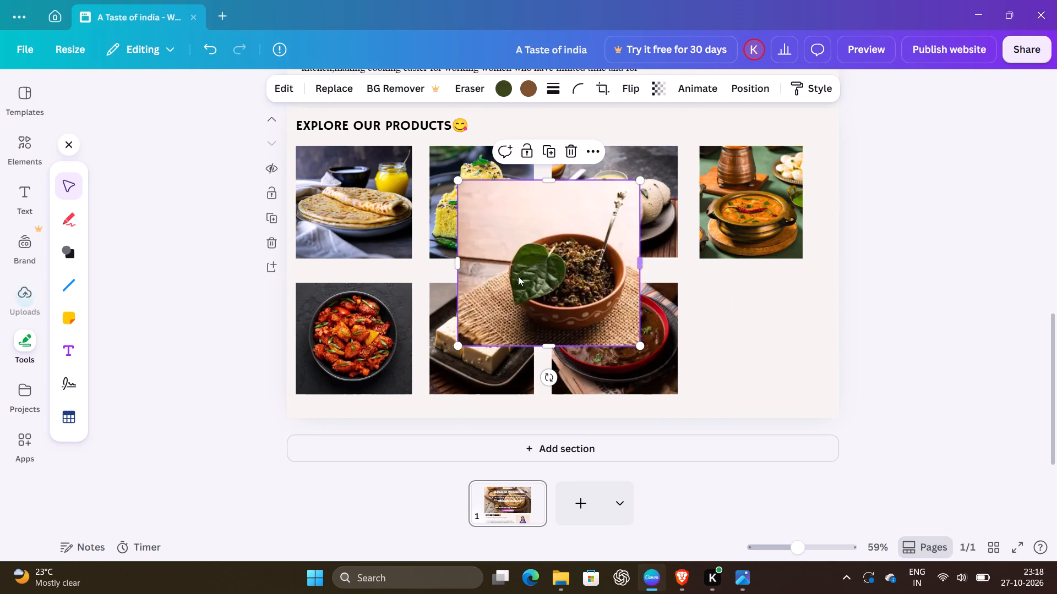
drag(456, 262, 489, 269)
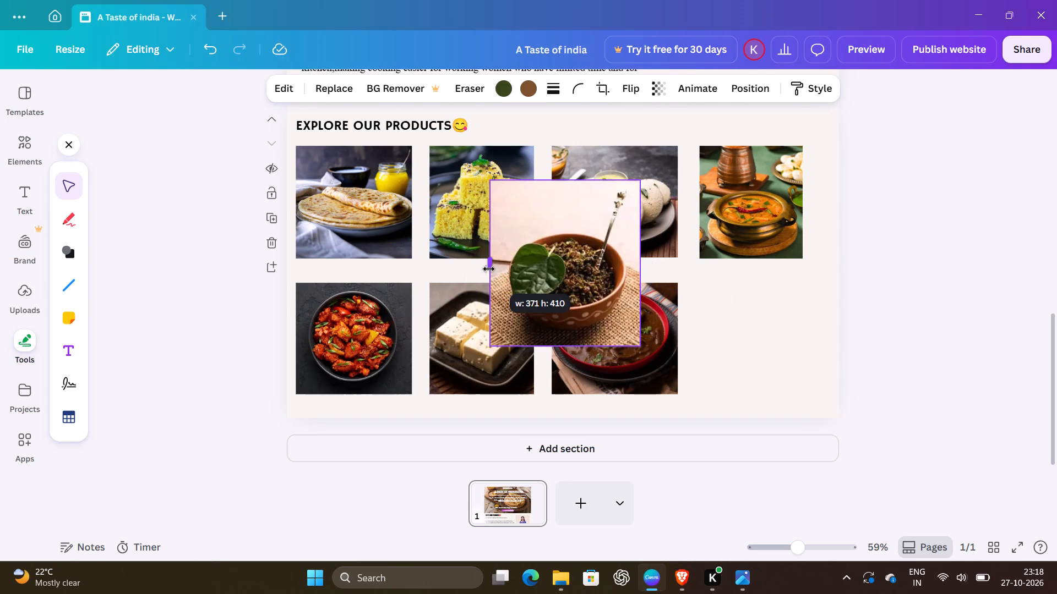
drag(489, 269, 497, 269)
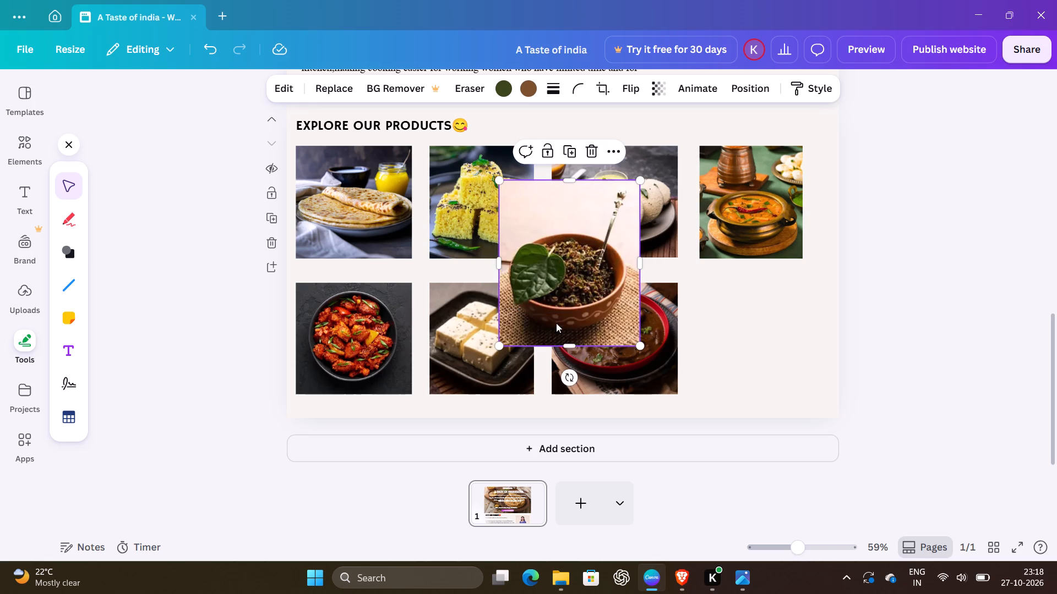
drag(570, 182, 572, 188)
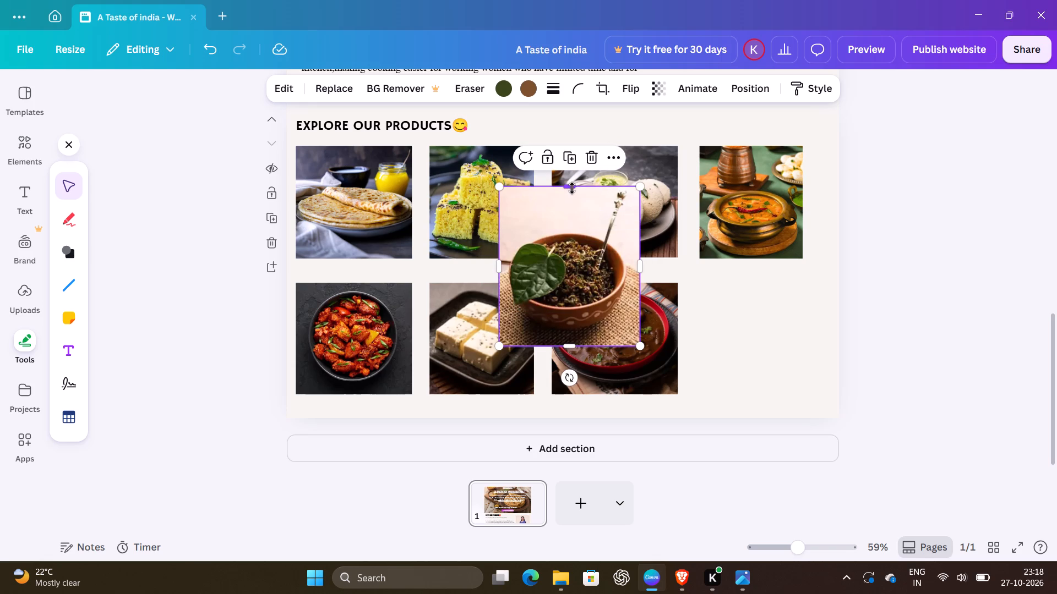
Move the mukhwas photo into the empty fourth spot of the second row, trim its bottom and shrink it to fit.
drag(588, 230, 783, 315)
drag(772, 431, 771, 417)
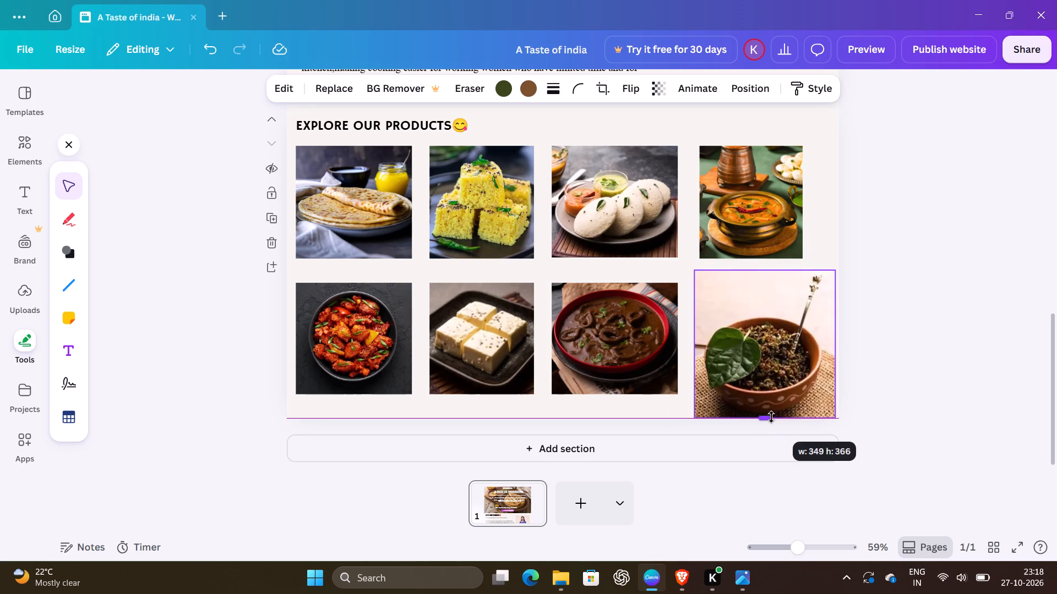
drag(771, 417, 767, 422)
drag(834, 417, 829, 416)
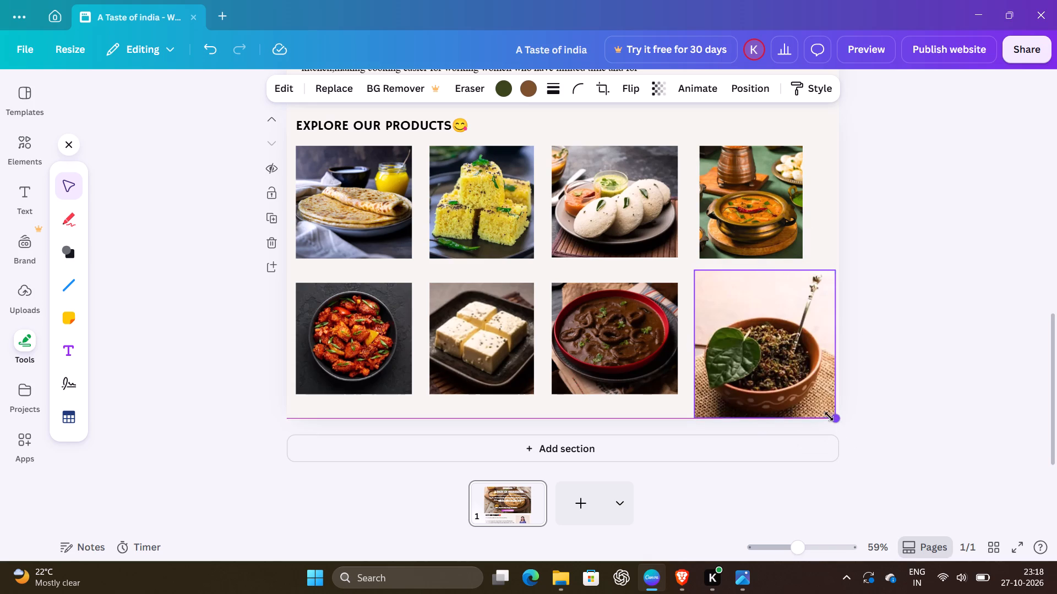
drag(829, 416, 797, 407)
drag(767, 314, 768, 319)
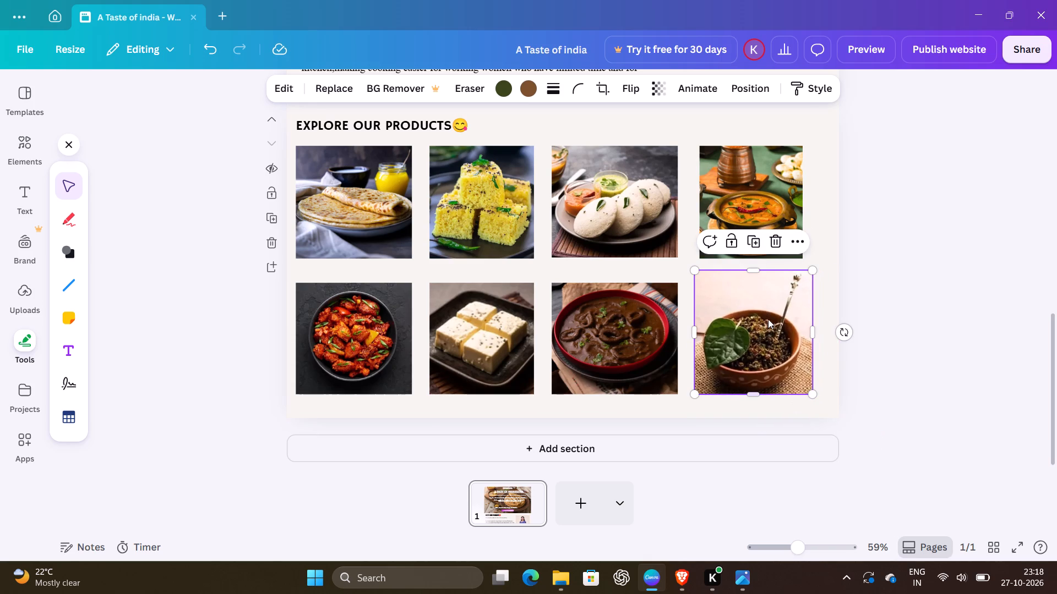
drag(768, 319, 766, 328)
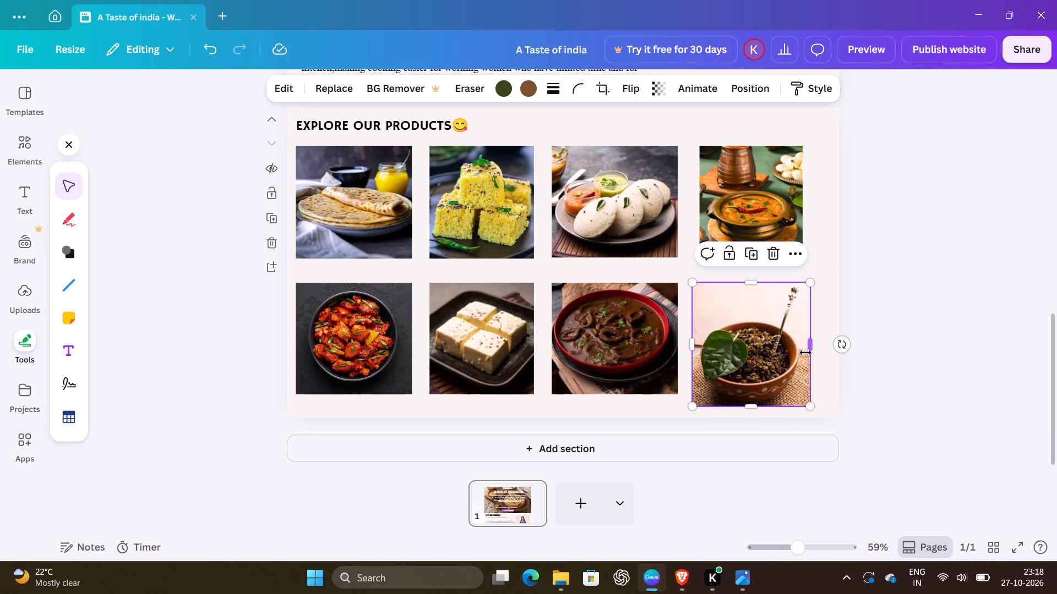
Trim and scale the mukhwas photo to about 255 by 276, aligned with the sambar photo above and the second-row photos.
click(749, 285)
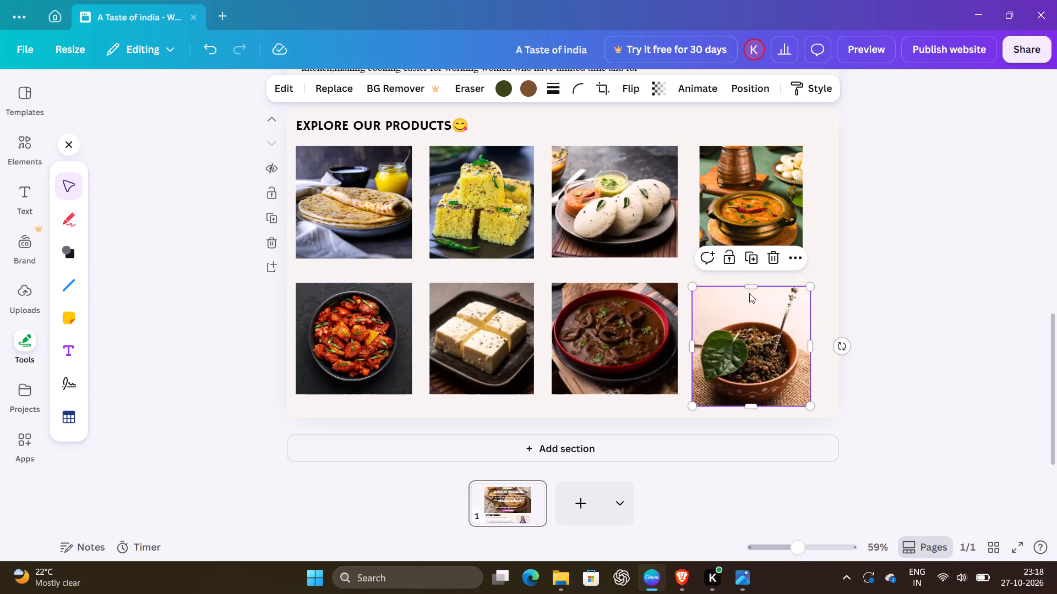
drag(810, 403, 798, 395)
drag(760, 359, 766, 356)
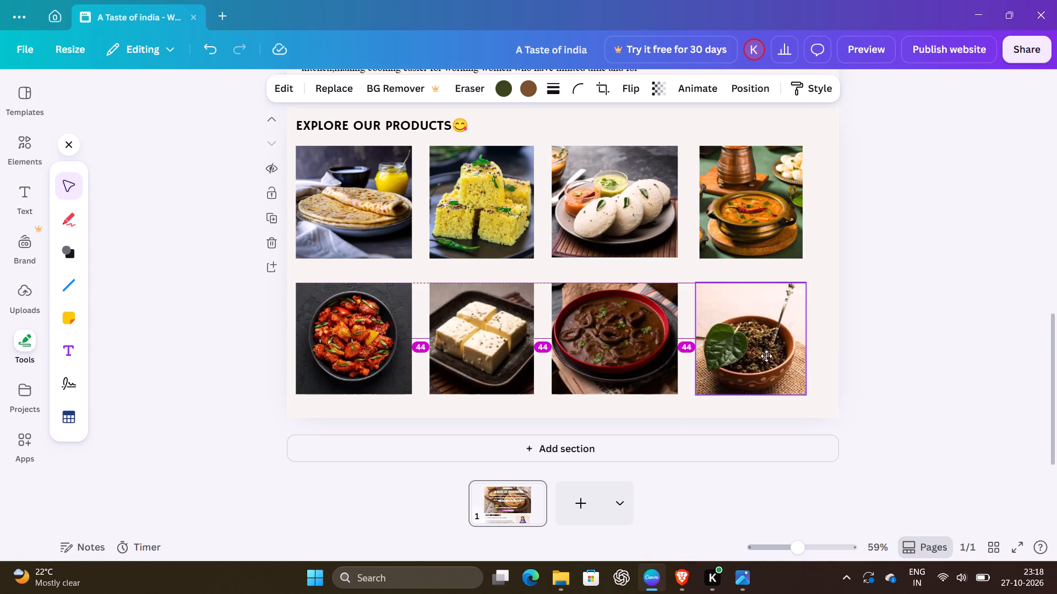
drag(766, 356, 760, 352)
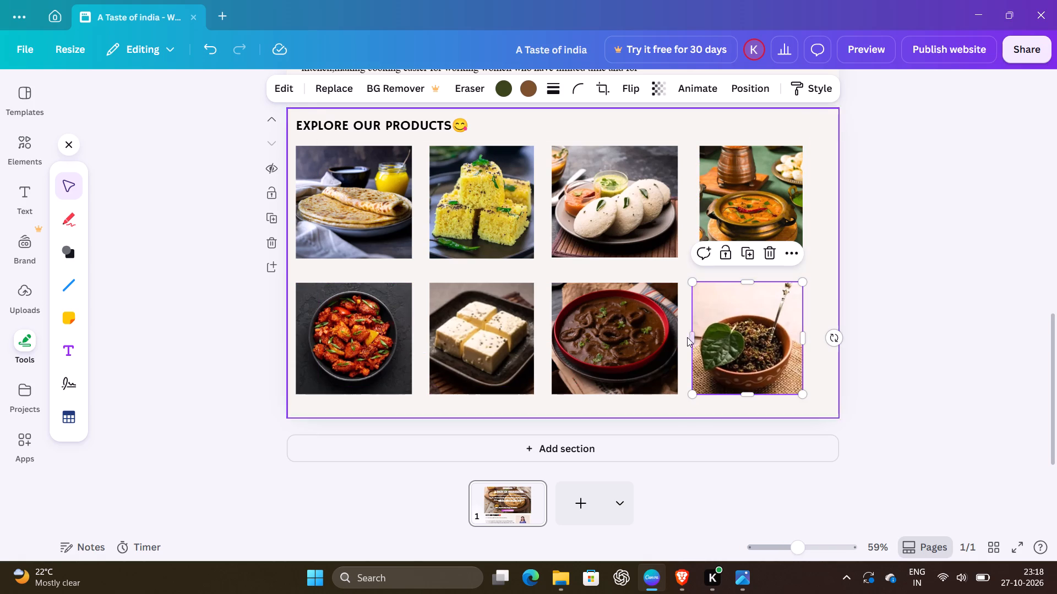
click(693, 338)
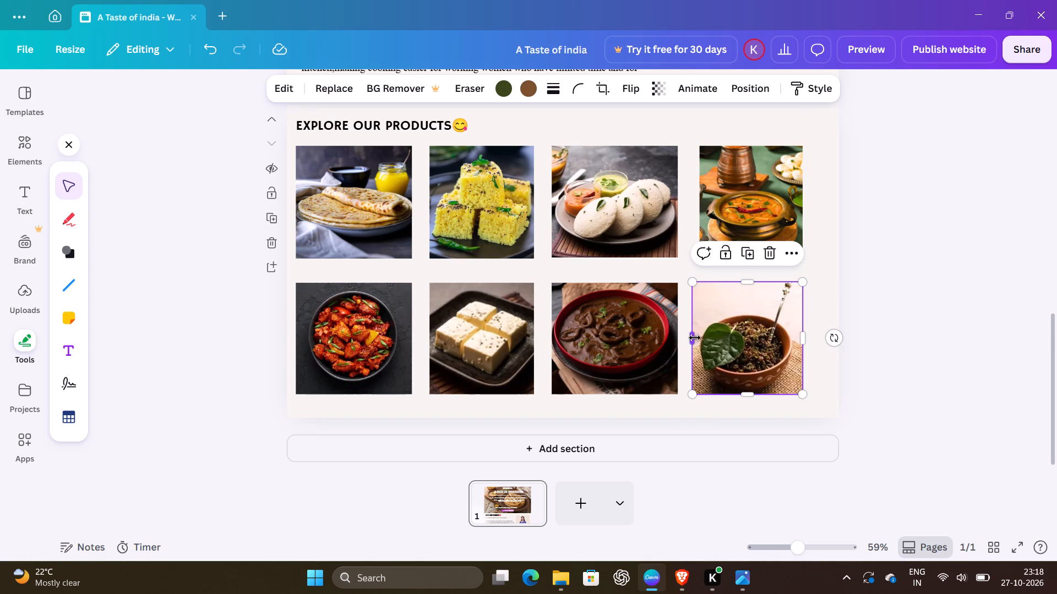
drag(801, 333, 796, 333)
drag(754, 326, 758, 329)
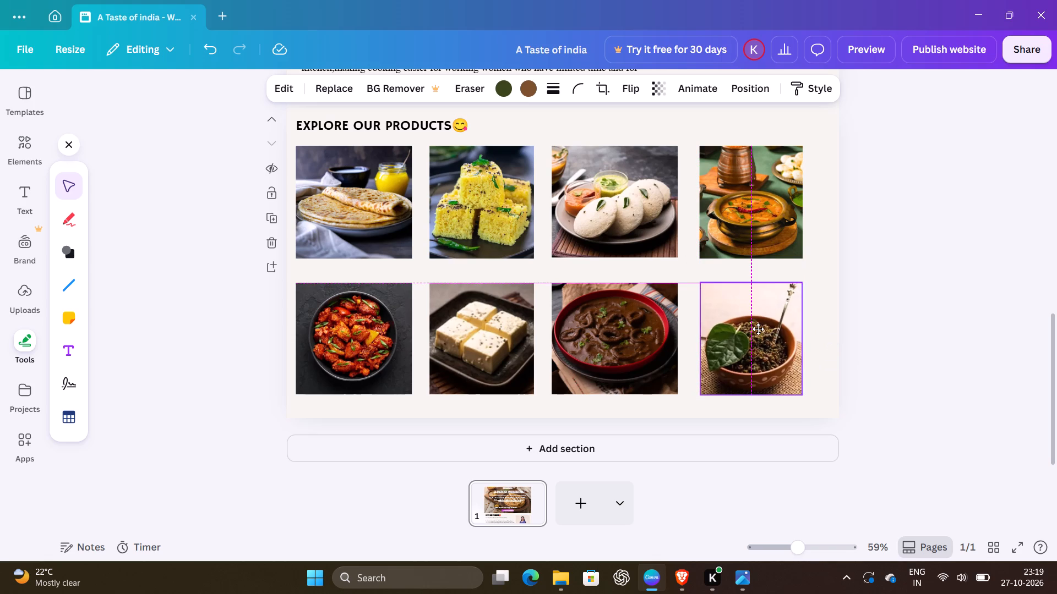
drag(758, 329, 760, 329)
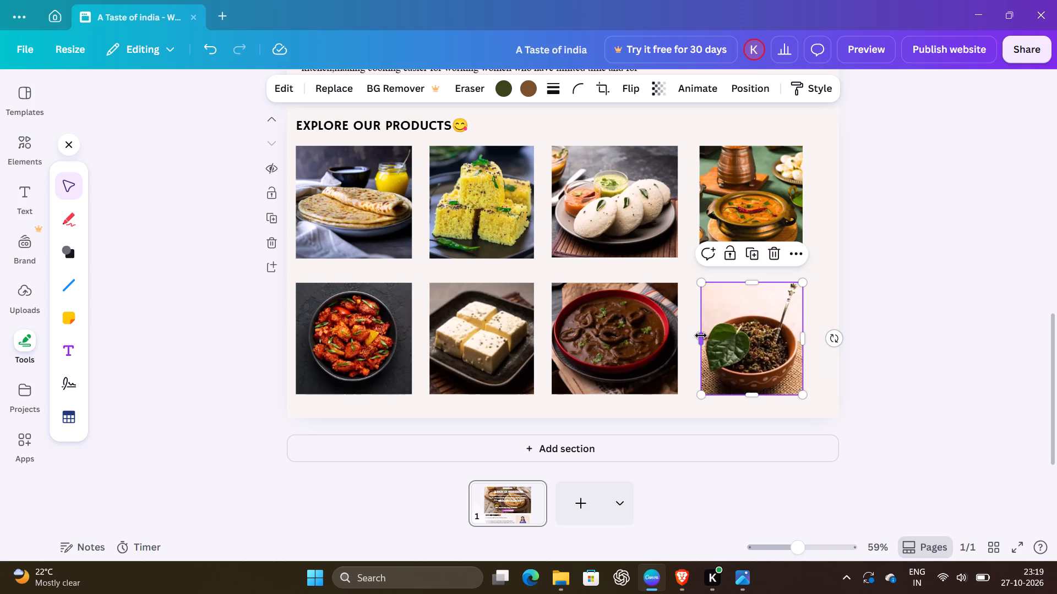
click(701, 335)
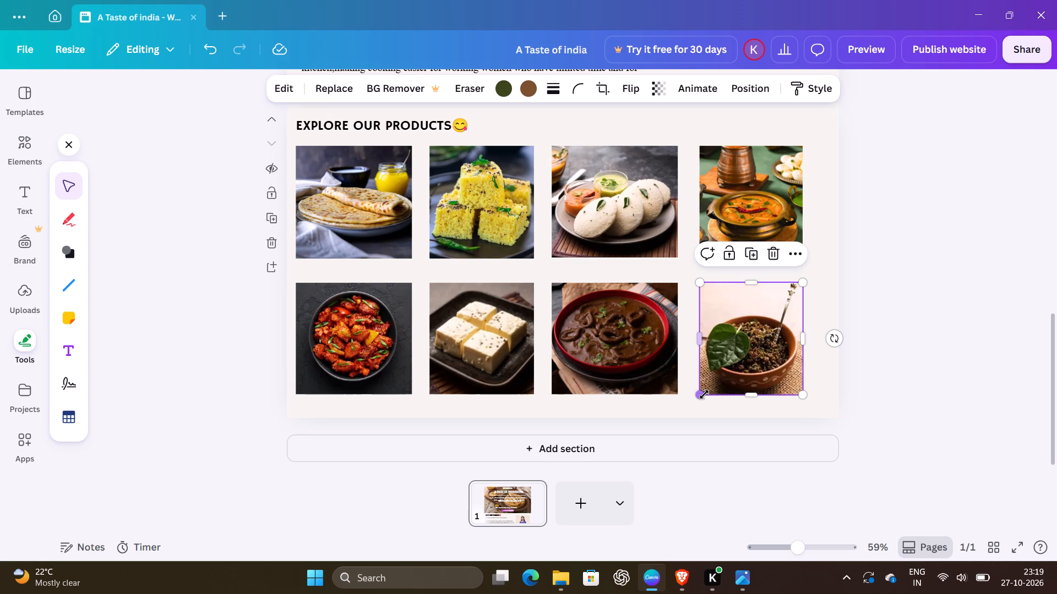
click(748, 395)
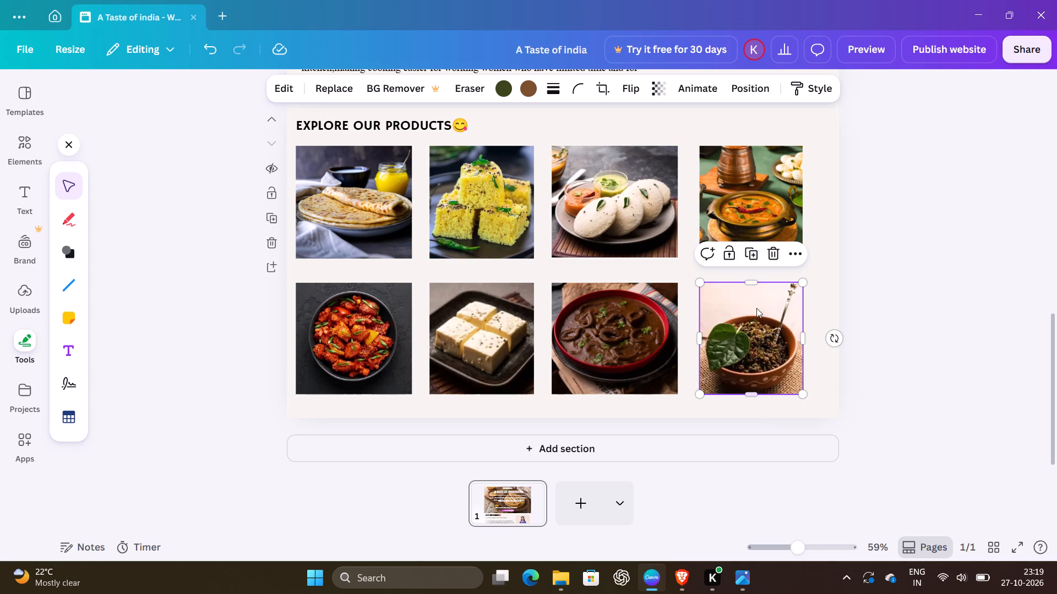
click(749, 282)
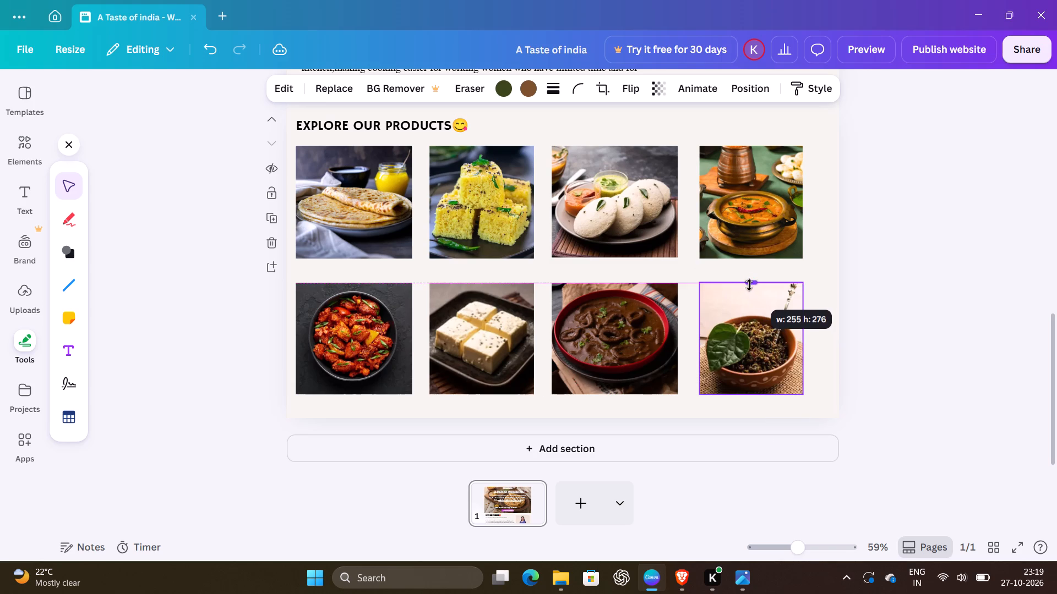
click(930, 262)
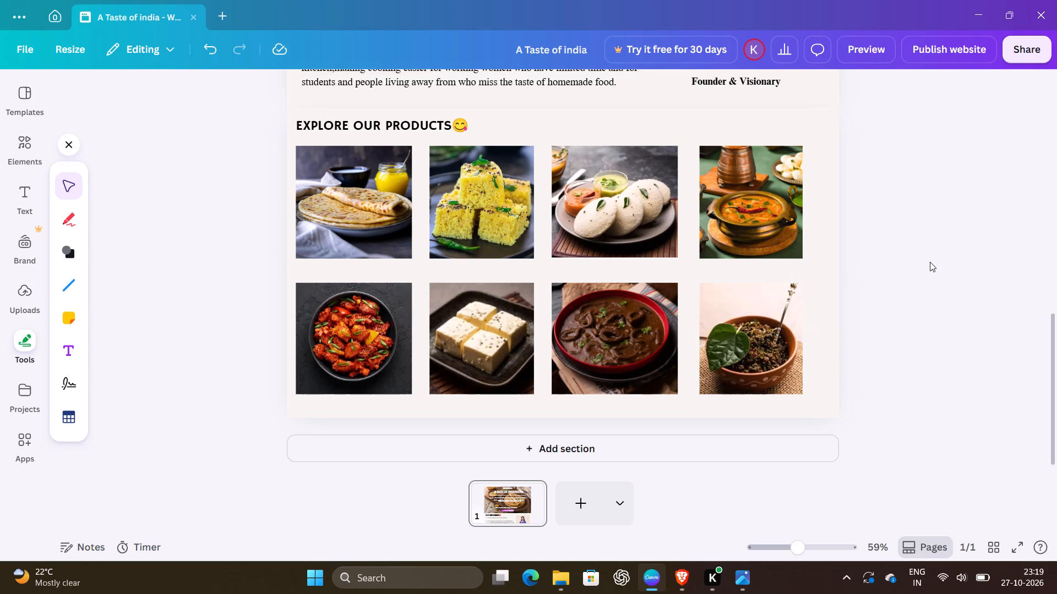
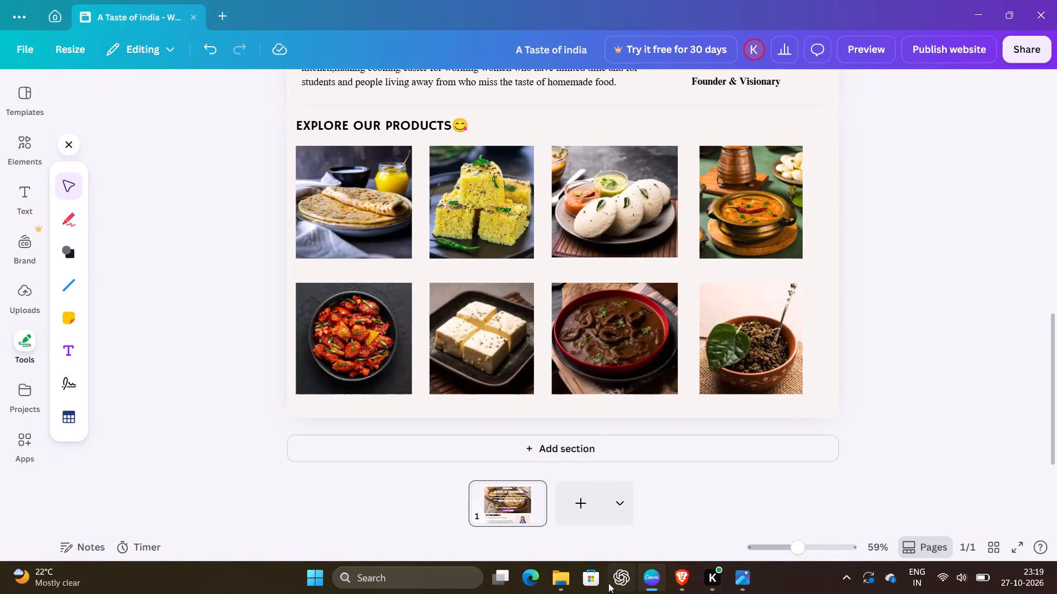
Check the puran product image in the pb folder for the product name and return to Canva.
click(564, 574)
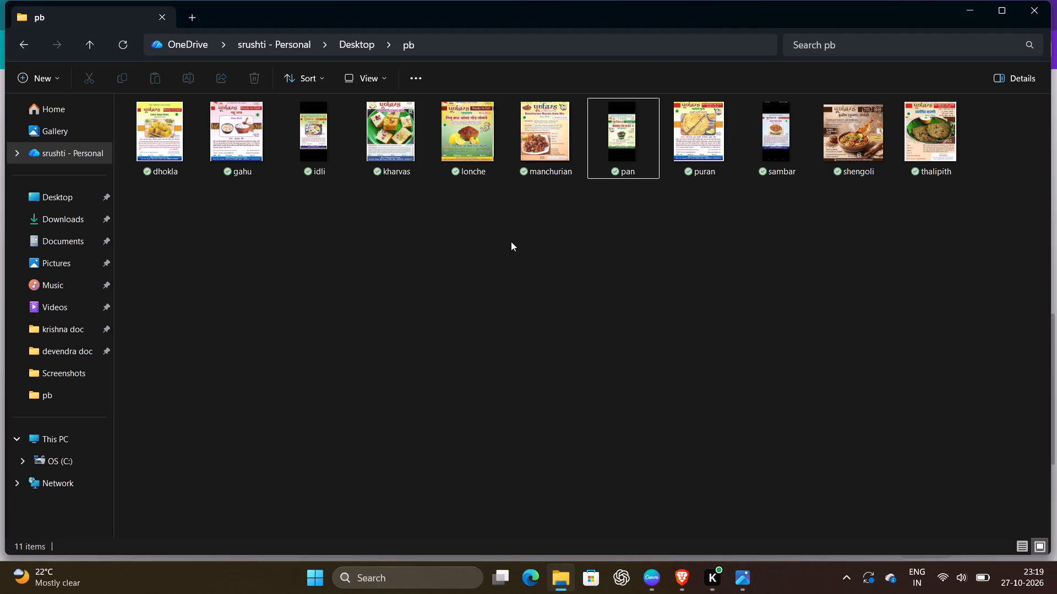
double_click(688, 141)
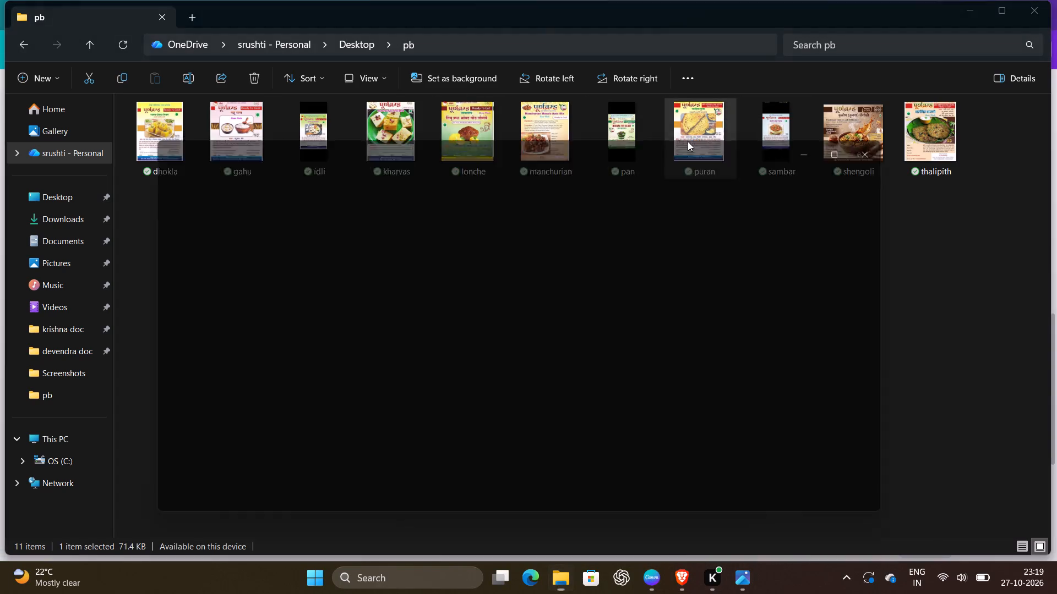
click(820, 138)
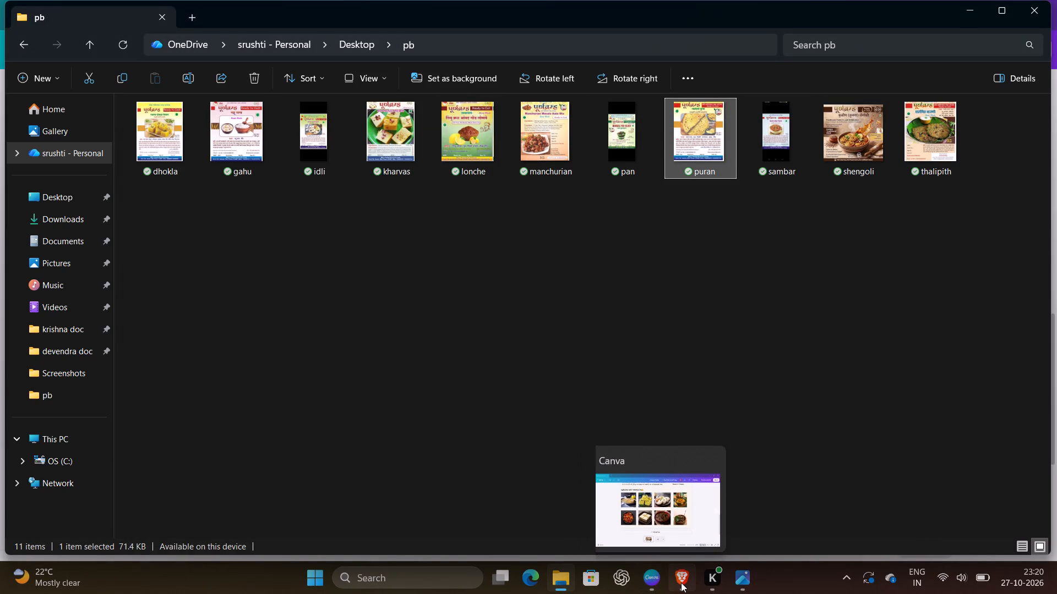
click(651, 579)
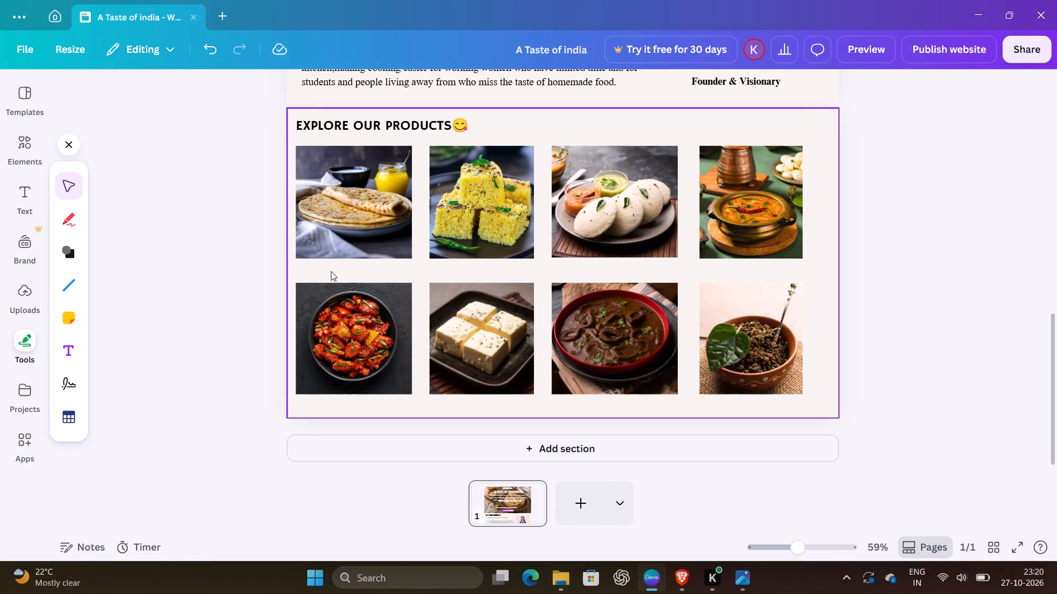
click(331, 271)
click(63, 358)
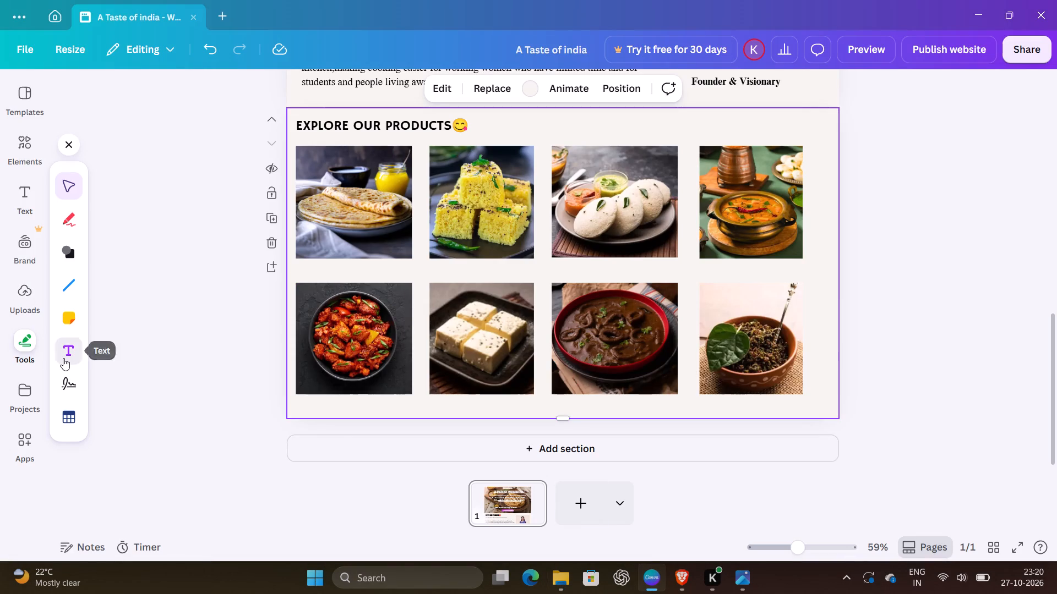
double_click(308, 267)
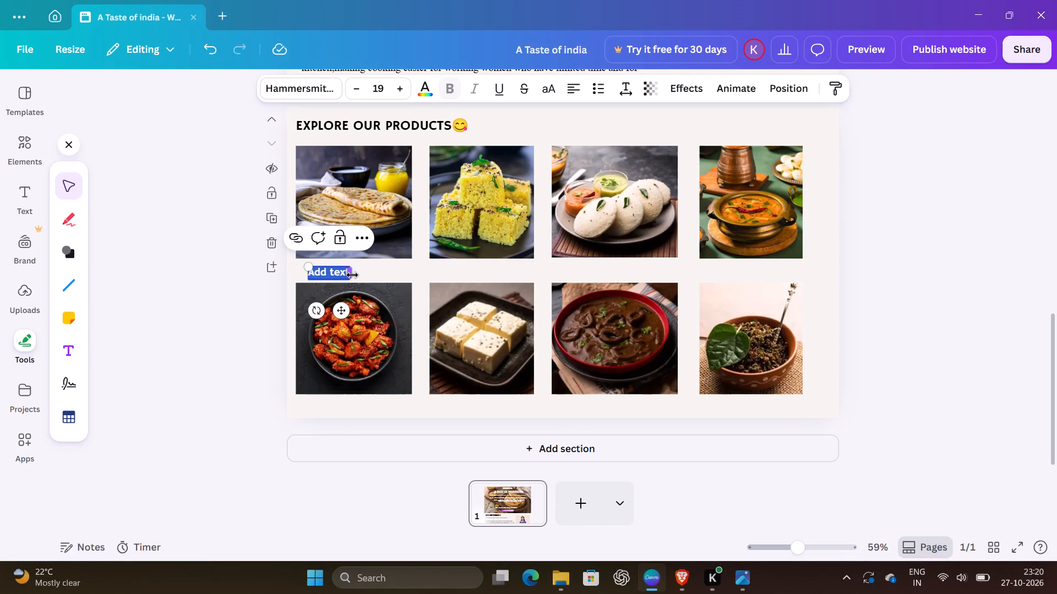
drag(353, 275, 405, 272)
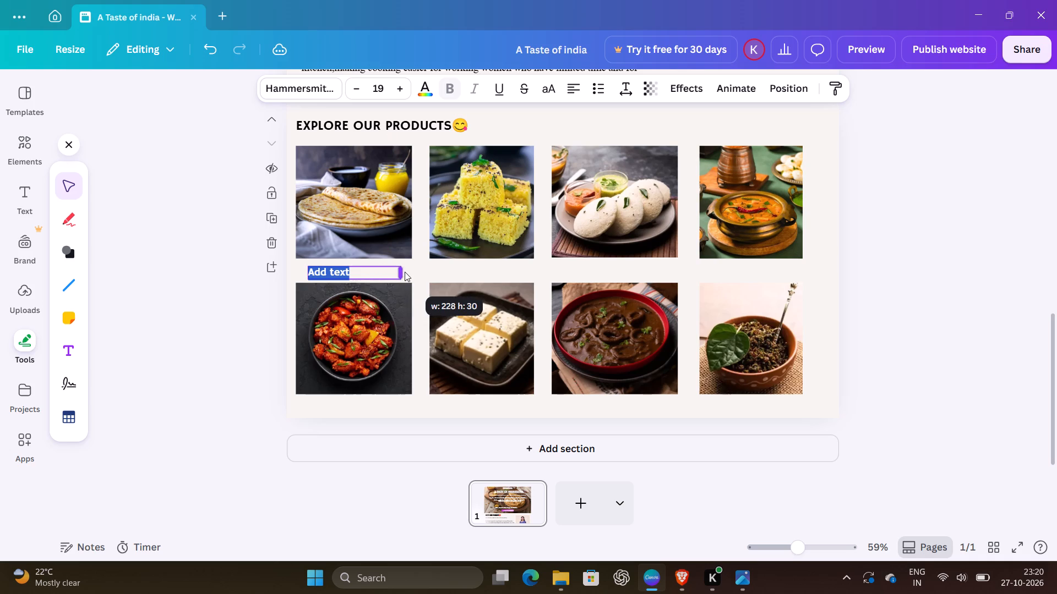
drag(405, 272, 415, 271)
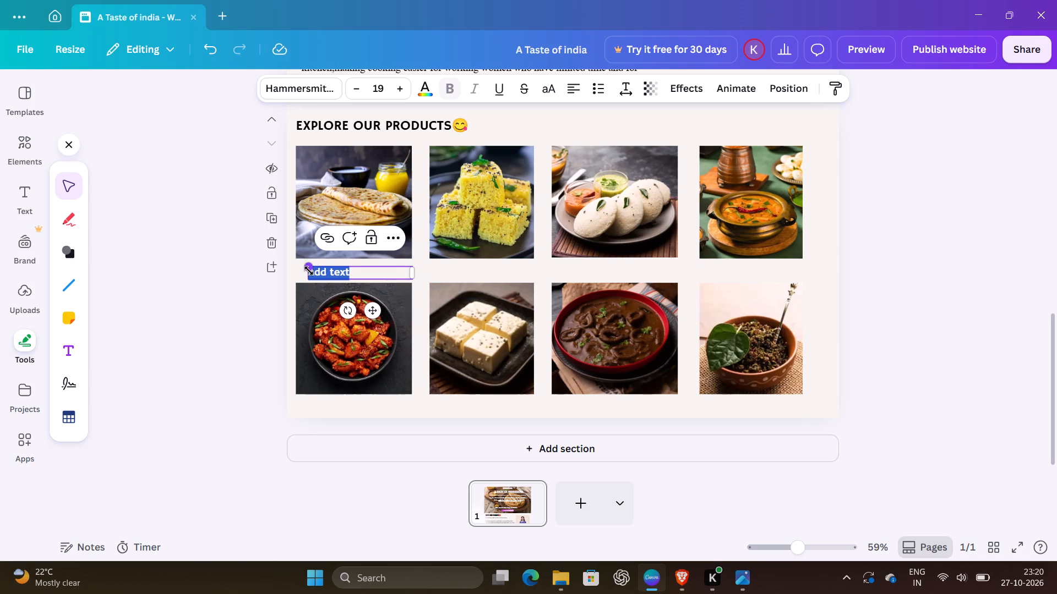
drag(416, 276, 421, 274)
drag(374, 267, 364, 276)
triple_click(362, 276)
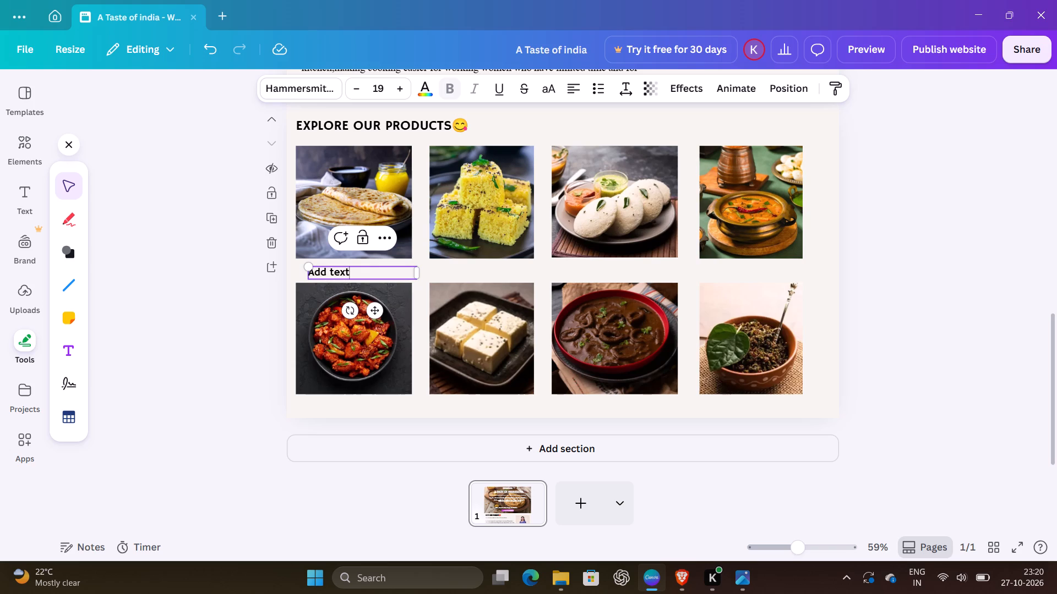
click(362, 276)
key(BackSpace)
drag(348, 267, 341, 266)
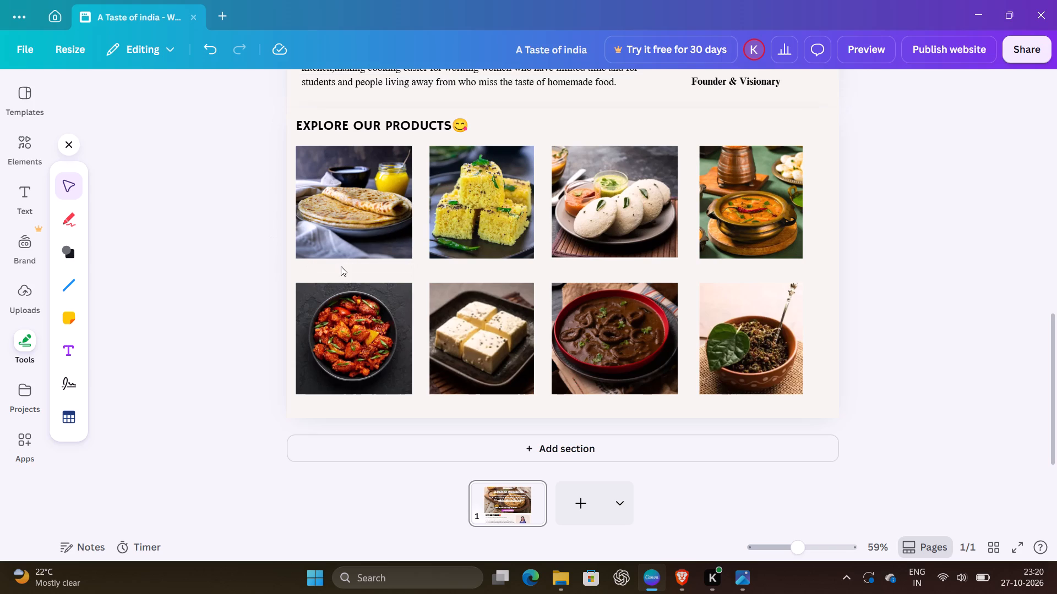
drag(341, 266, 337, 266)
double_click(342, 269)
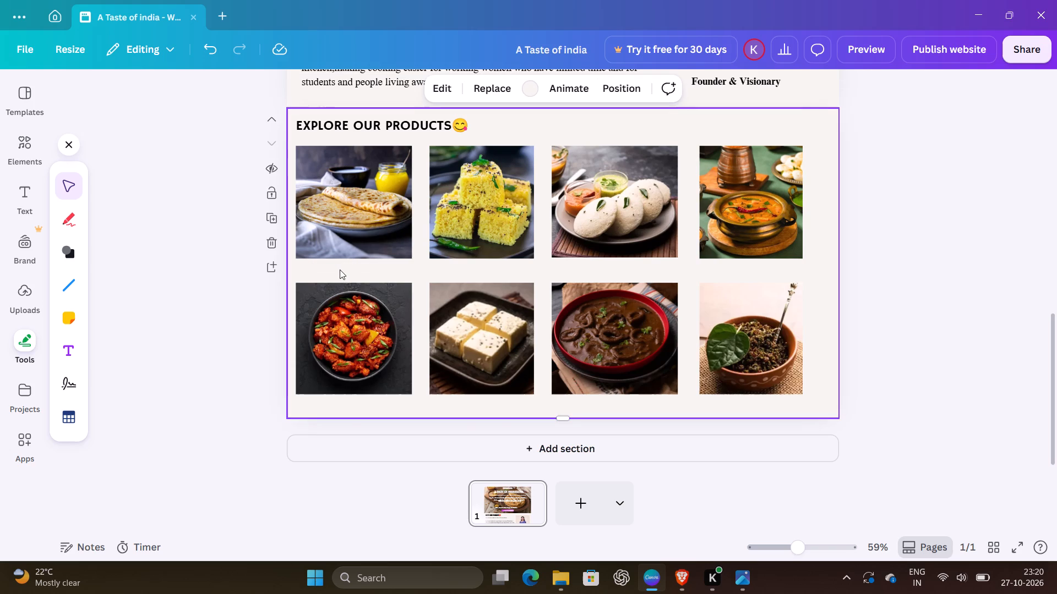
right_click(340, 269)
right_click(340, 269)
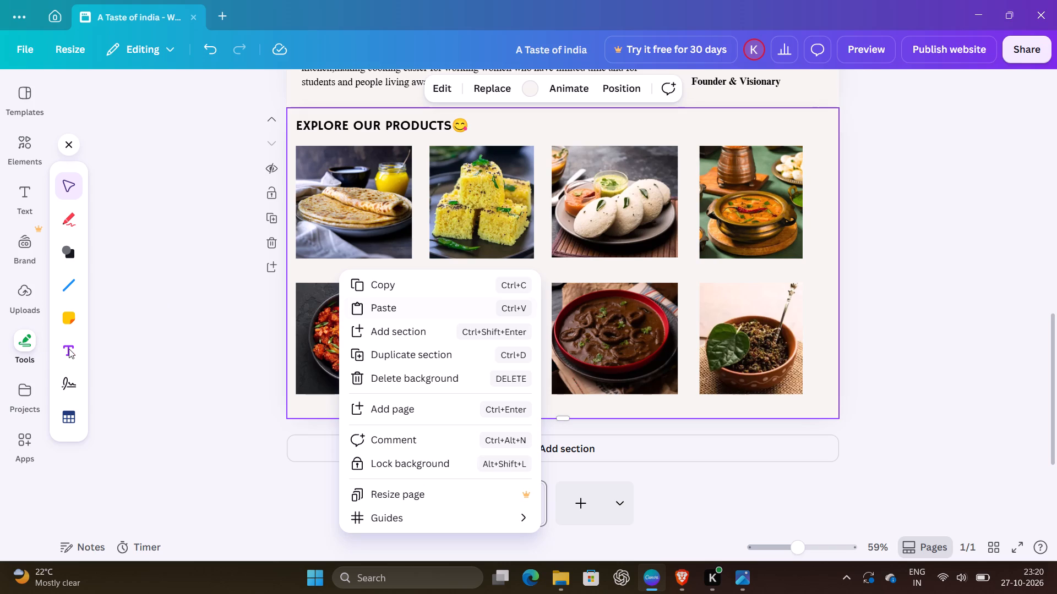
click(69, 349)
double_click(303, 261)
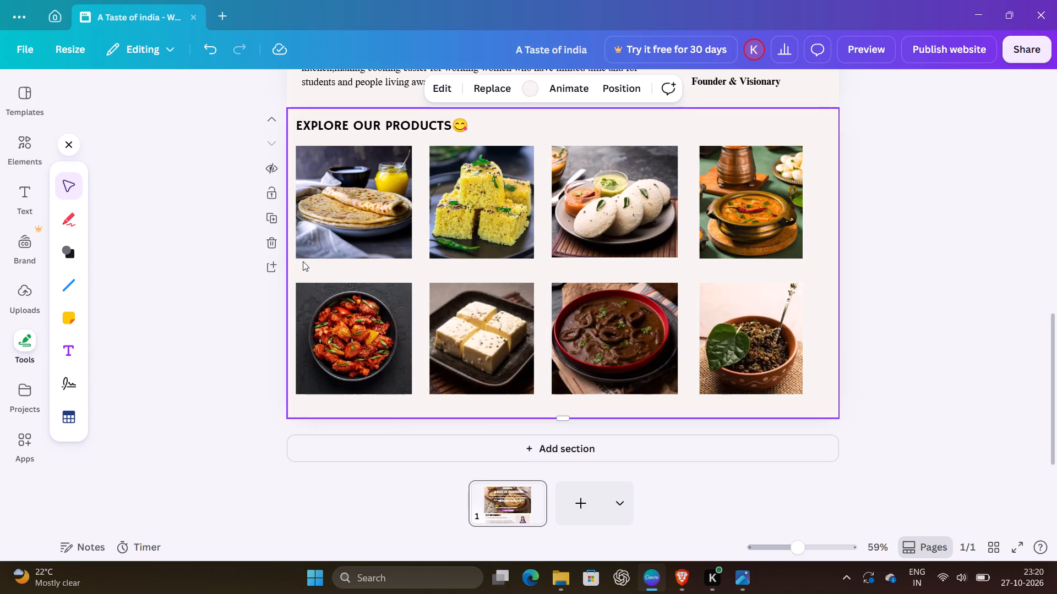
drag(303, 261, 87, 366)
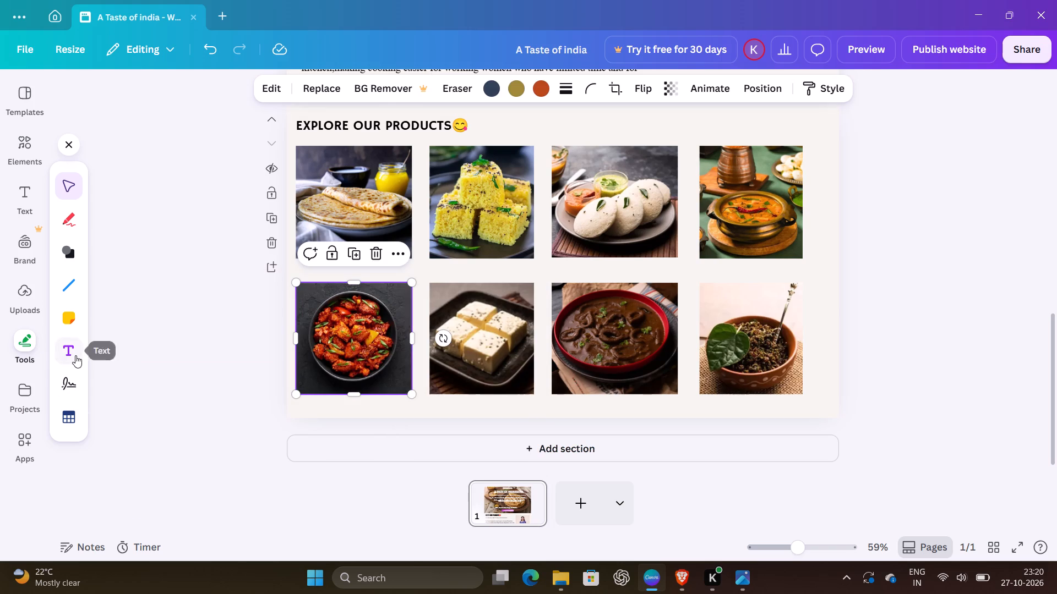
Add a text box spanning the width beneath the flatbread photo and enter the caption "Puran Premix".
click(75, 355)
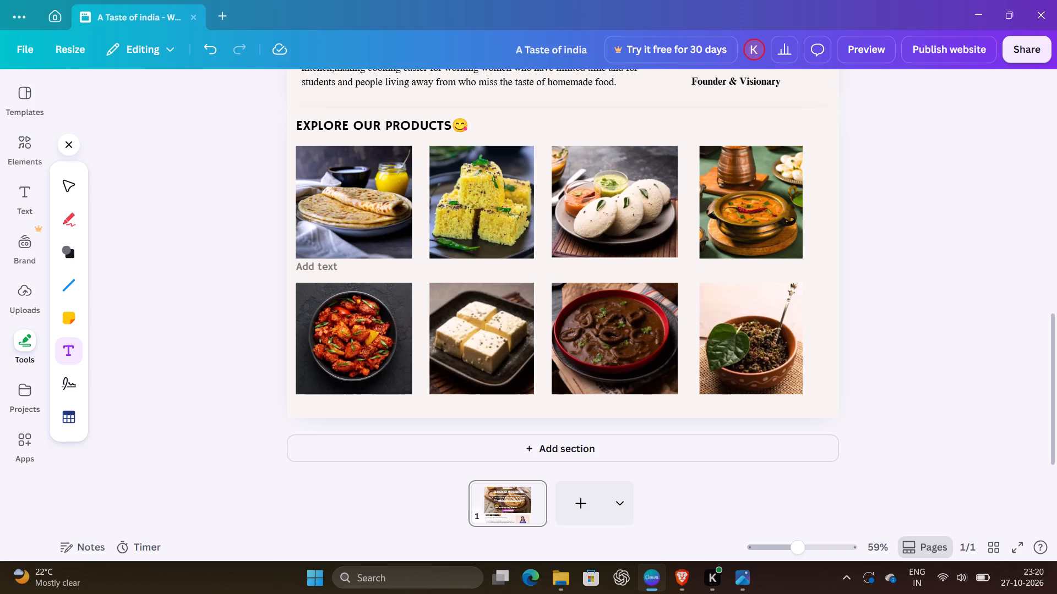
drag(296, 261, 402, 275)
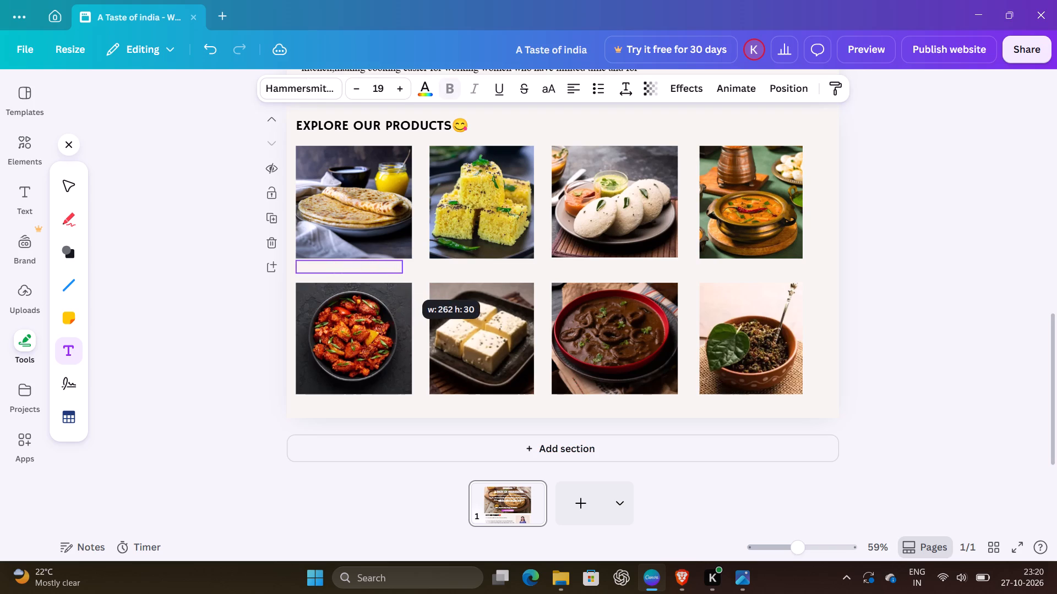
drag(402, 275, 409, 276)
click(409, 276)
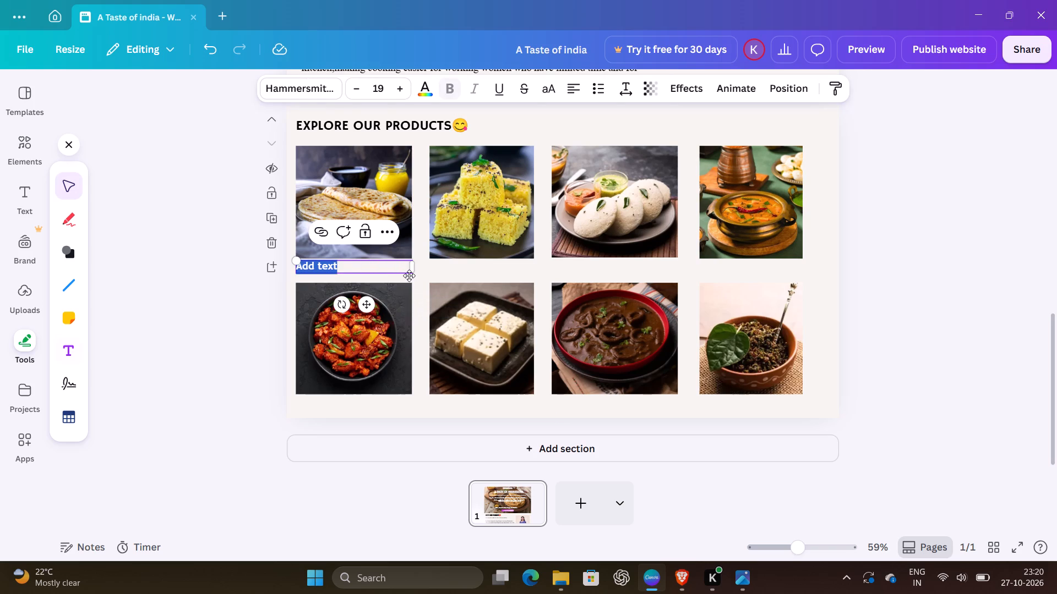
click(346, 266)
double_click(346, 266)
key(shift+p)
text(uran)
key(space)
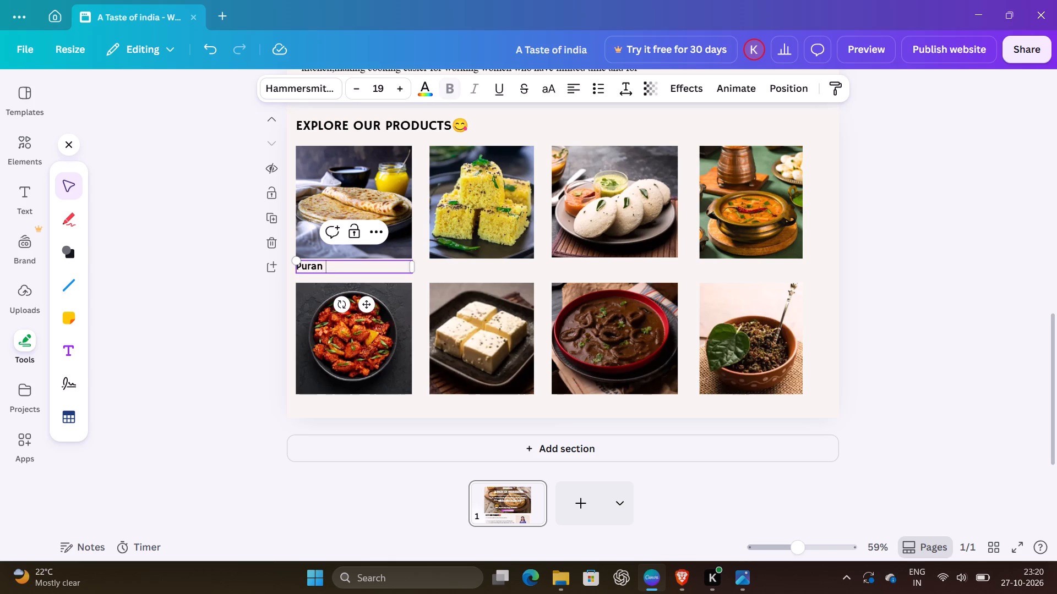
text(Premi)
key(x)
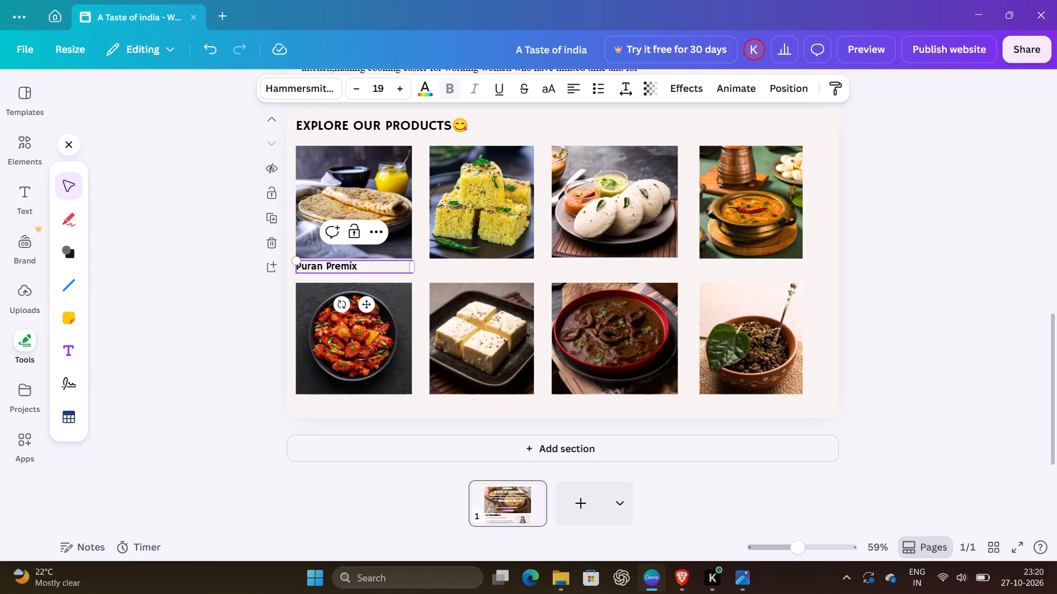
Centre-align the "Puran Premix" caption under the flatbread photo.
click(299, 267)
double_click(299, 267)
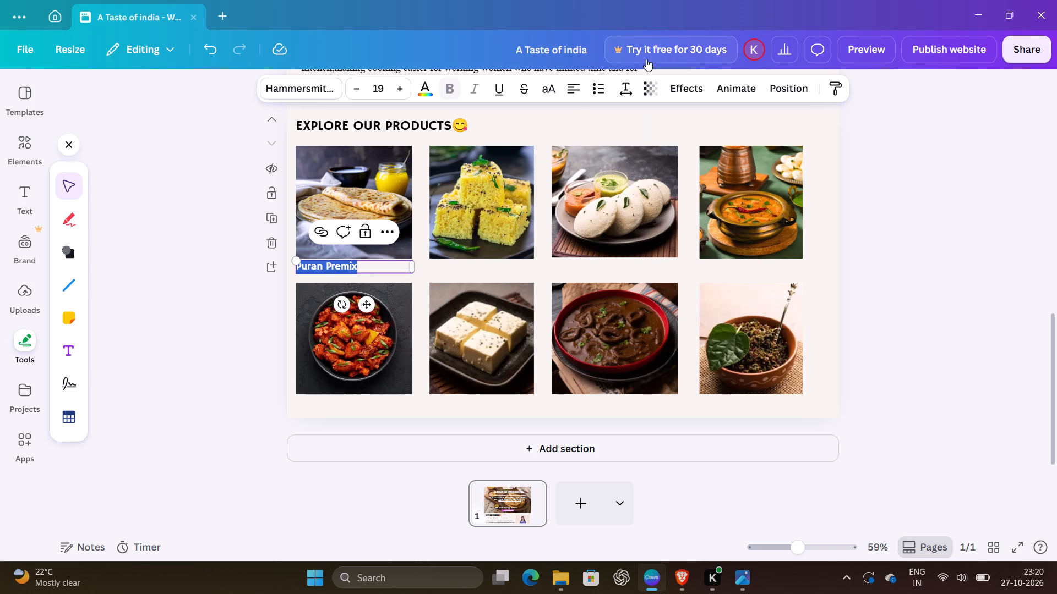
click(577, 81)
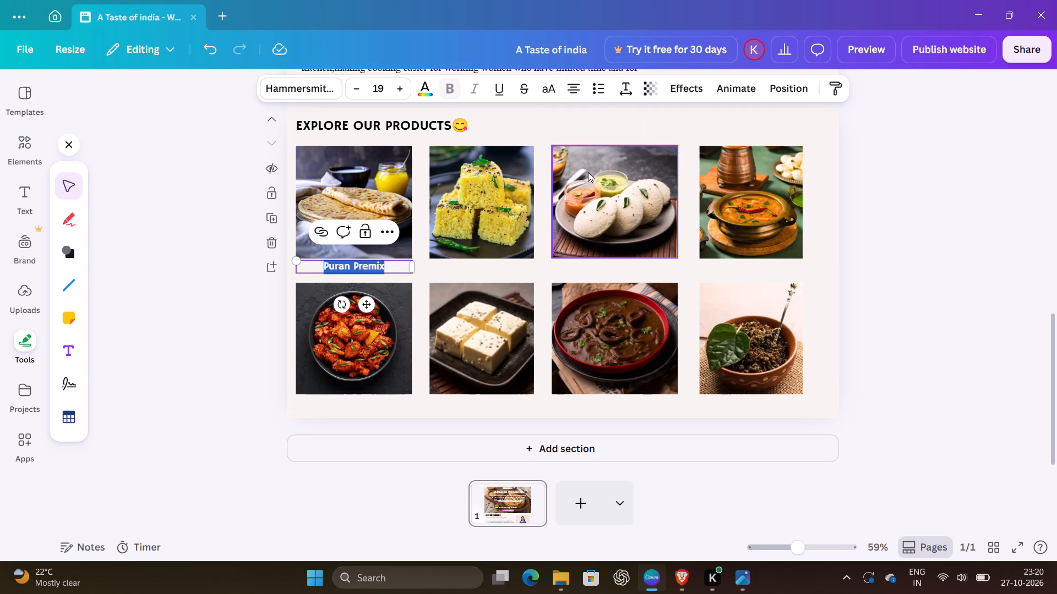
click(941, 211)
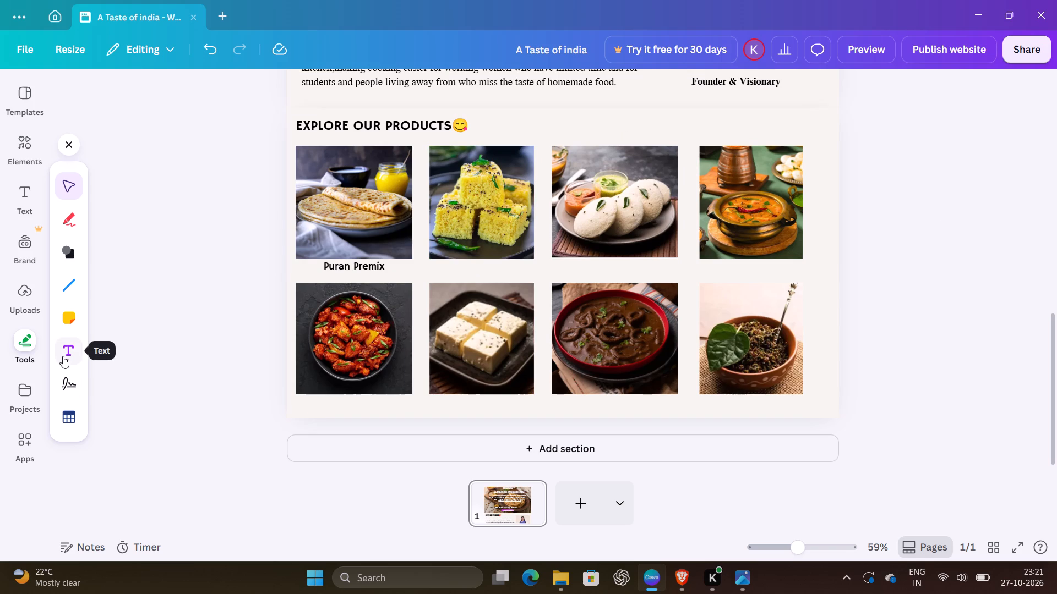
Set the "Puran Premix" caption's font to Alice and deselect everything on the page.
triple_click(341, 263)
click(341, 263)
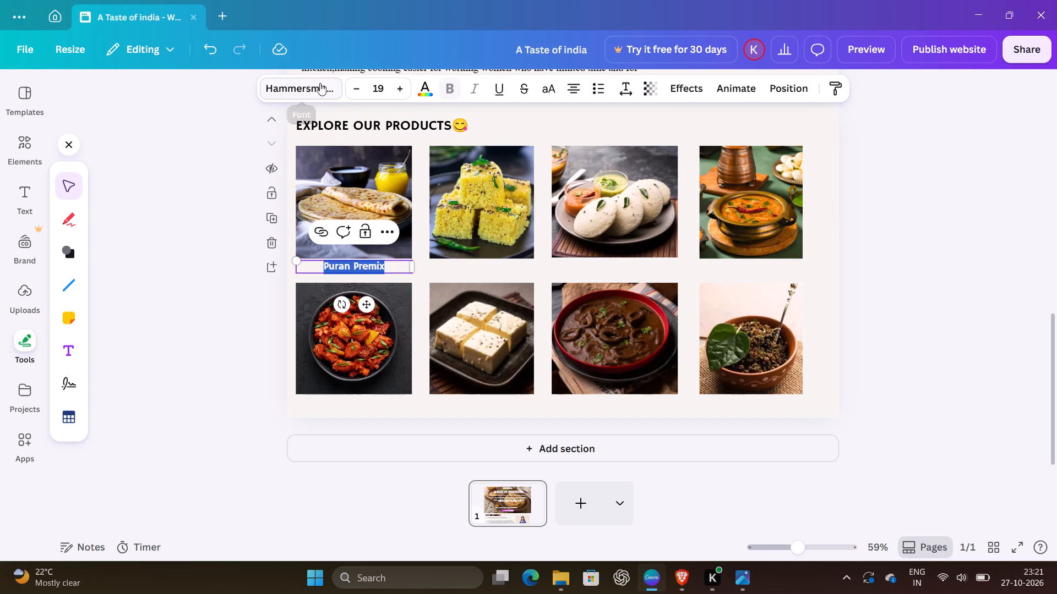
click(320, 83)
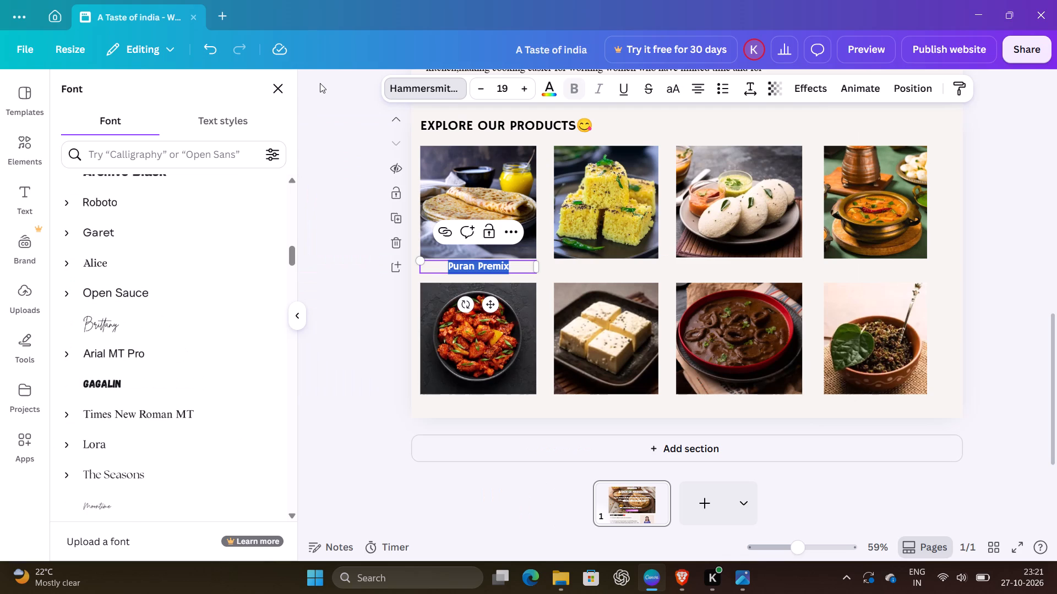
click(103, 261)
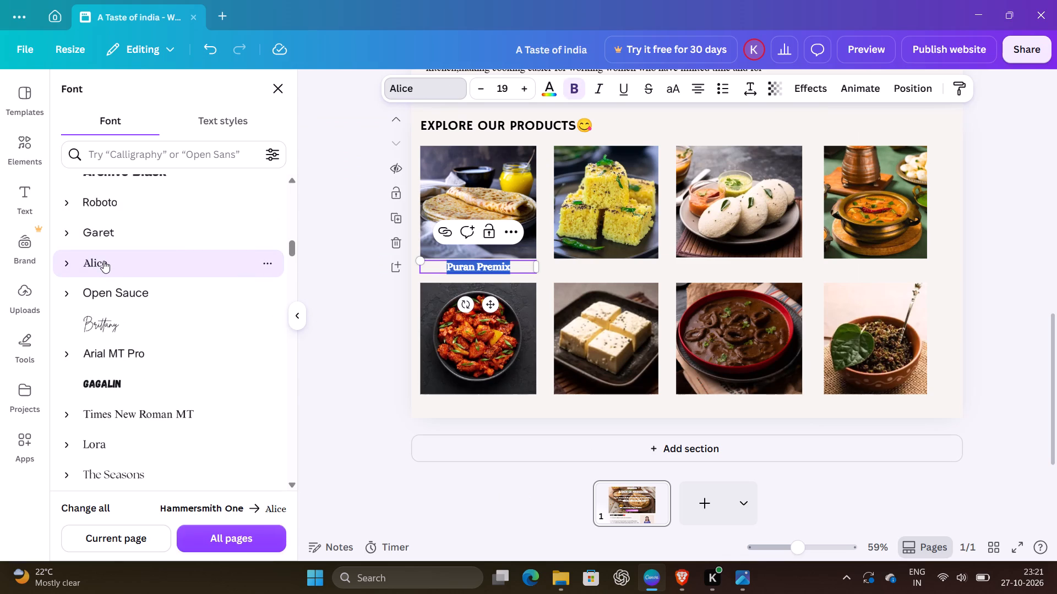
click(374, 343)
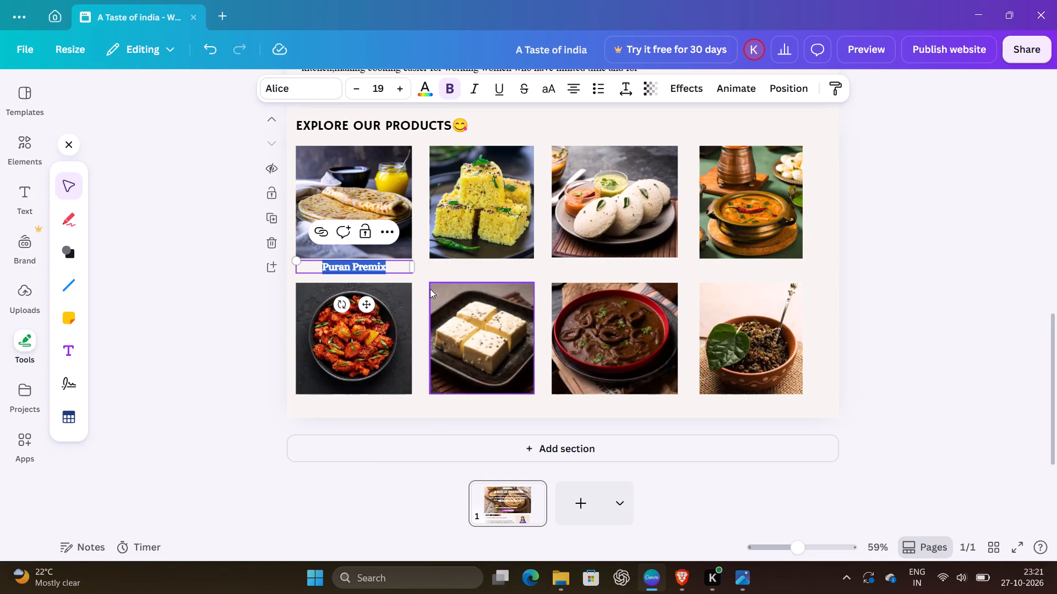
click(442, 283)
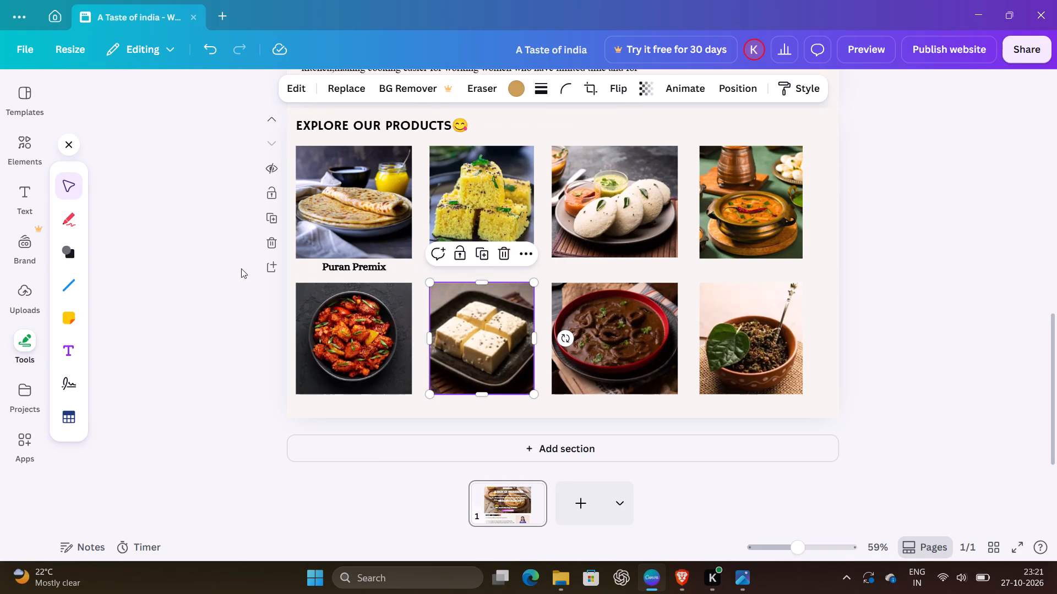
click(205, 304)
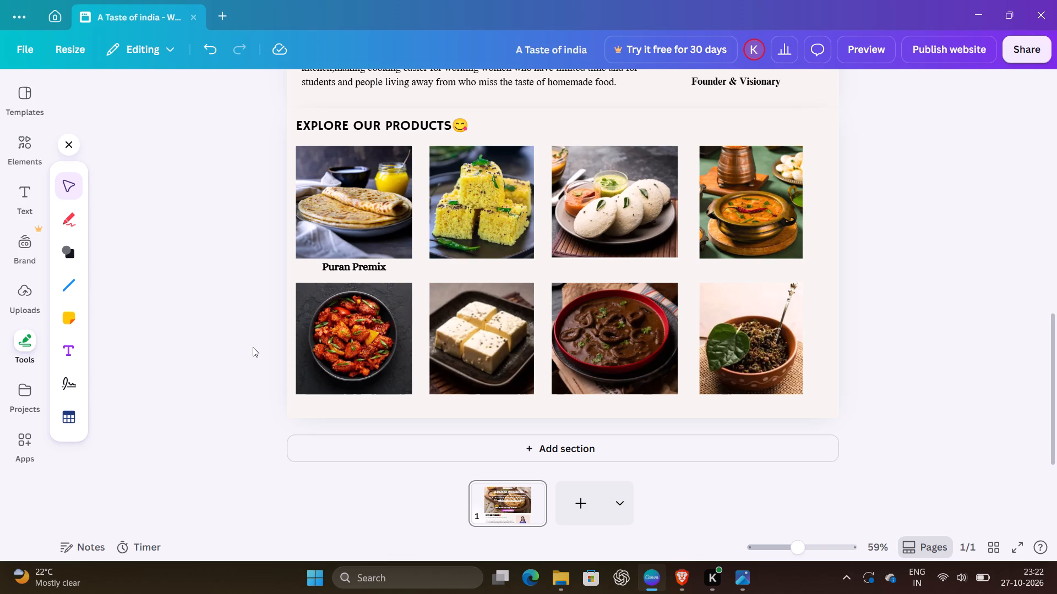
Add a text box spanning the width beneath the yellow dhokla photo and enter the caption "Dhokla Premix".
double_click(470, 266)
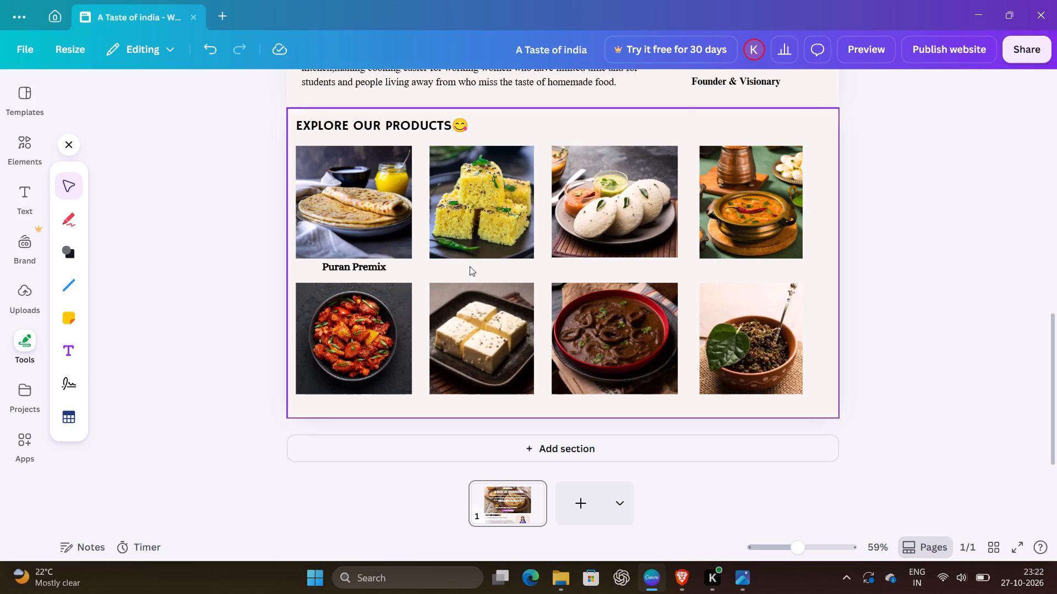
click(63, 344)
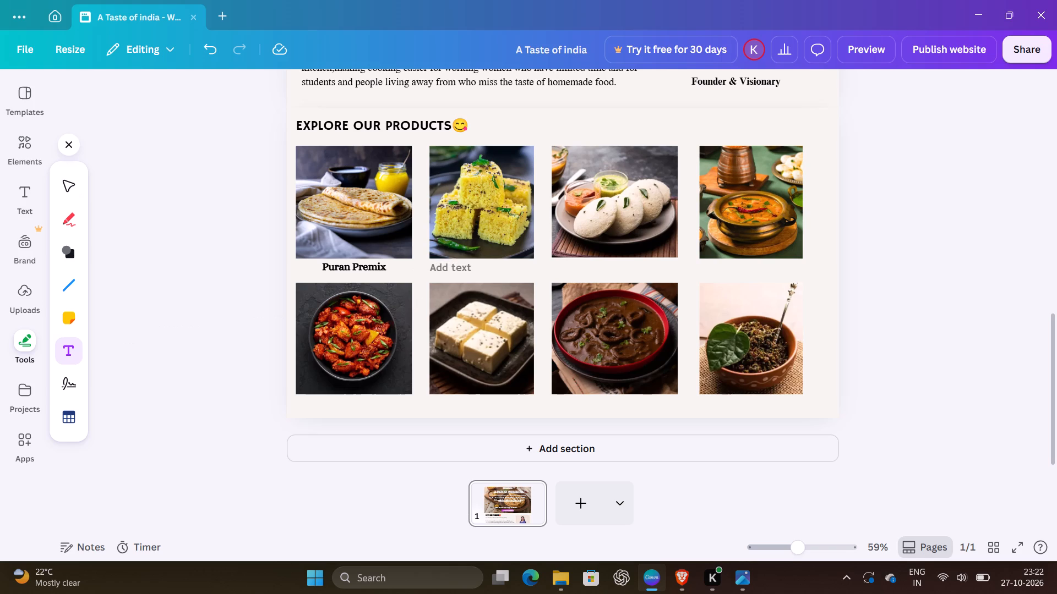
drag(429, 262, 532, 264)
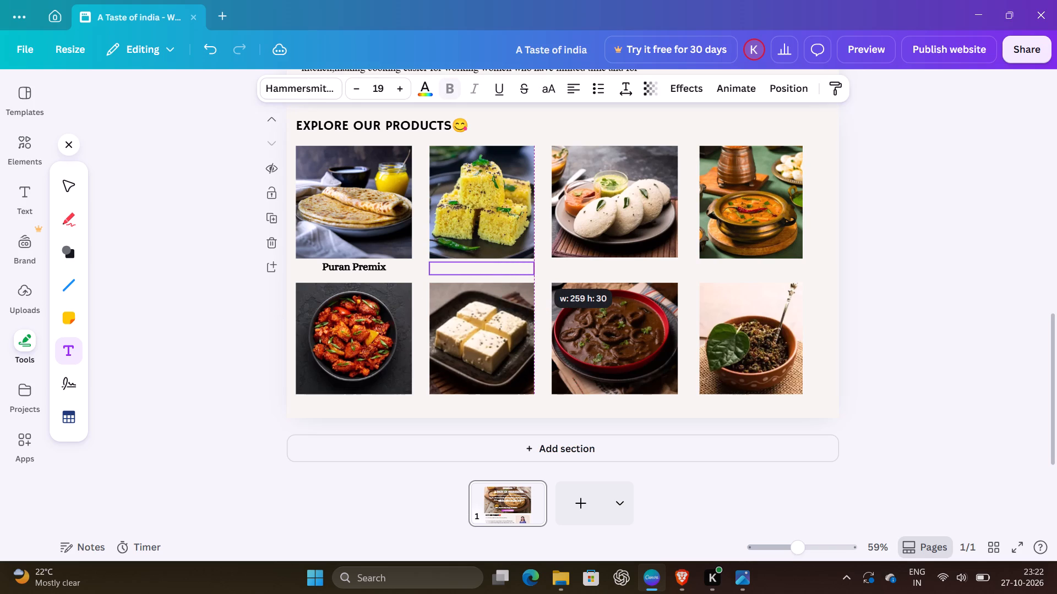
drag(532, 264, 532, 264)
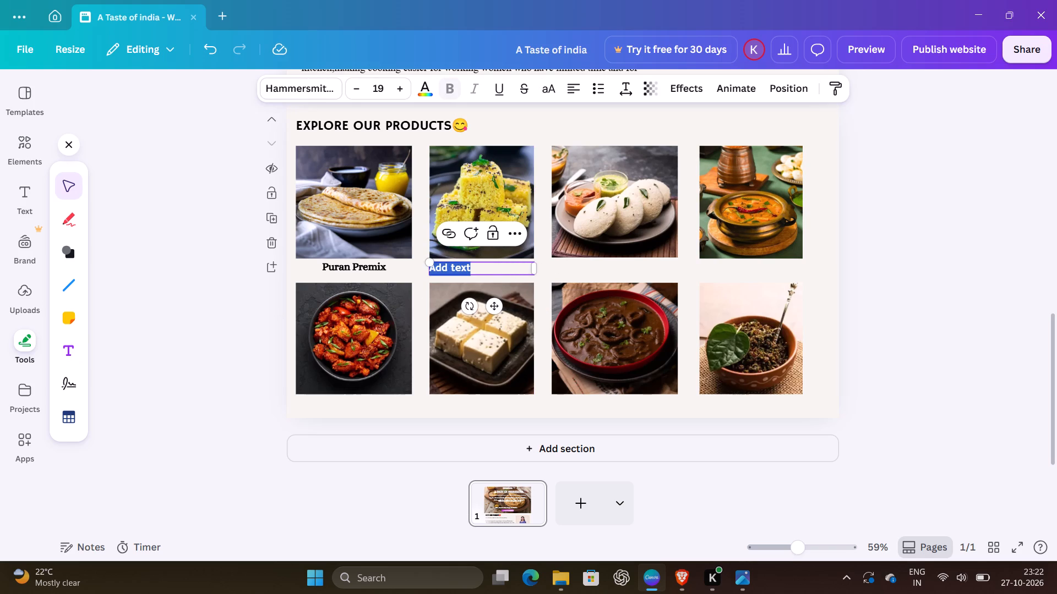
key(shift+d)
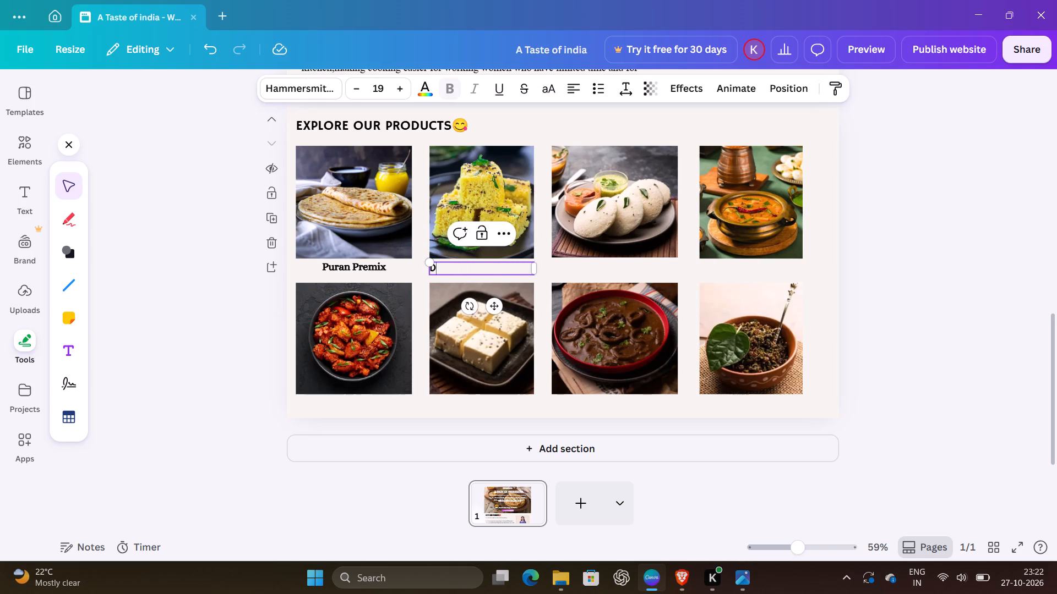
text(hokl)
text(a)
key(space)
text(Premix)
Set the "Dhokla Premix" caption's font to Alice and close the font list.
scroll(424, 224, up, 2)
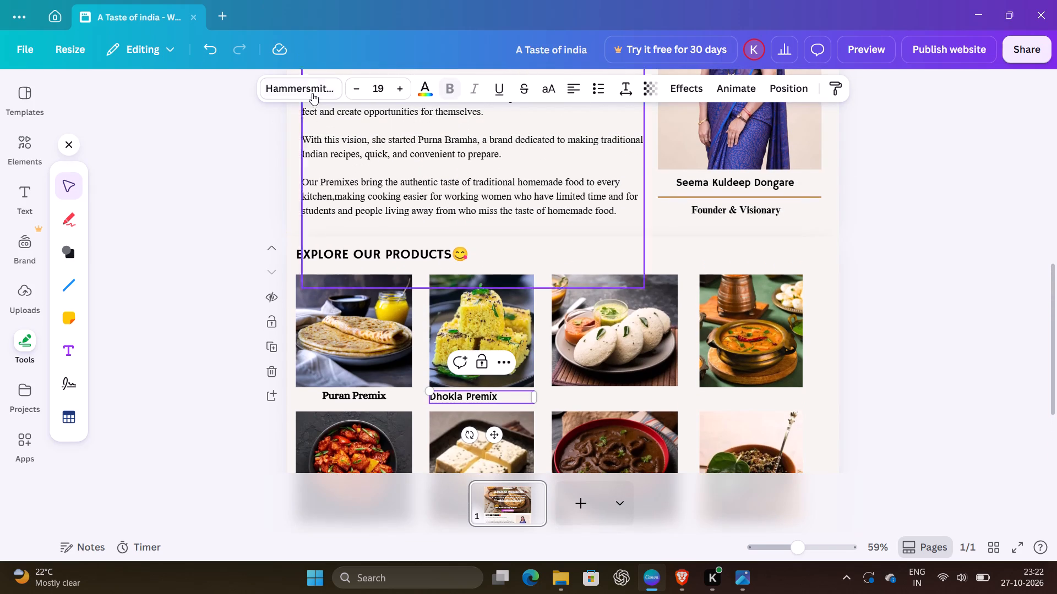
click(312, 95)
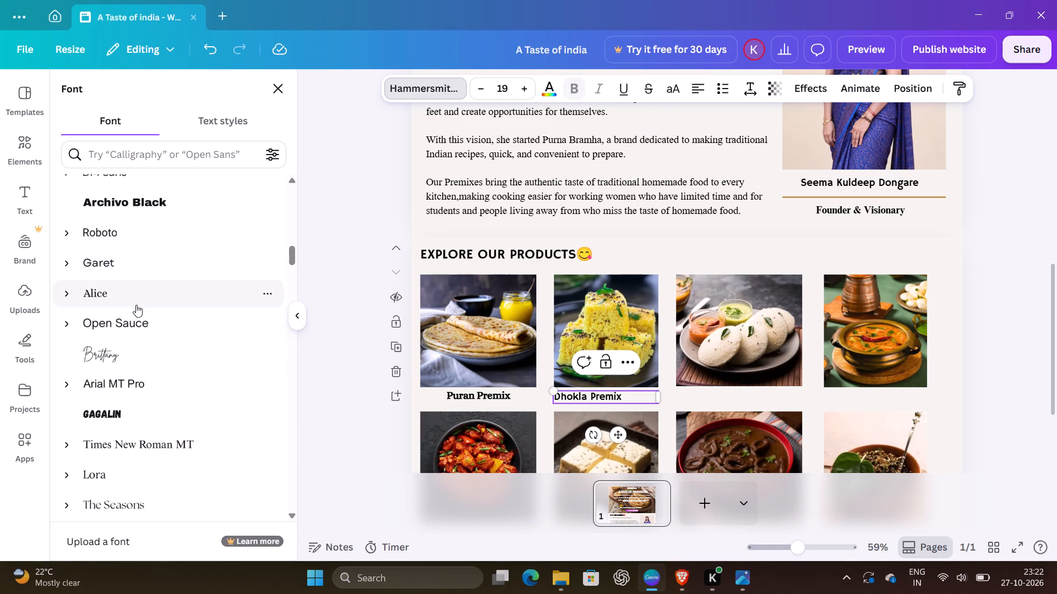
click(135, 302)
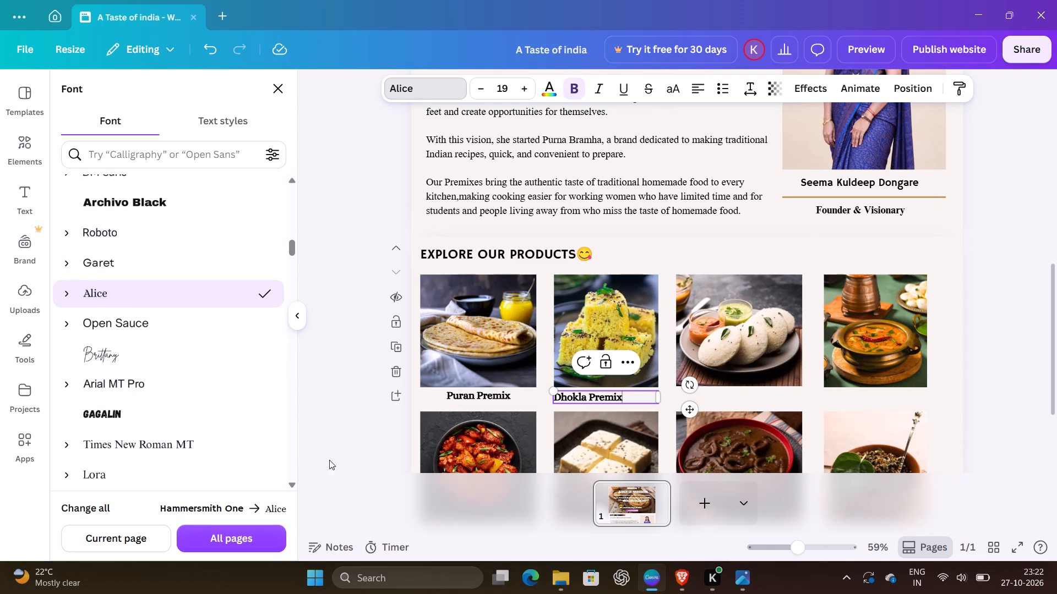
click(388, 385)
click(362, 394)
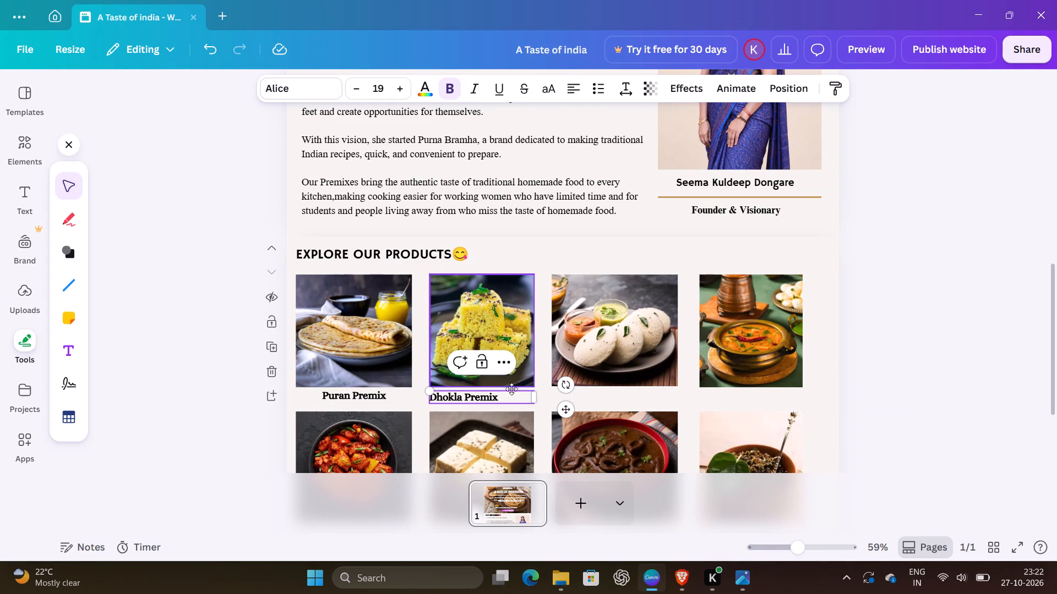
Centre-align the "Dhokla Premix" caption under the dhokla photo.
triple_click(499, 400)
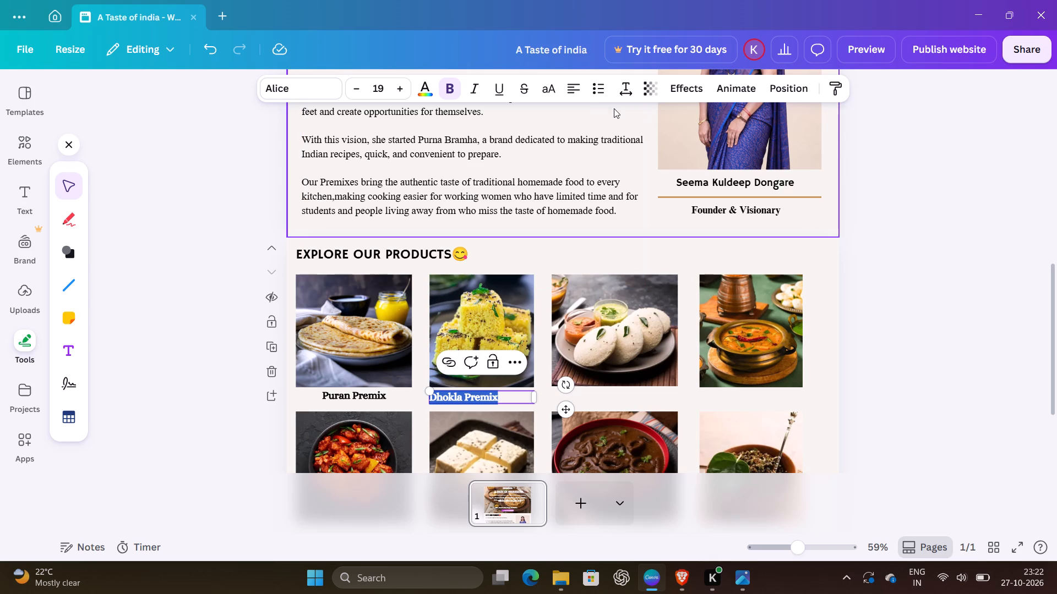
click(580, 89)
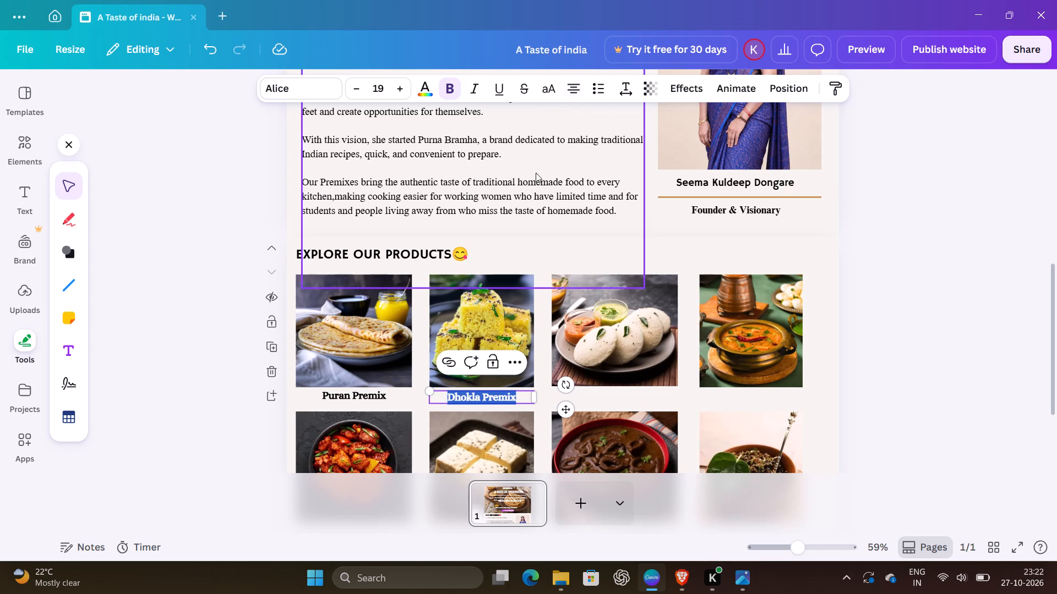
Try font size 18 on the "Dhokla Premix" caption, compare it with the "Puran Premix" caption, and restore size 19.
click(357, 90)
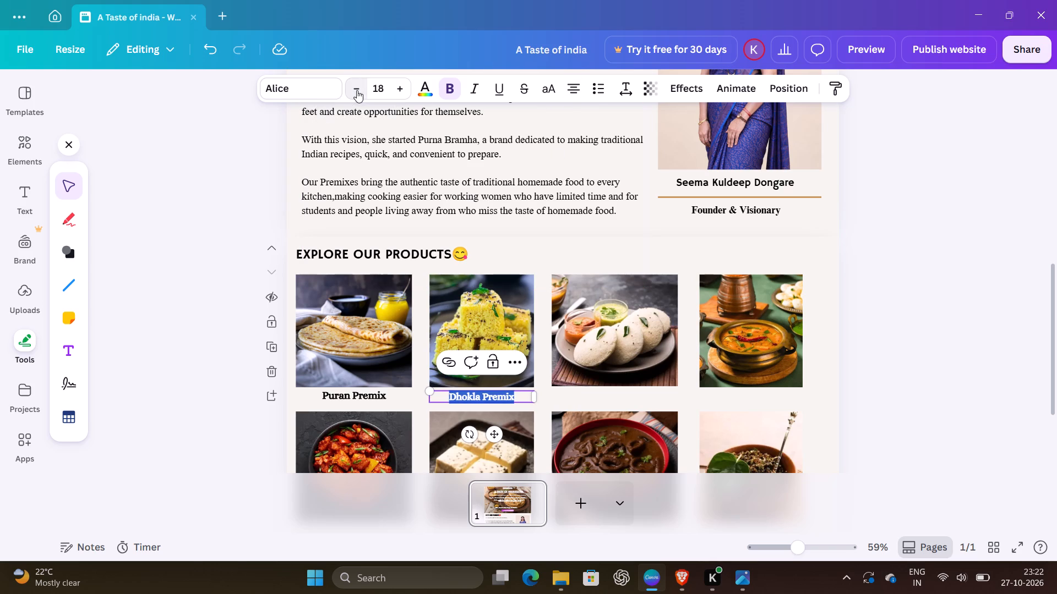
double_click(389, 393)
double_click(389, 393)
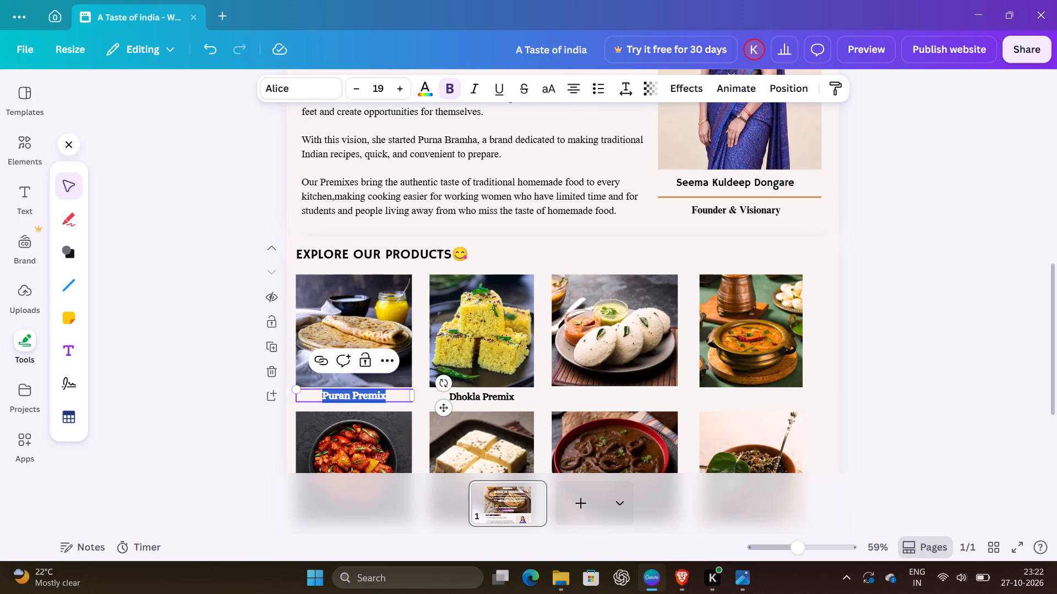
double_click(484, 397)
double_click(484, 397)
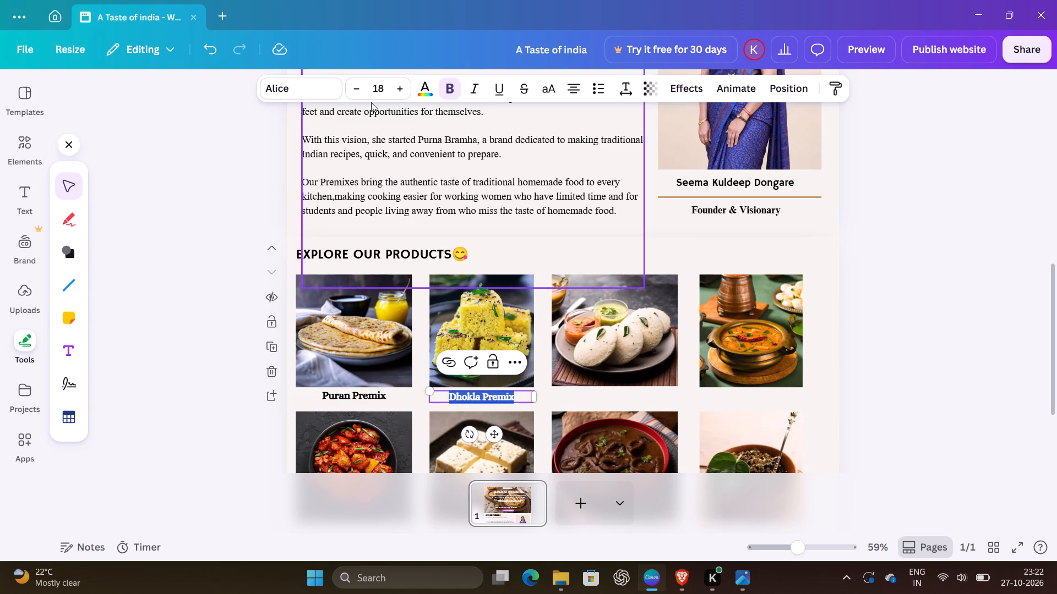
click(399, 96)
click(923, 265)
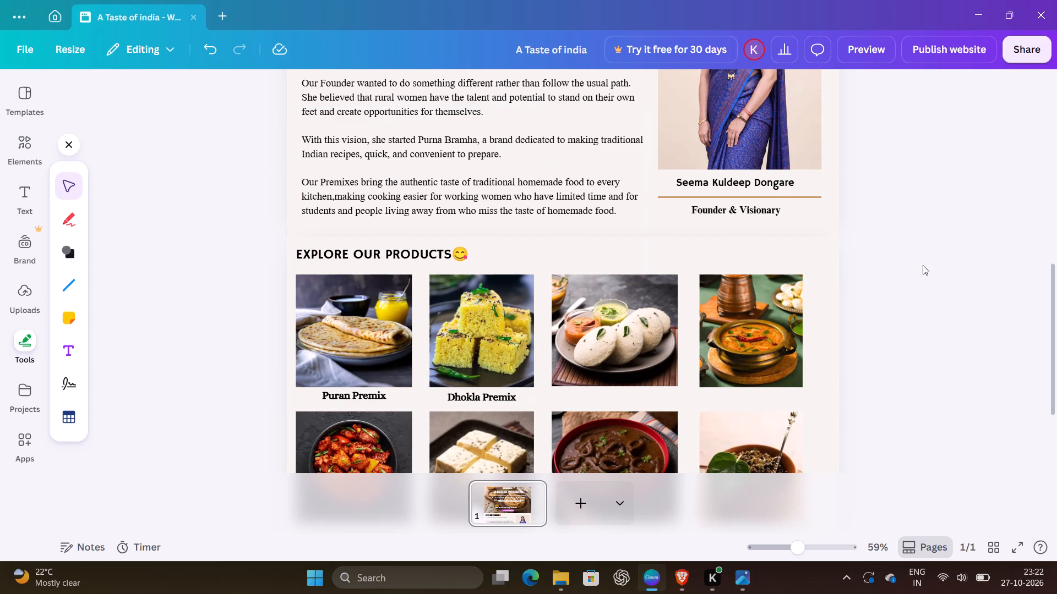
Nudge the "Dhokla Premix" caption up level with the "Puran Premix" caption and deselect it.
double_click(496, 393)
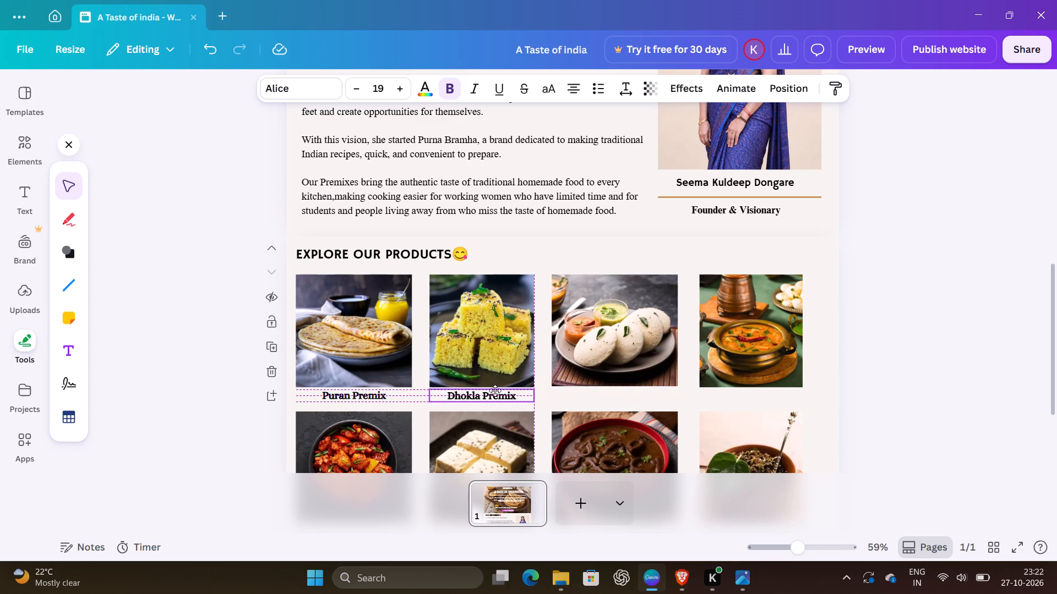
click(877, 361)
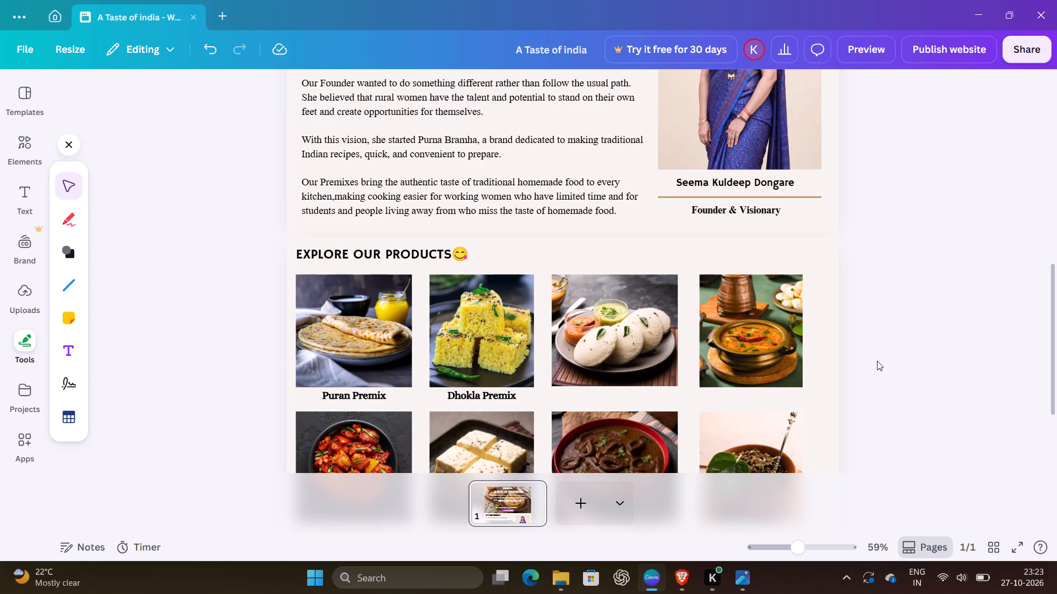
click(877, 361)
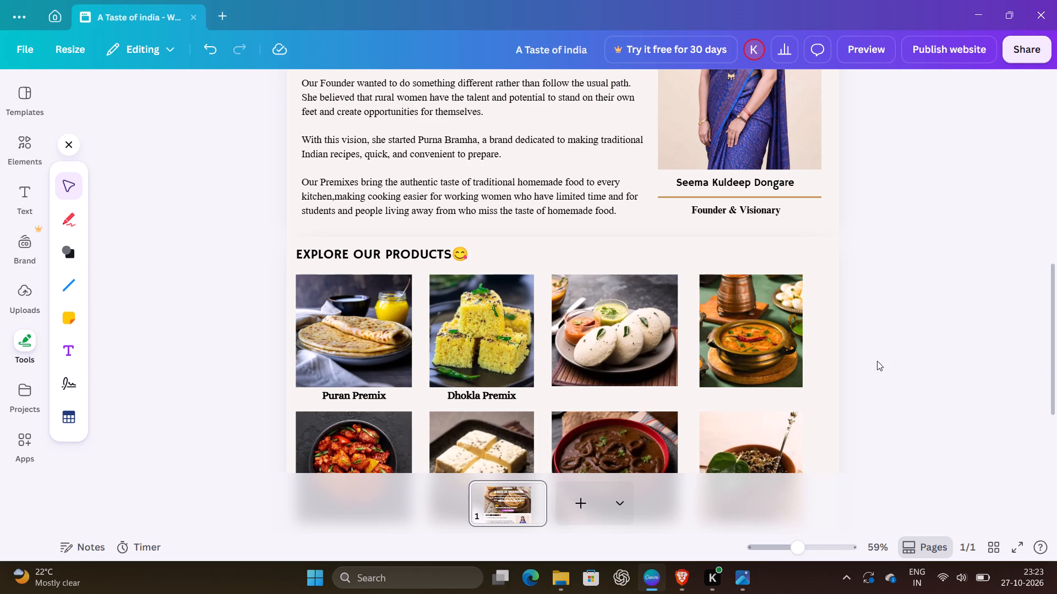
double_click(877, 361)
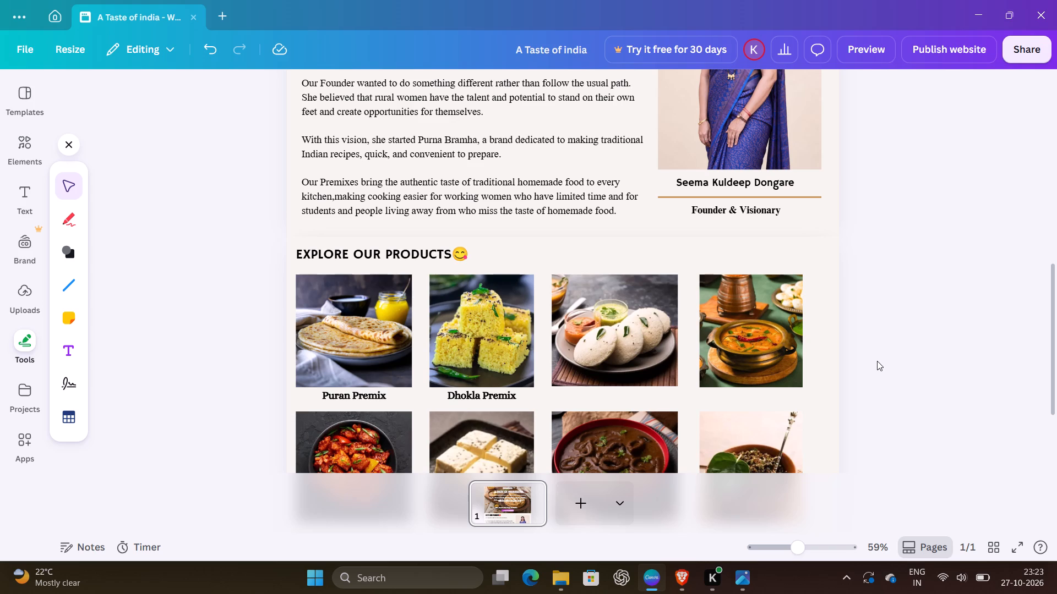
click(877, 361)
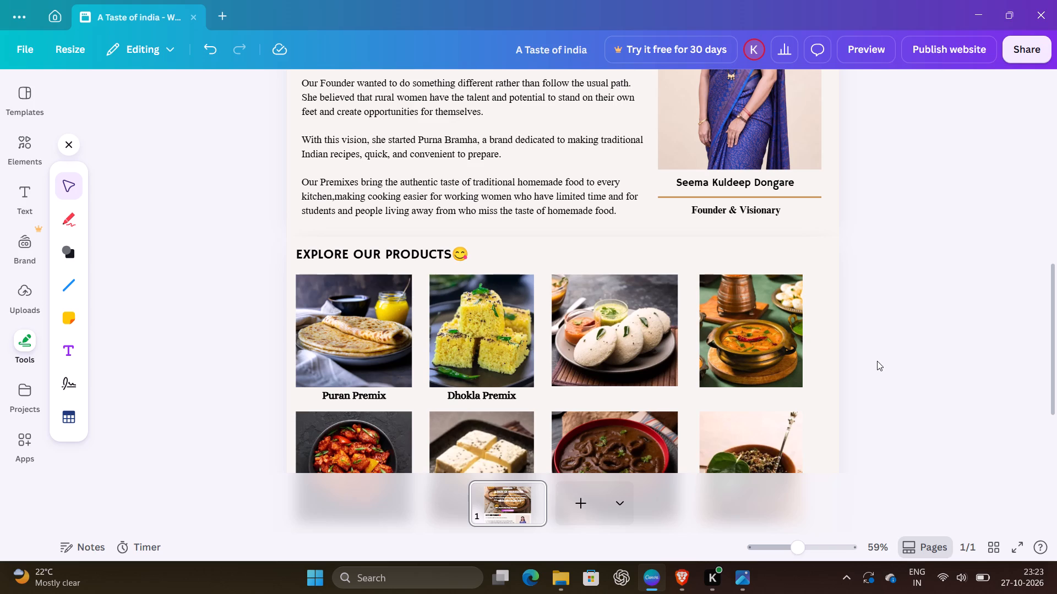